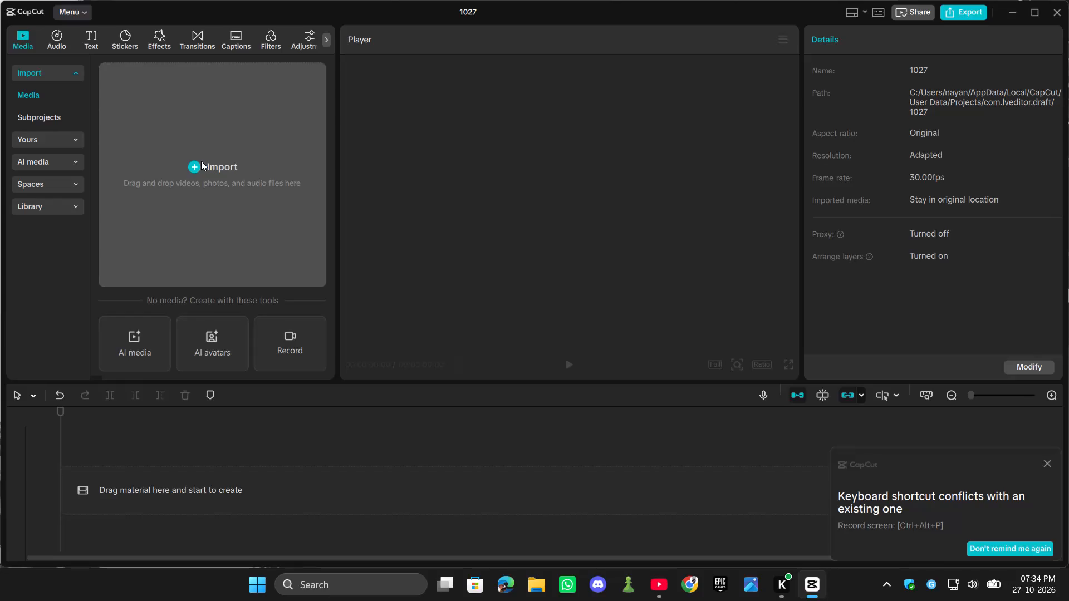
Open the media file browser for importing footage into the empty project 1027.
click(201, 161)
click(660, 595)
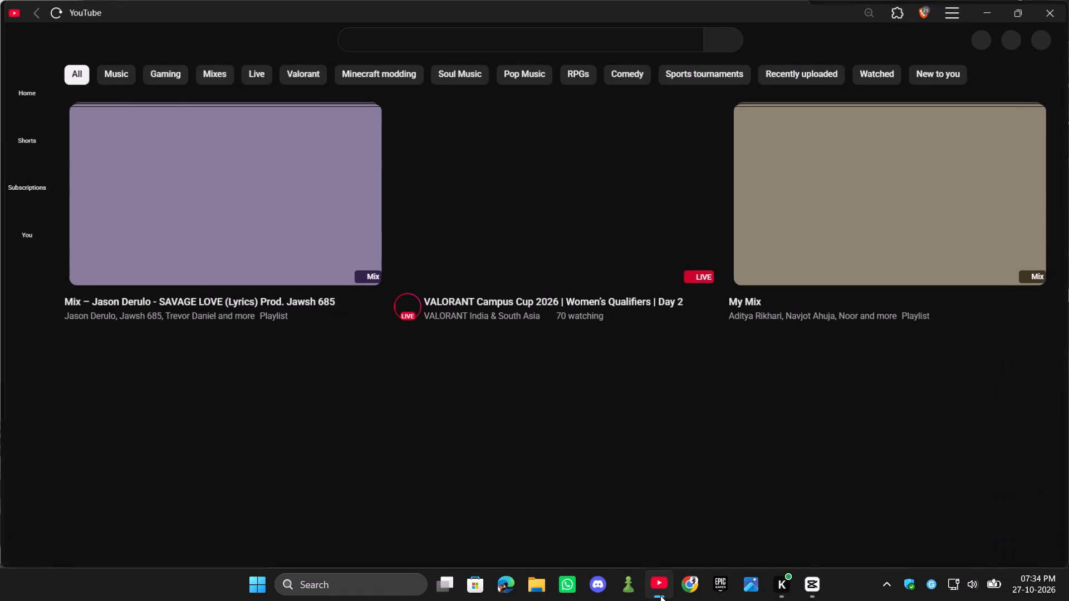
click(660, 595)
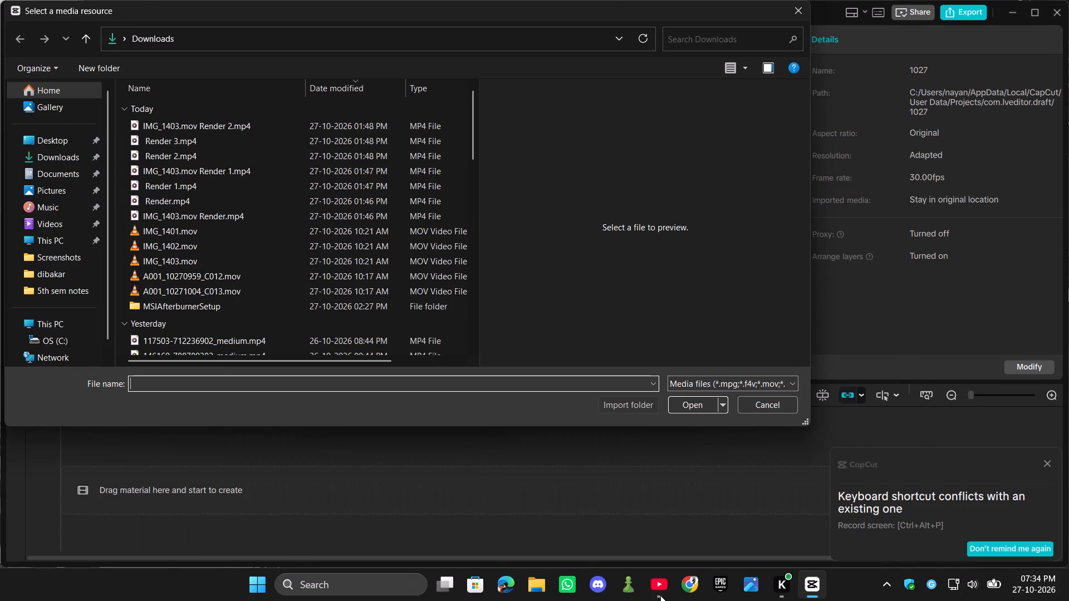
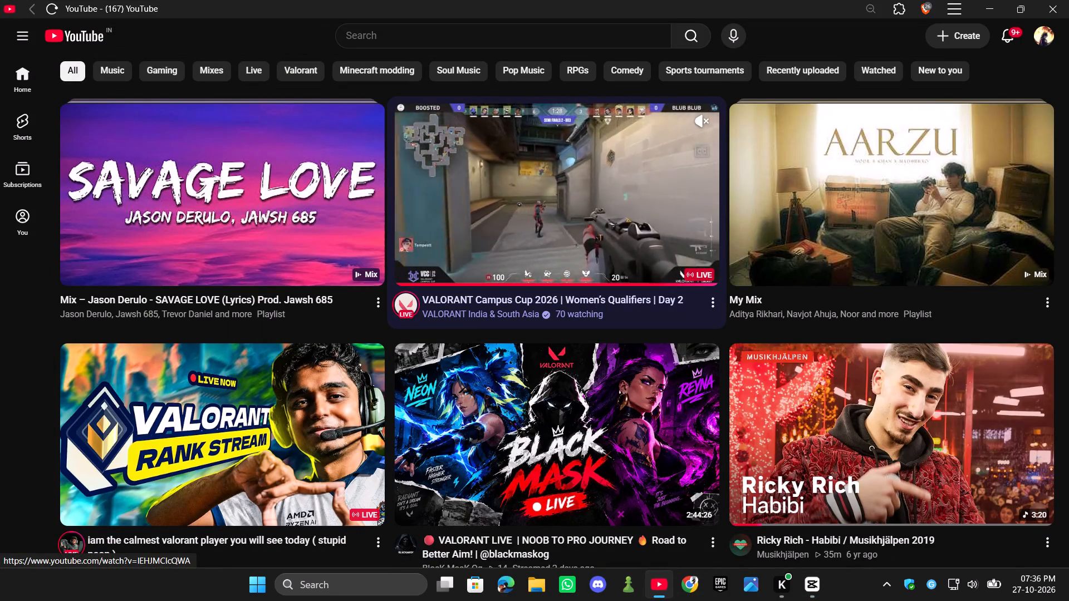
Start a video from the YouTube home feed and return to the CapCut media file browser.
scroll(810, 220, down, 2)
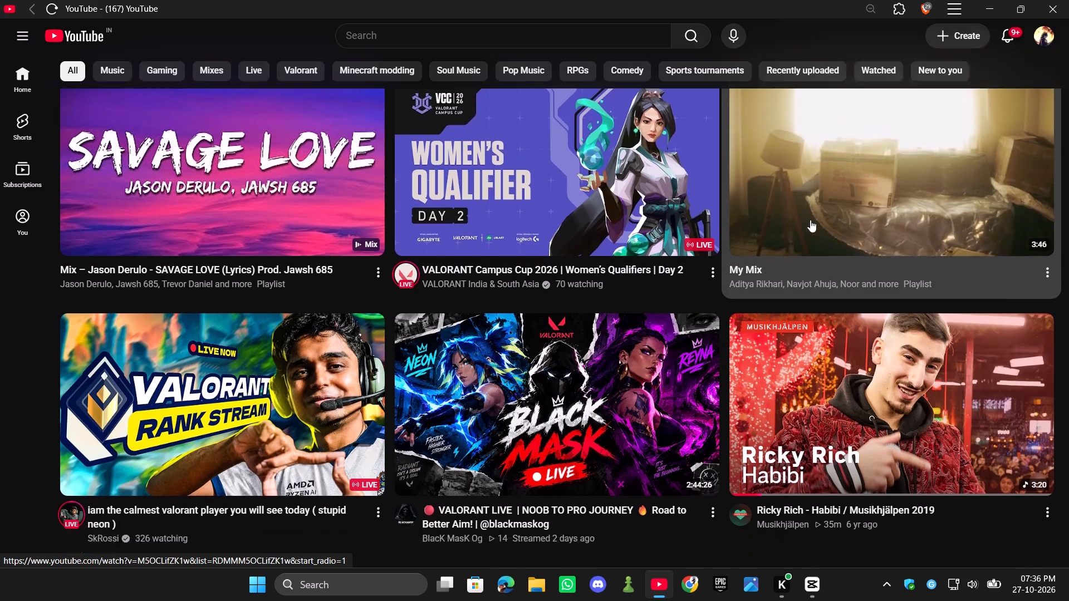
scroll(810, 220, down, 1)
scroll(610, 297, up, 3)
click(202, 237)
click(655, 586)
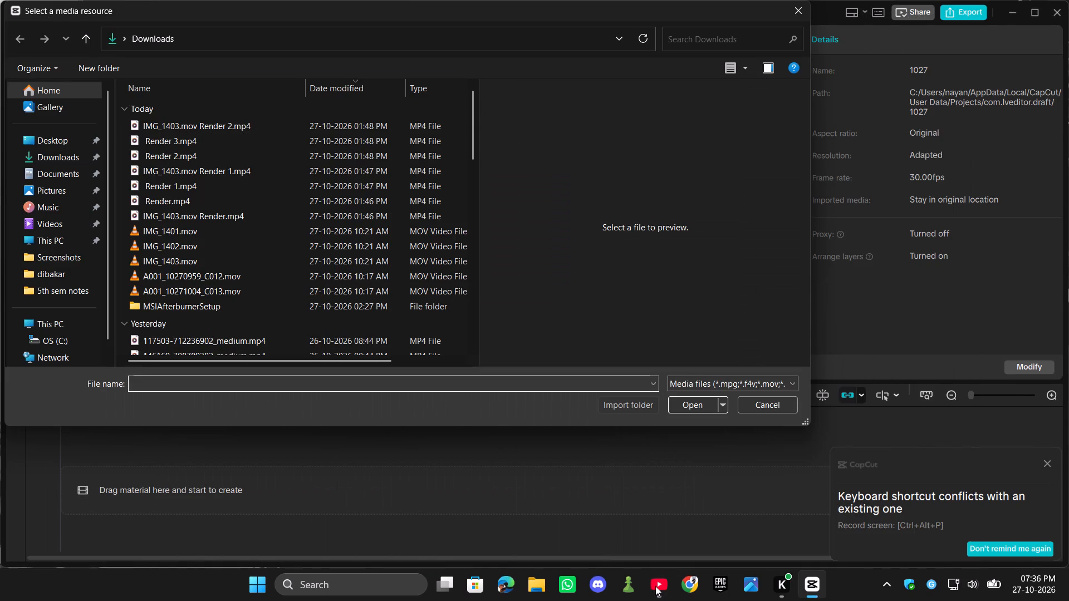
Import IMG_1403.mov and A001_10270959_C012.mov from the Downloads folder into the project media.
click(73, 153)
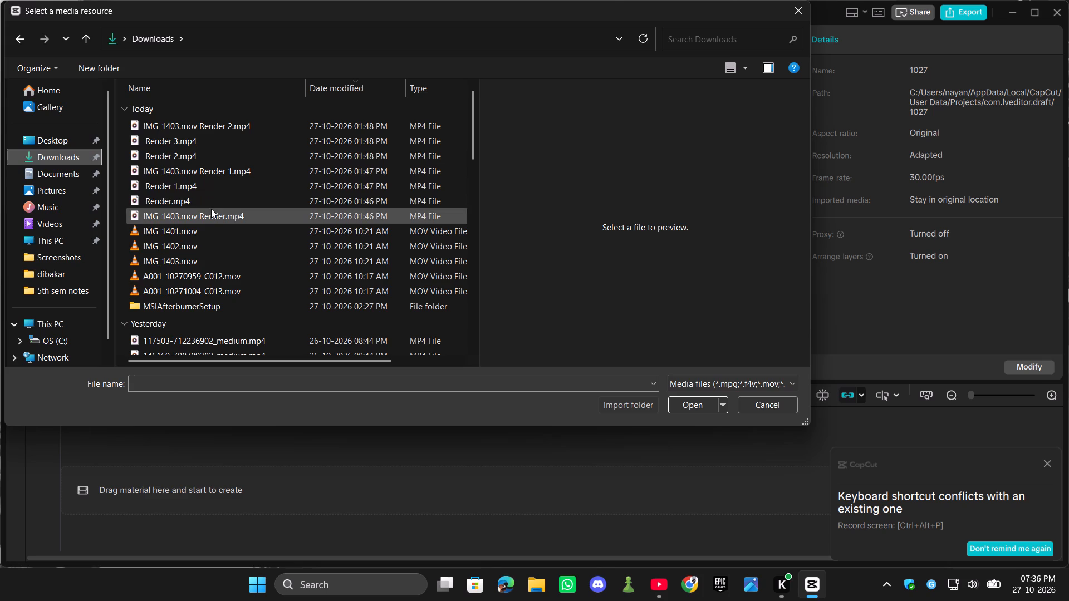
click(222, 210)
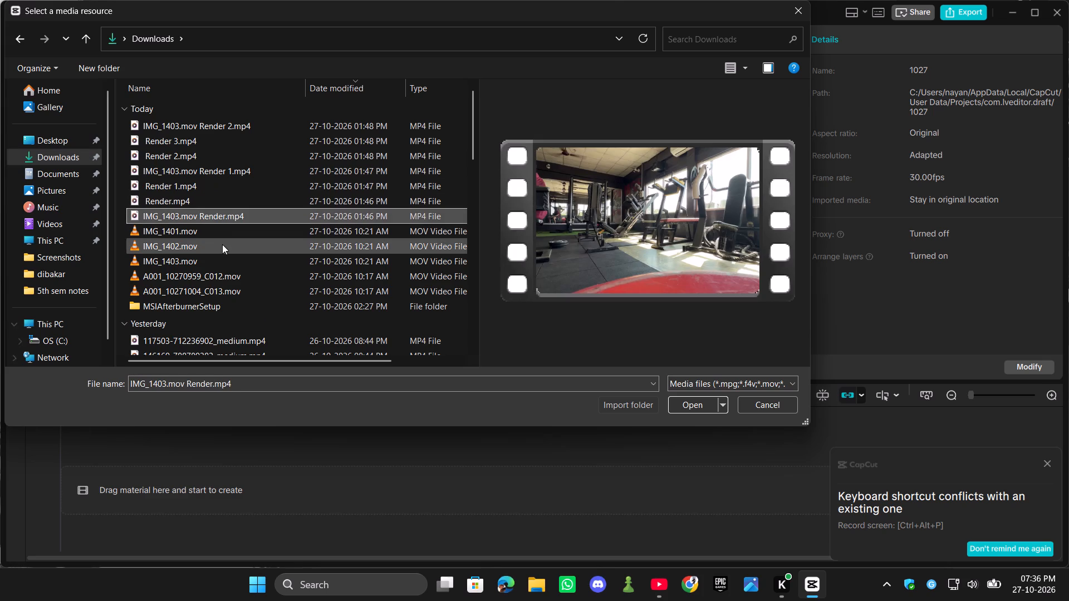
click(221, 231)
click(220, 247)
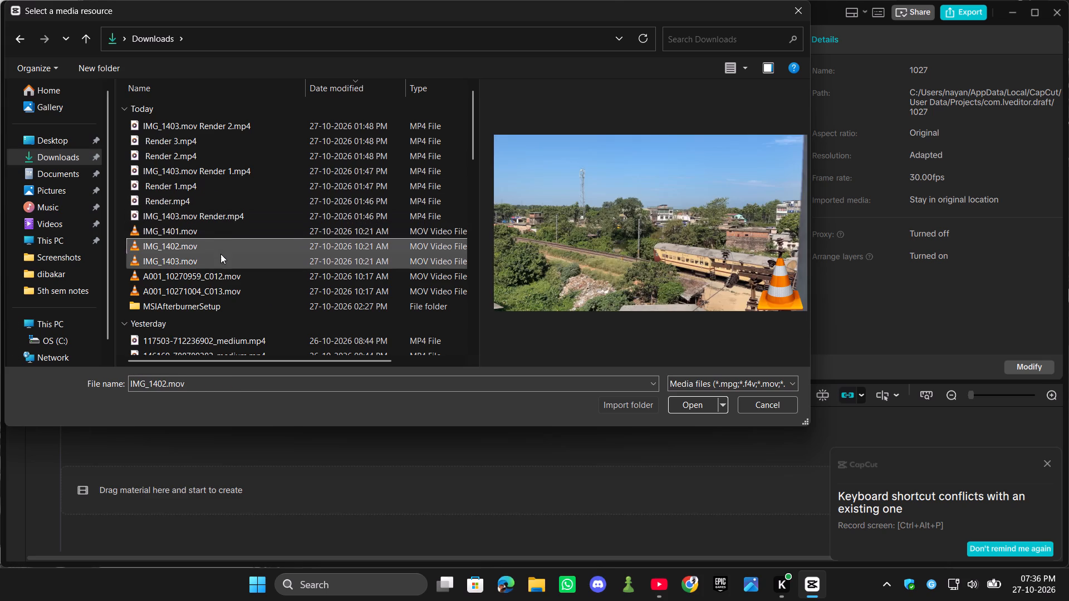
click(223, 263)
click(225, 280)
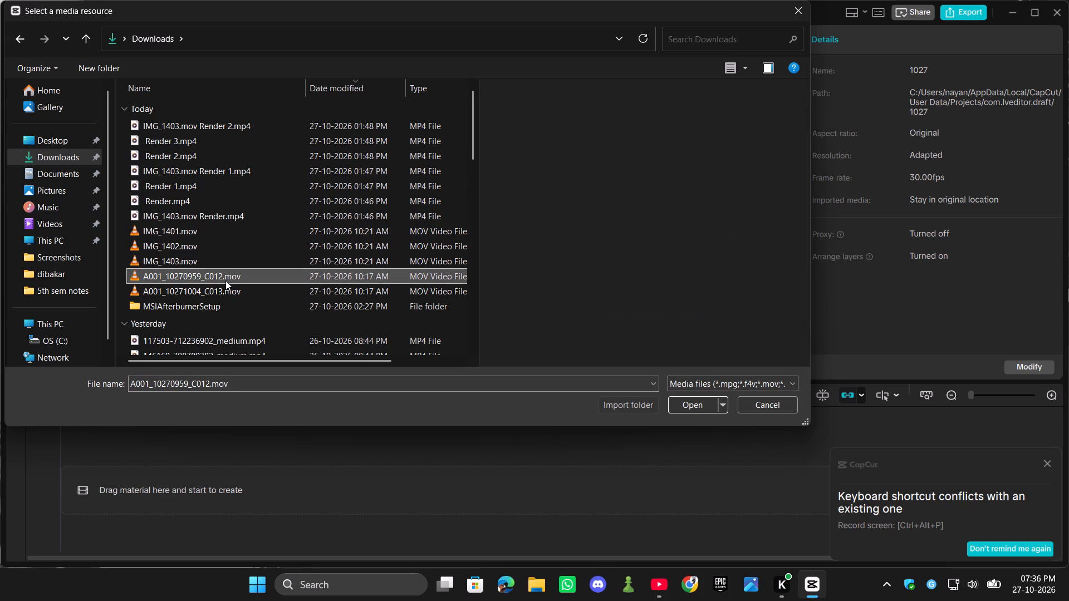
click(230, 290)
click(230, 276)
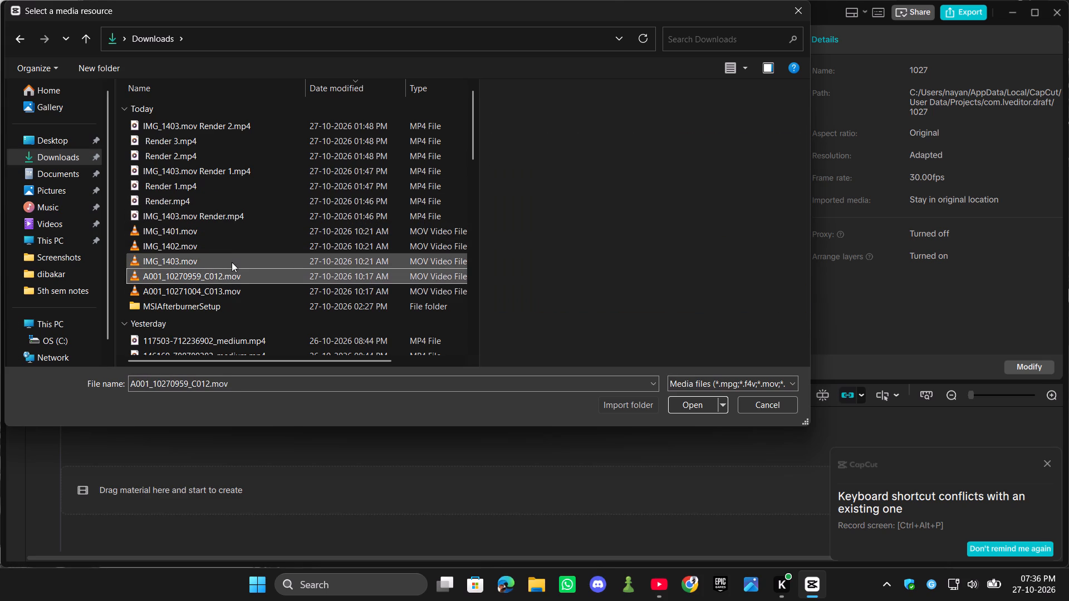
click(232, 262)
click(232, 274)
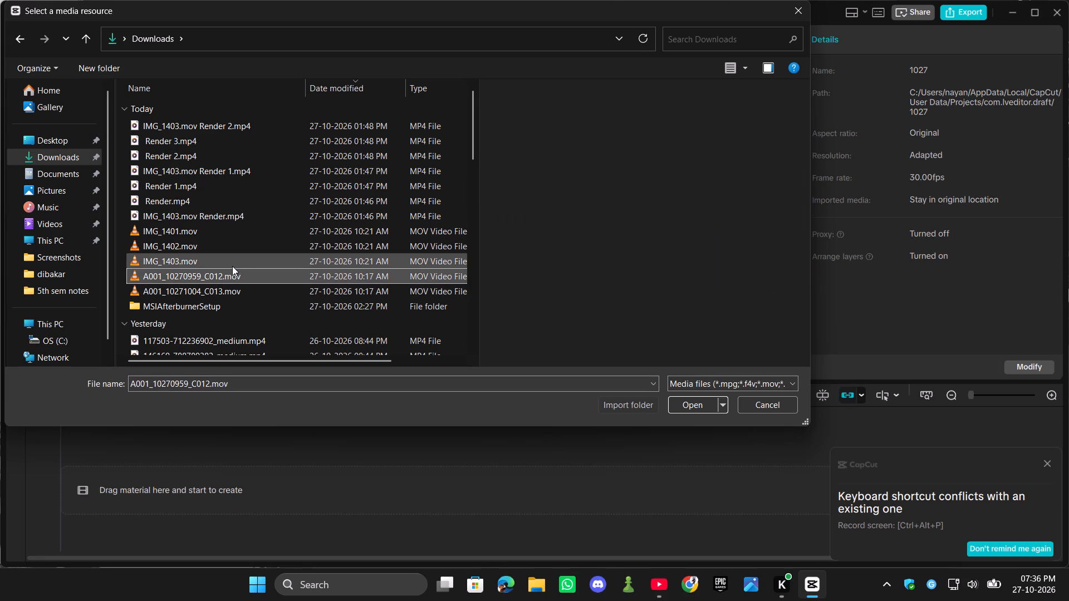
click(232, 265)
ctrl+click(232, 274)
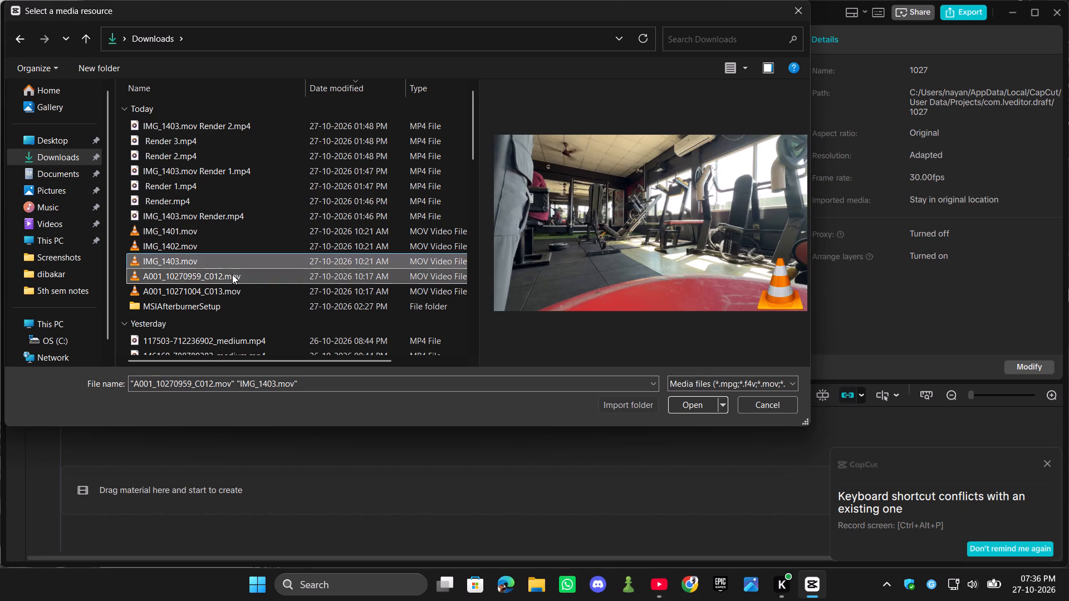
click(686, 406)
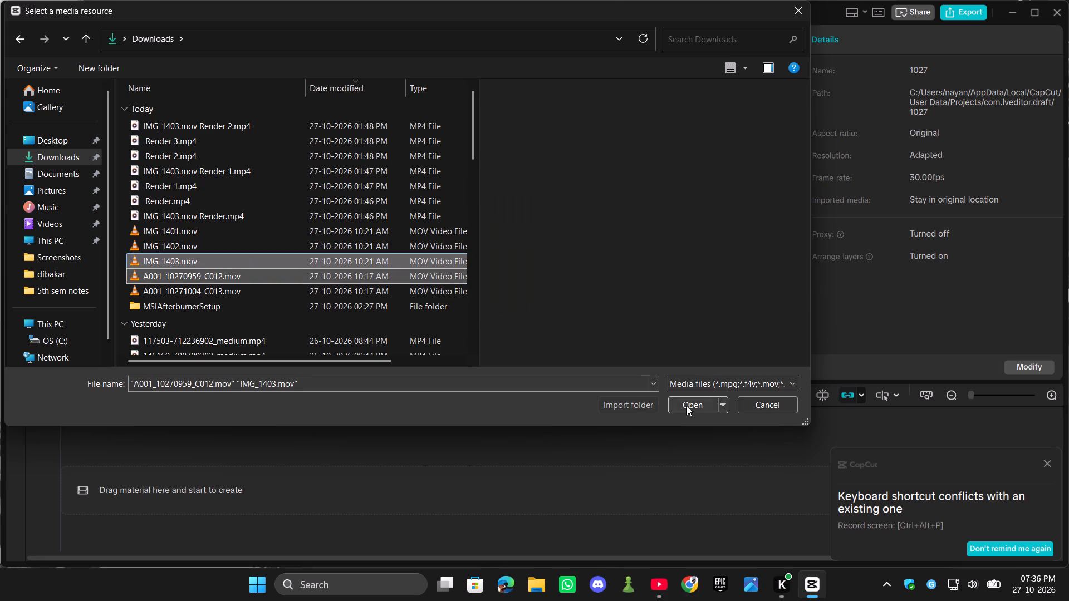
double_click(166, 218)
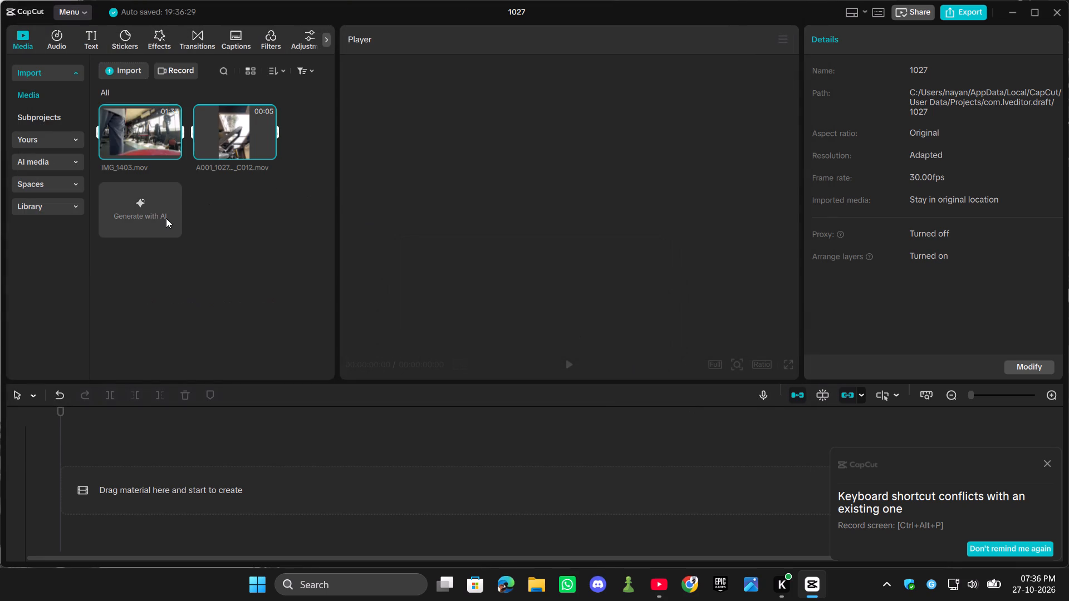
Import A001_10271004_C013.mov from the Downloads folder into the project media.
click(117, 74)
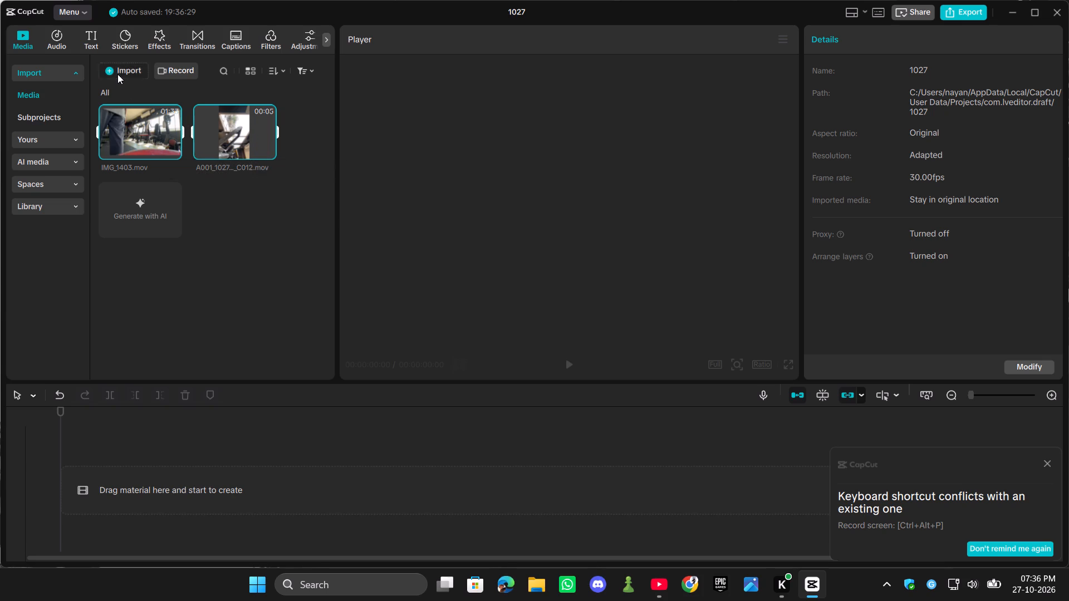
click(194, 236)
click(198, 248)
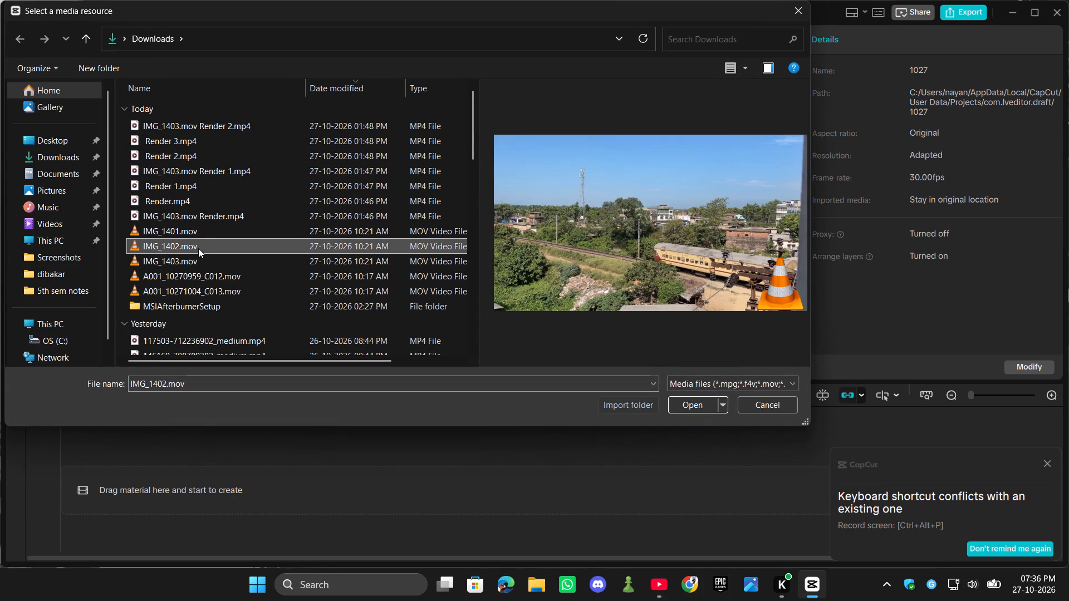
click(201, 262)
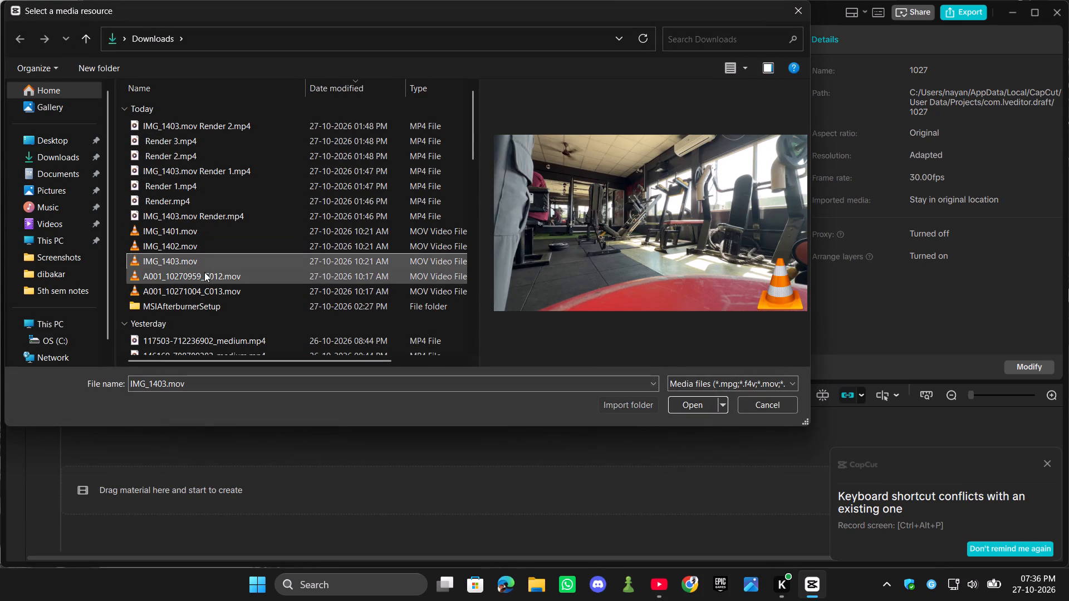
click(204, 272)
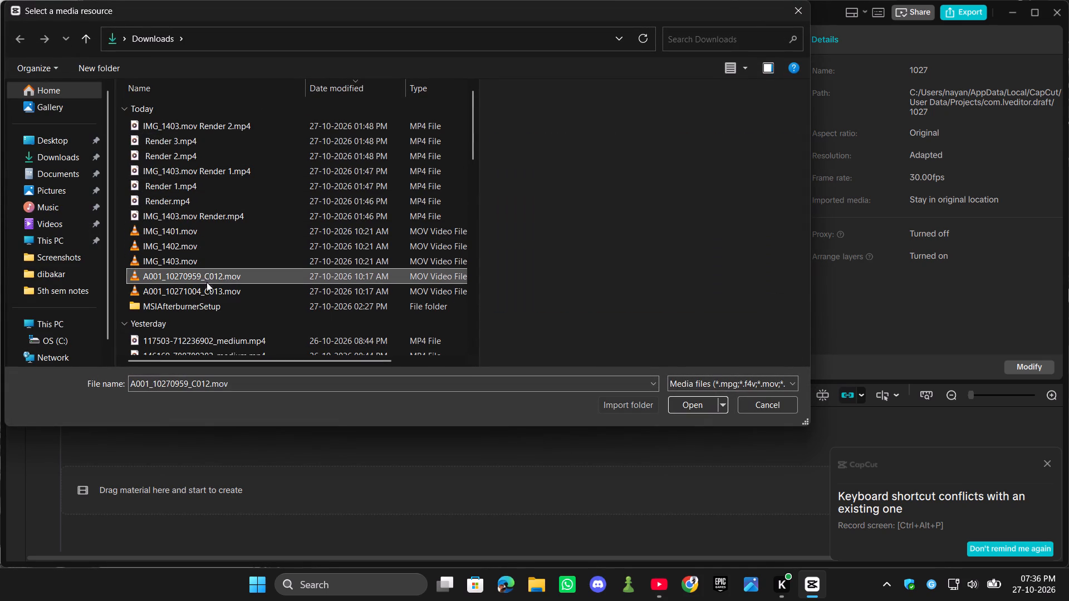
click(208, 287)
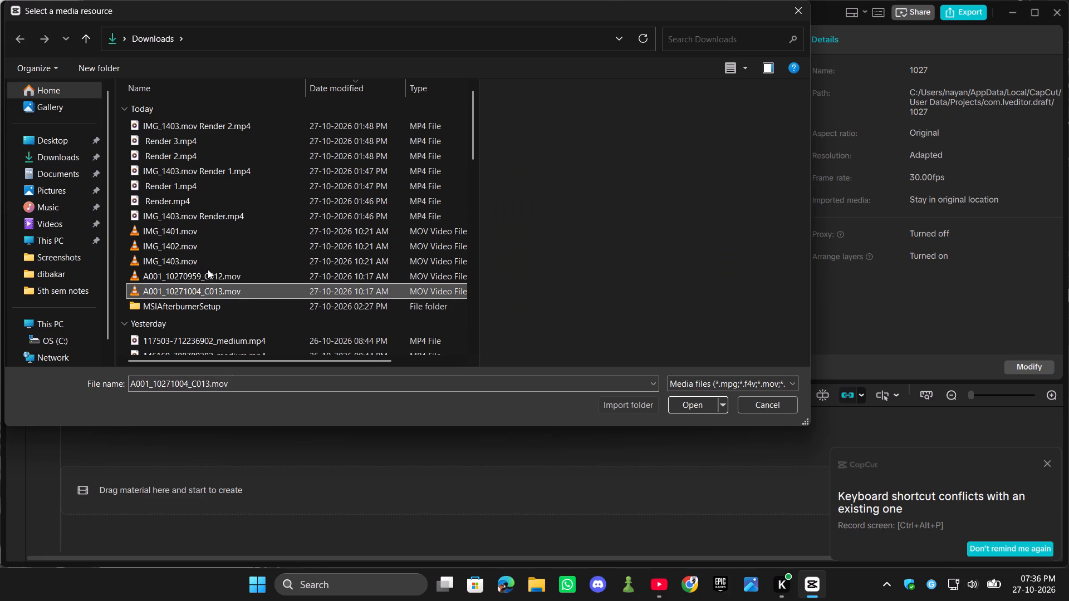
ctrl+click(222, 292)
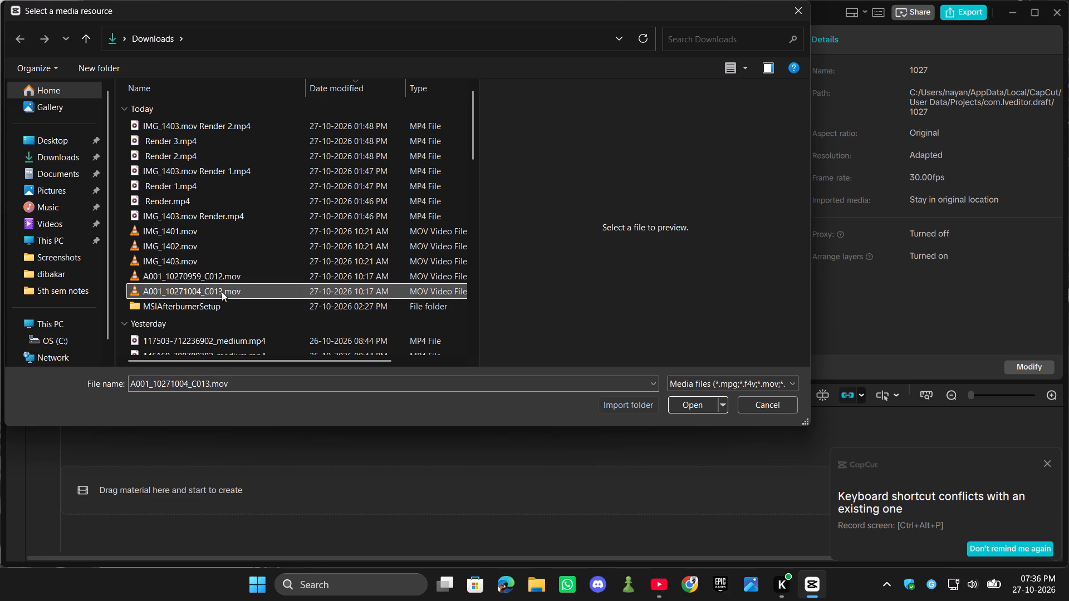
click(327, 293)
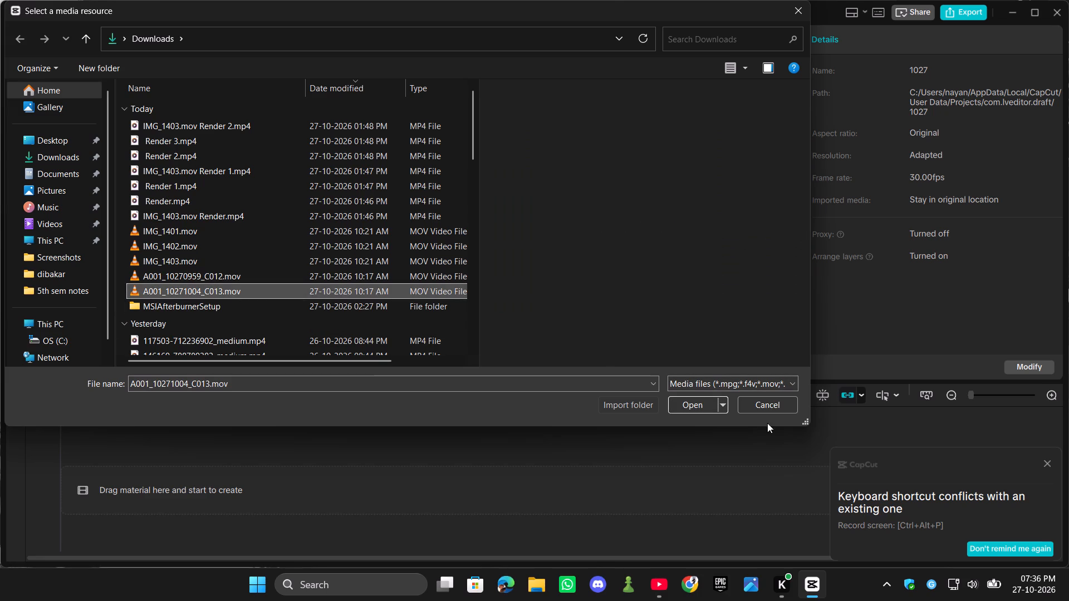
click(693, 401)
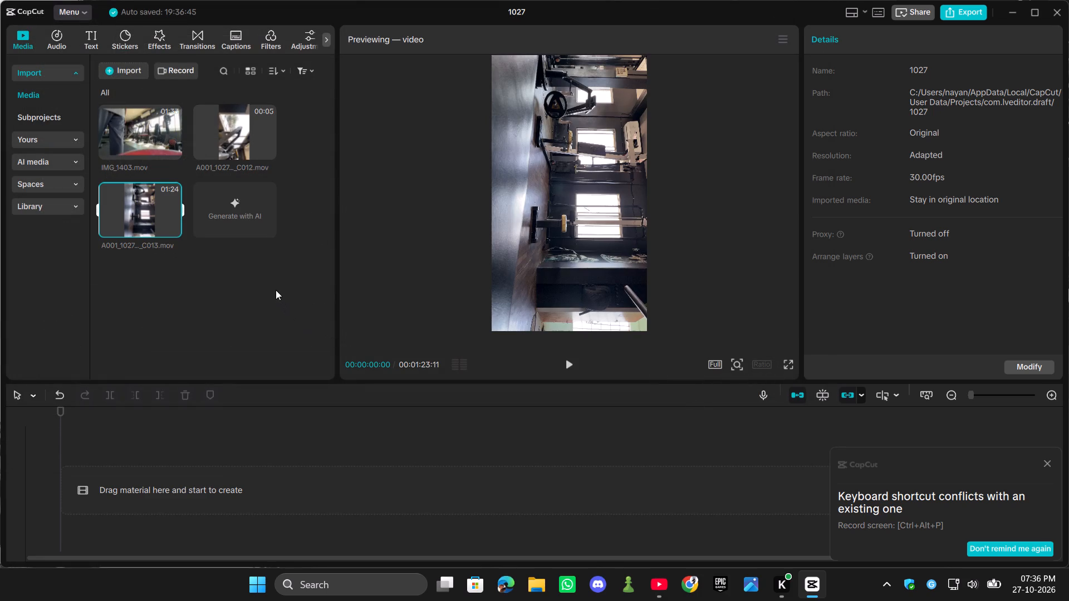
Preview the imported clips and delete A001_10270959_C012.mov from the project media.
click(124, 131)
click(212, 130)
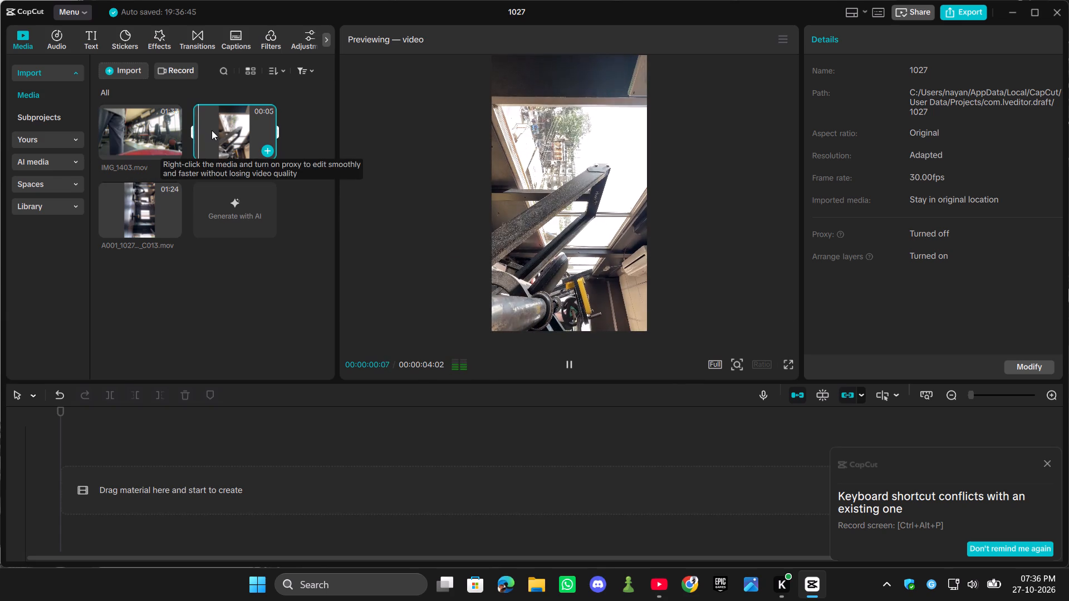
click(143, 215)
click(244, 132)
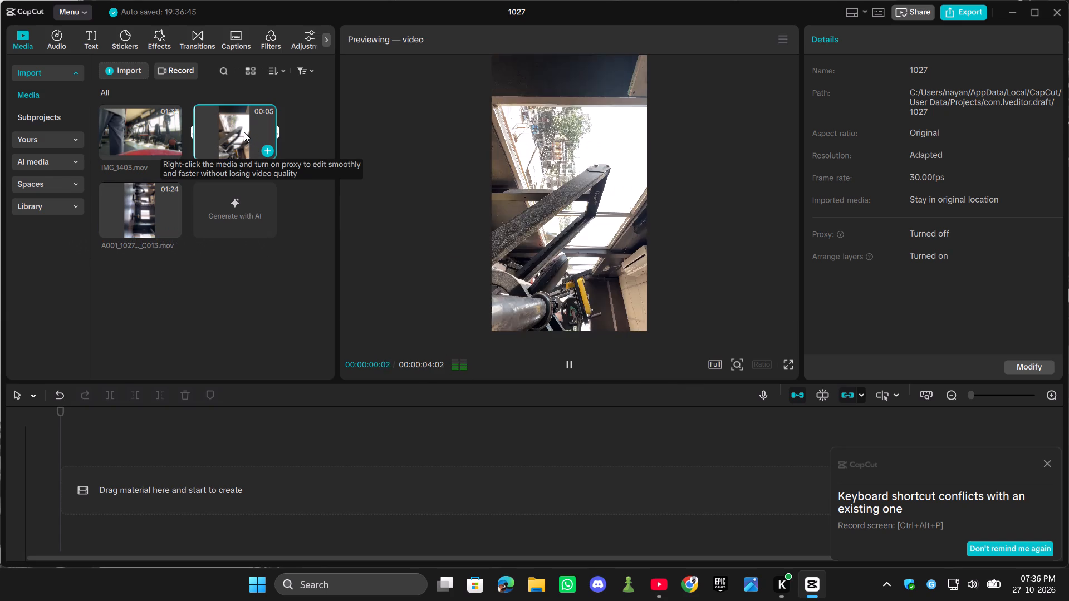
right_click(244, 132)
click(262, 143)
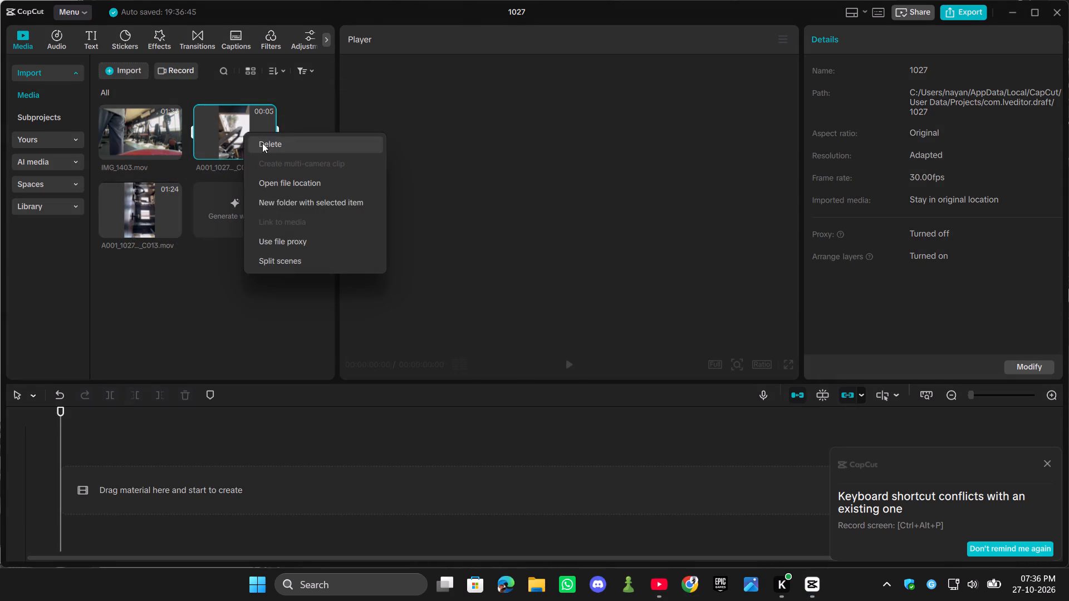
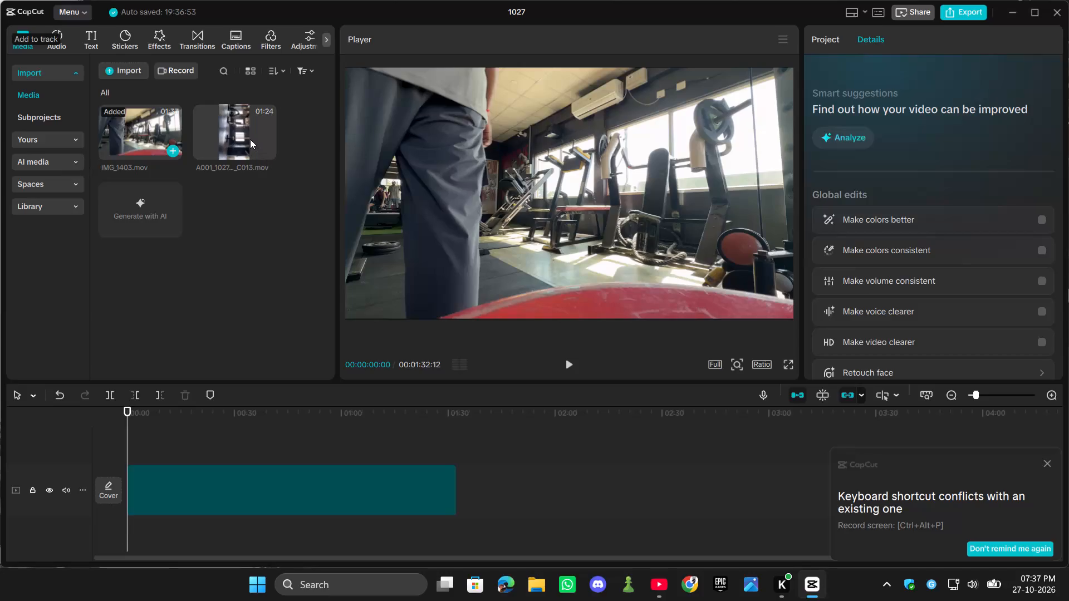
Add A001_10271004_C013.mov to the main video track, at the start ahead of IMG_1403.mov.
click(250, 139)
click(223, 137)
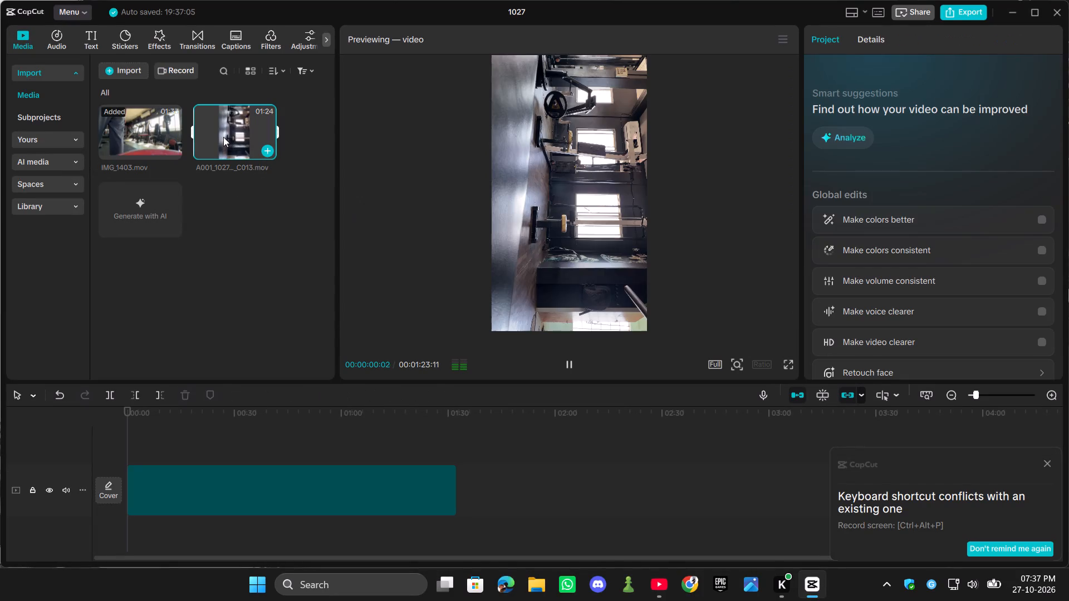
click(266, 150)
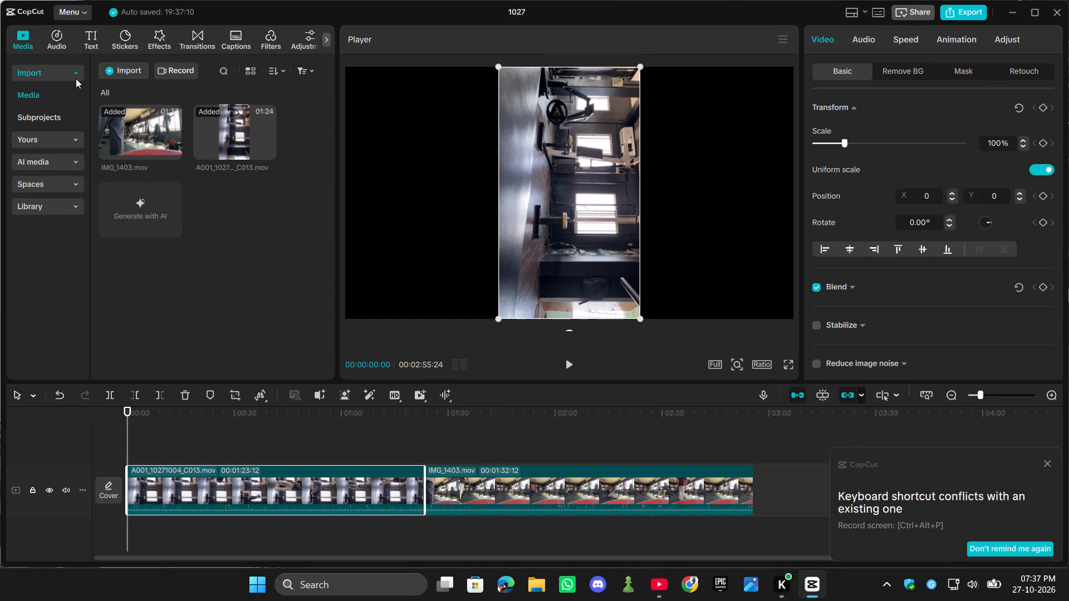
Import the Jason Derulo SAVAGE LOVE (Lyrics) mp3 from the Downloads folder into the project media.
click(121, 73)
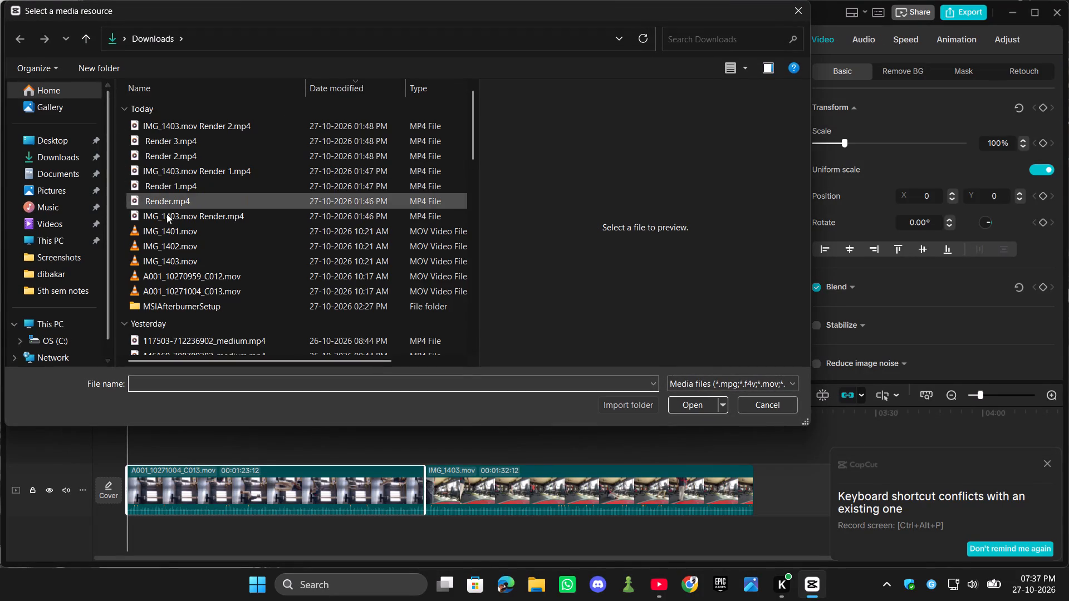
scroll(208, 253, down, 2)
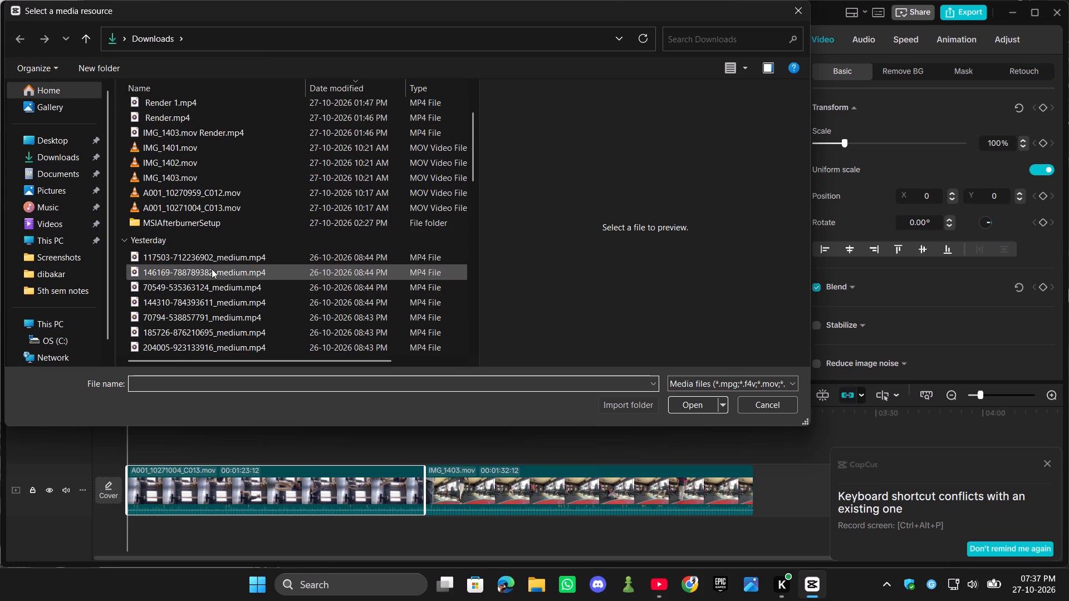
scroll(212, 269, down, 1)
click(221, 329)
click(683, 403)
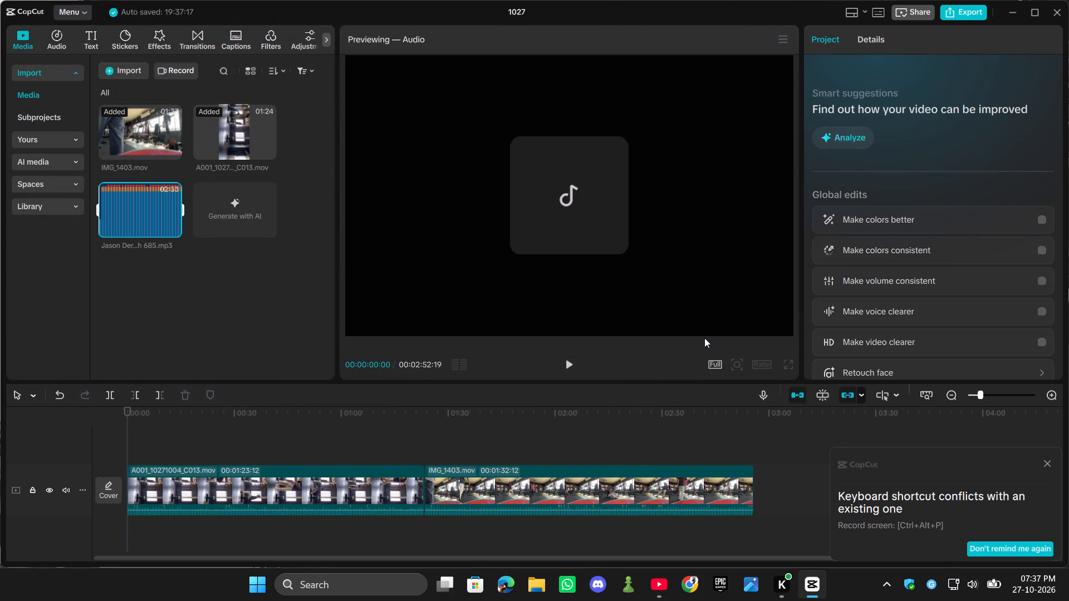
Place the SAVAGE LOVE song on an audio track below the video clips, starting at 00:00.
drag(149, 201, 136, 530)
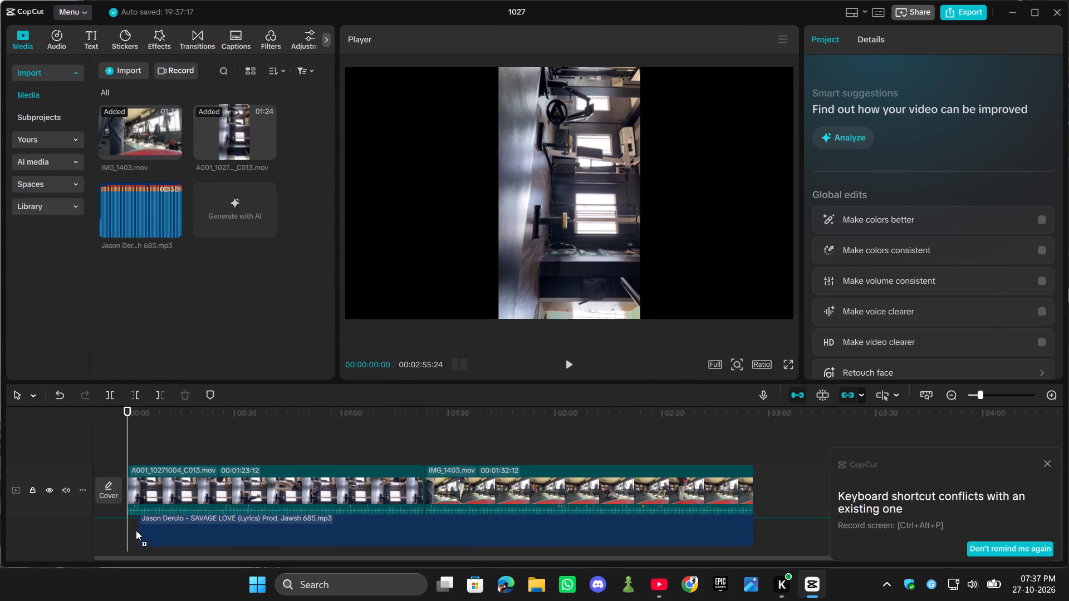
drag(136, 530, 123, 531)
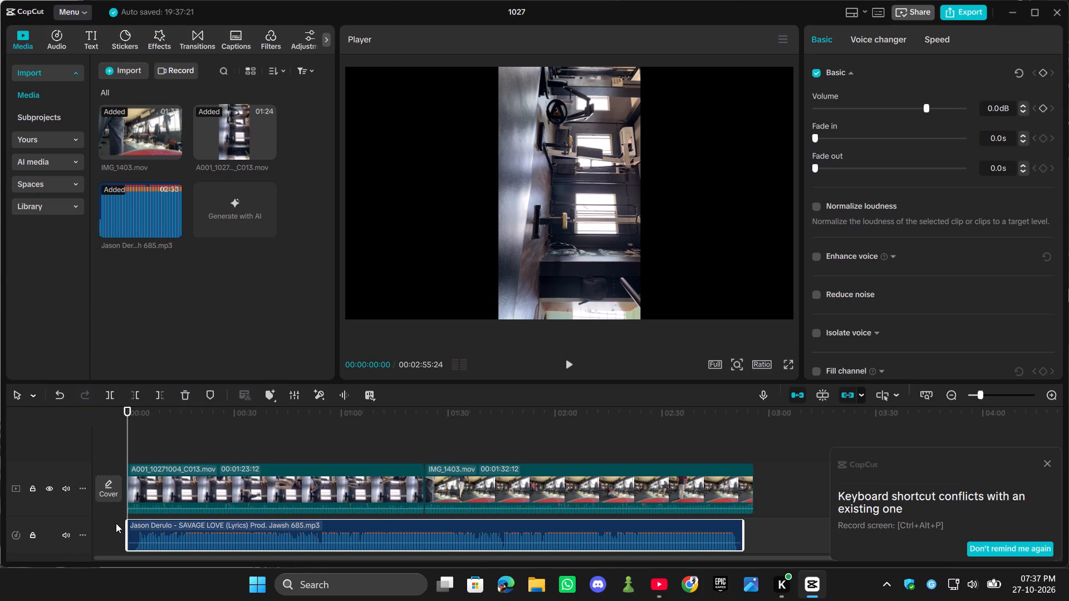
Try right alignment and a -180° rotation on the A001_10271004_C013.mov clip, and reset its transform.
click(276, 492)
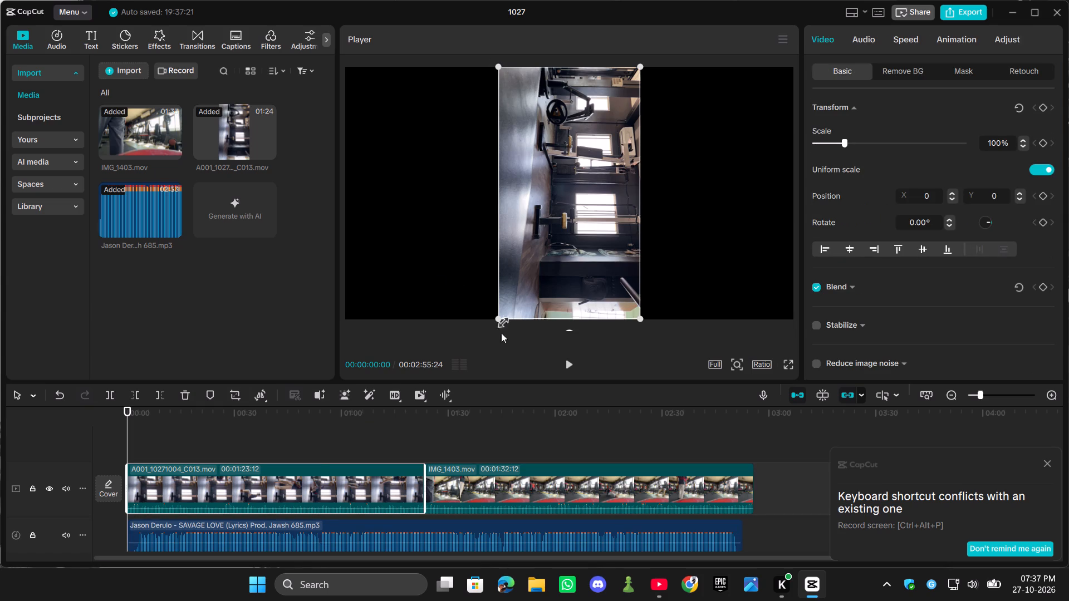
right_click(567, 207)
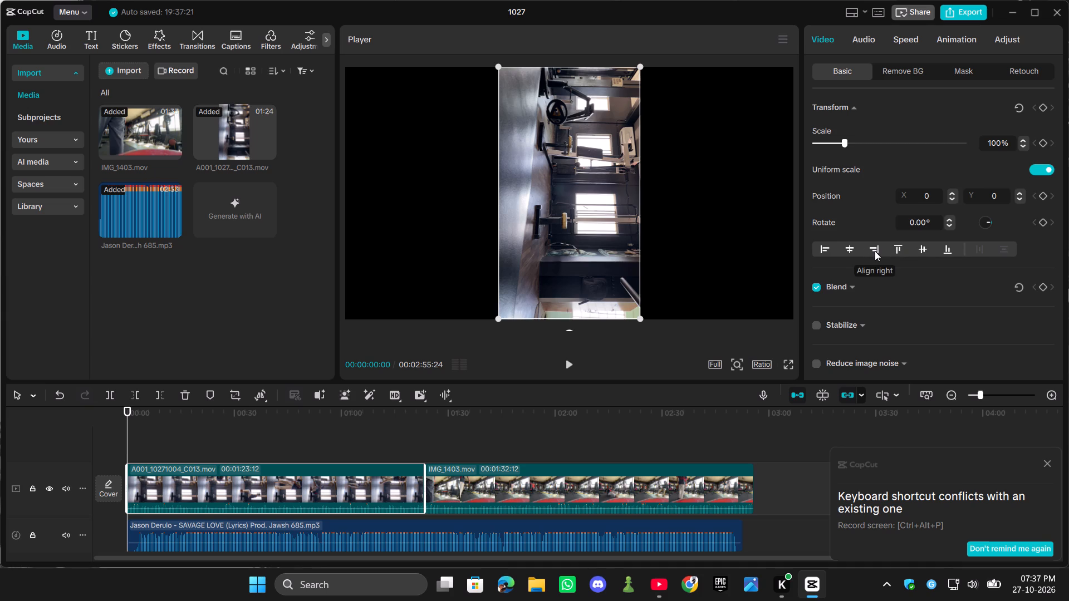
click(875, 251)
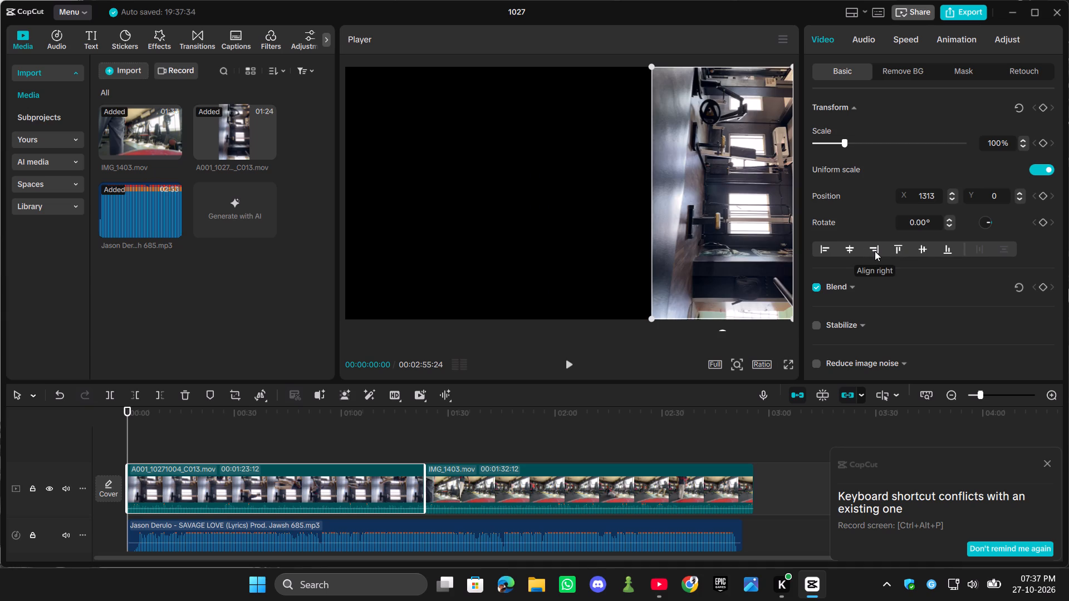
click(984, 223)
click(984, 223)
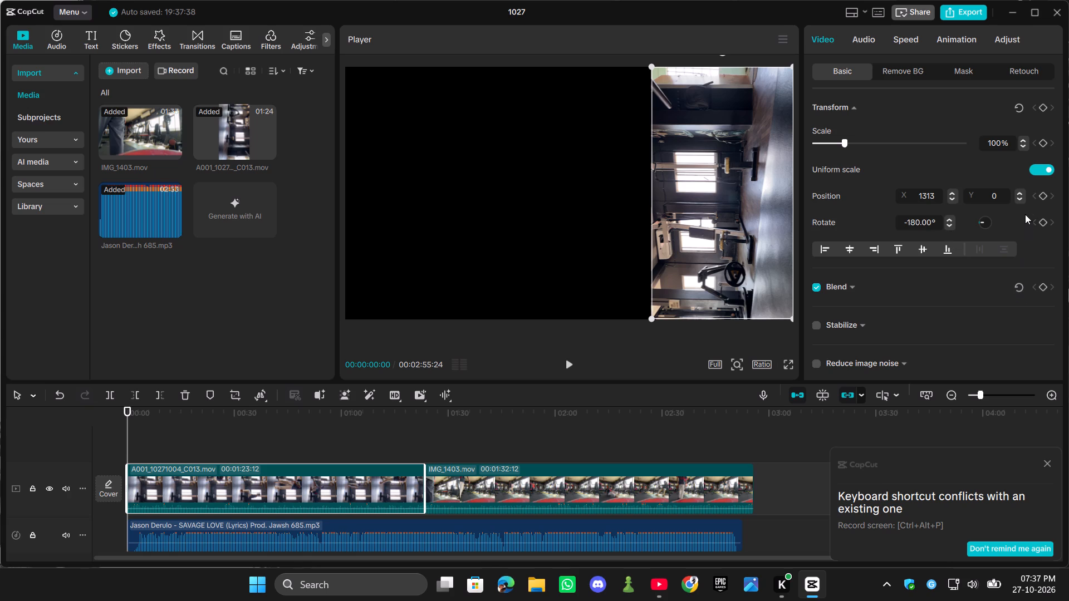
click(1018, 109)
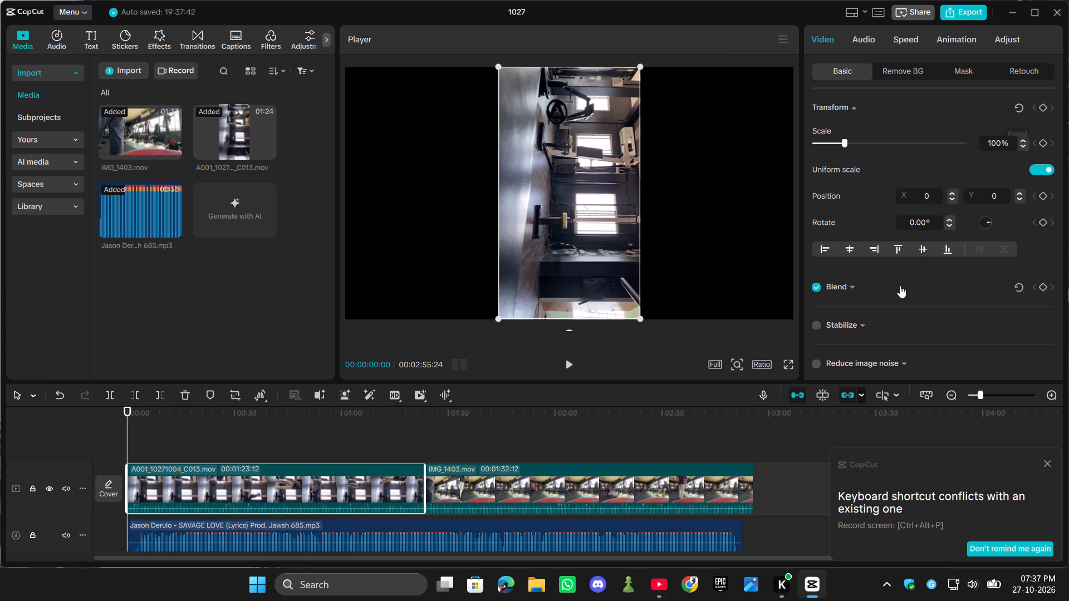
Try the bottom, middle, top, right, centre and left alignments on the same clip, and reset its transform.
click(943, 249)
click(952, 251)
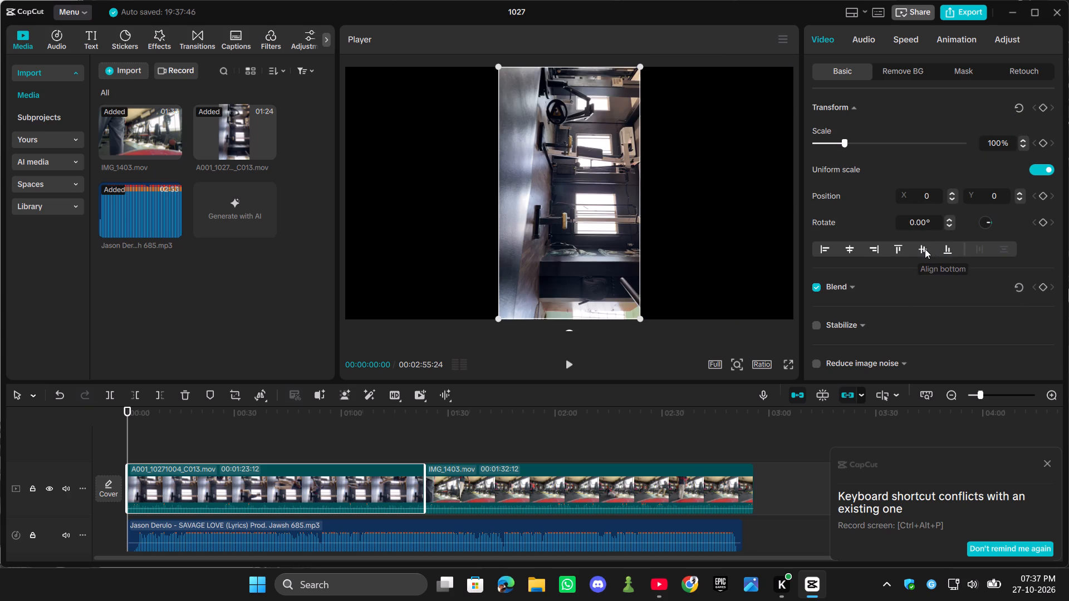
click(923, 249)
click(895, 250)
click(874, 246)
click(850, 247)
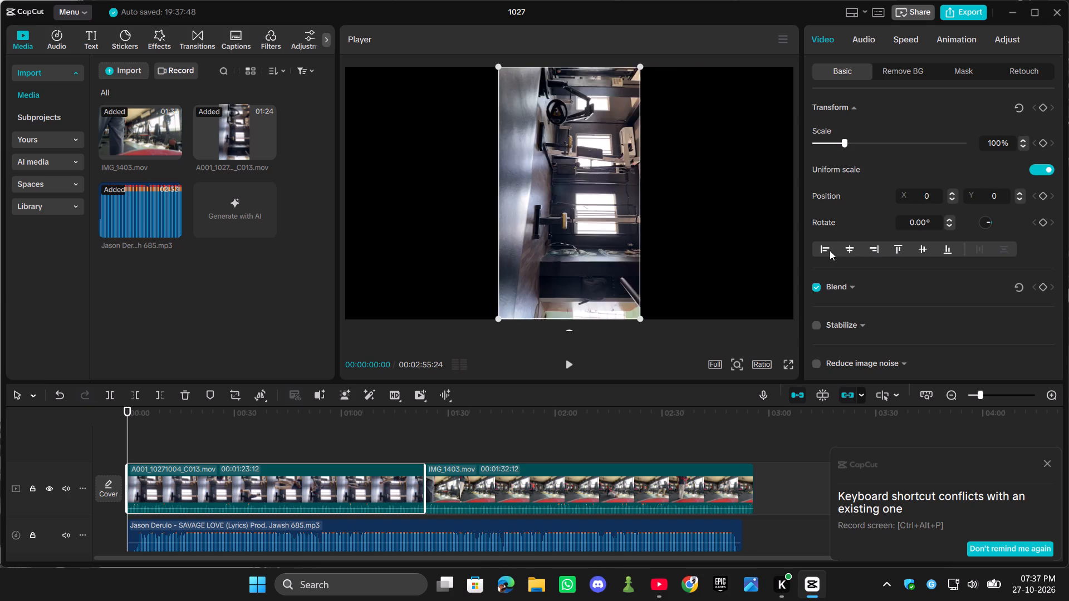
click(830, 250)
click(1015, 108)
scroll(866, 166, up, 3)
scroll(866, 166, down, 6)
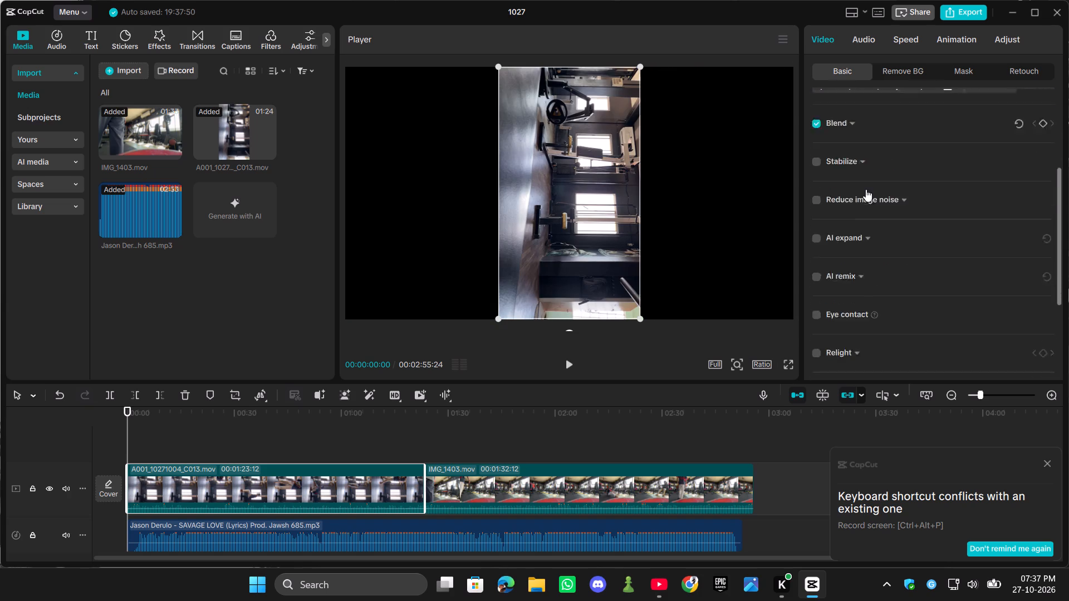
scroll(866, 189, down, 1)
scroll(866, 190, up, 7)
Move IMG_1403.mov ahead of A001_10271004_C013.mov on the main video track.
drag(130, 410, 475, 431)
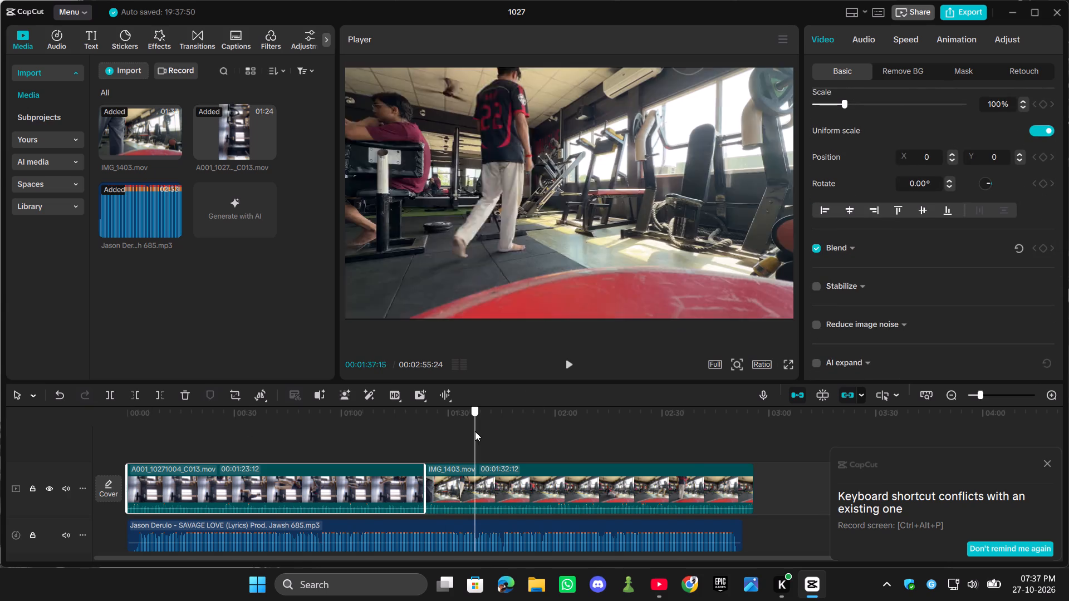
drag(475, 431, 273, 431)
click(519, 482)
drag(517, 486, 453, 486)
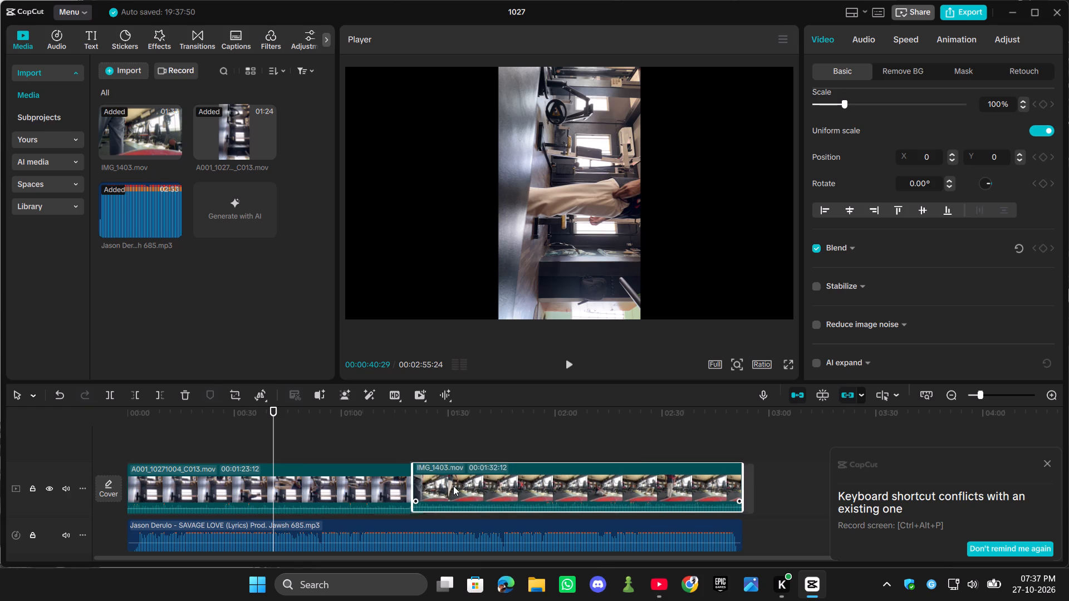
drag(453, 486, 219, 486)
Move the SAVAGE LOVE audio clip back to the start of the timeline.
click(576, 543)
drag(585, 531, 575, 530)
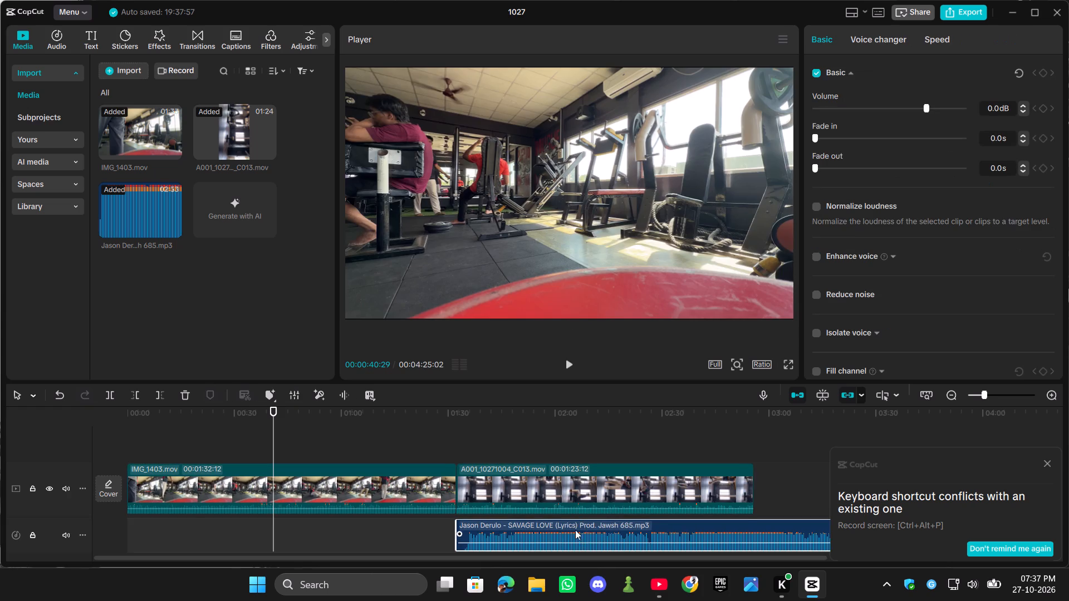
drag(575, 530, 246, 525)
Play the edit briefly from the start and mute the main video track's original sound.
drag(274, 428, 128, 445)
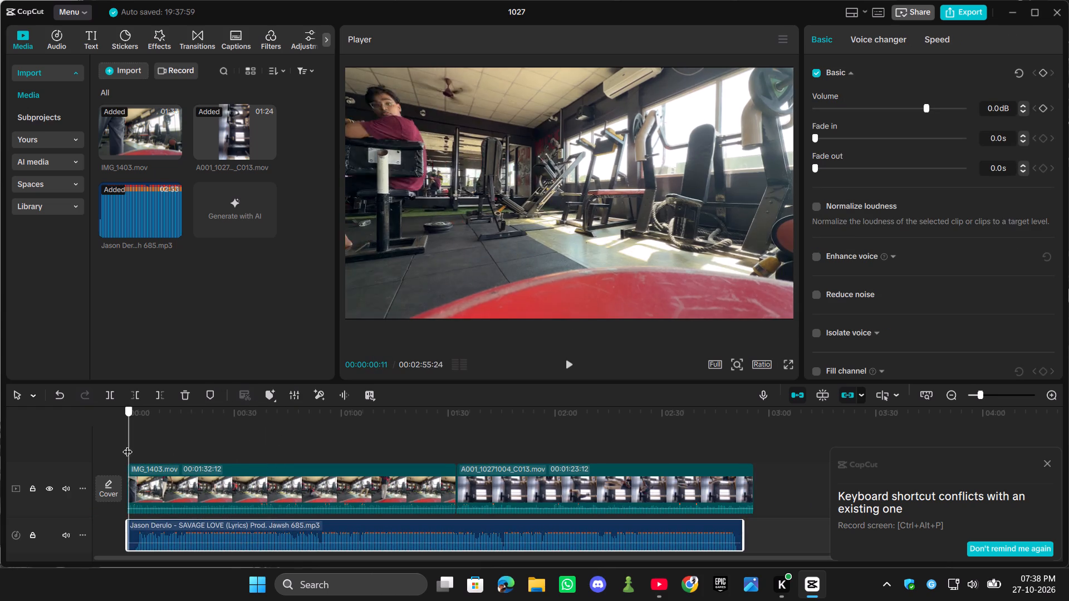
drag(128, 445, 117, 447)
key(space)
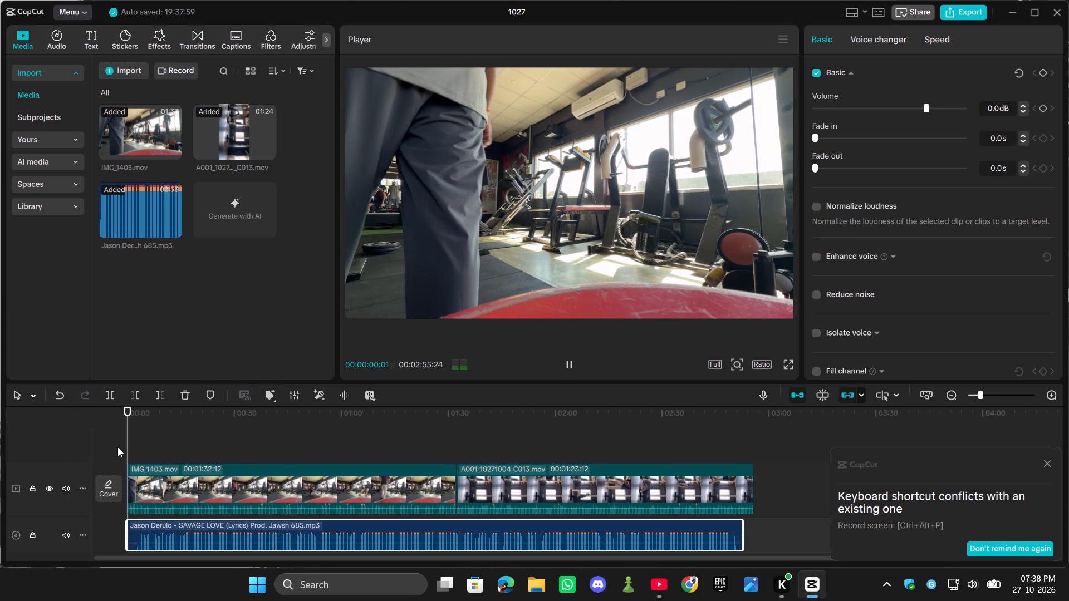
key(space)
click(244, 485)
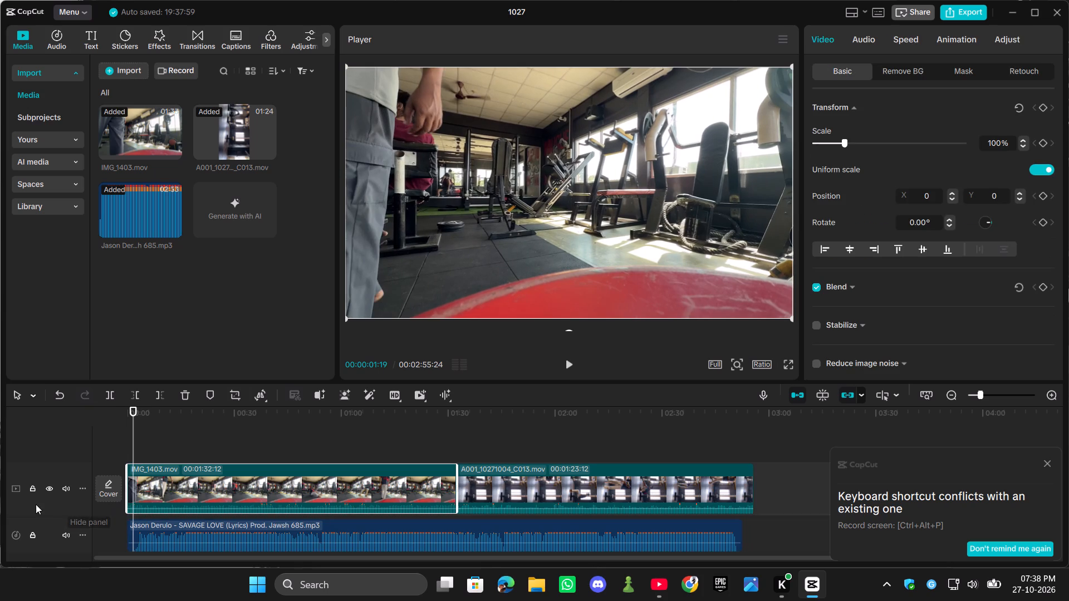
click(61, 489)
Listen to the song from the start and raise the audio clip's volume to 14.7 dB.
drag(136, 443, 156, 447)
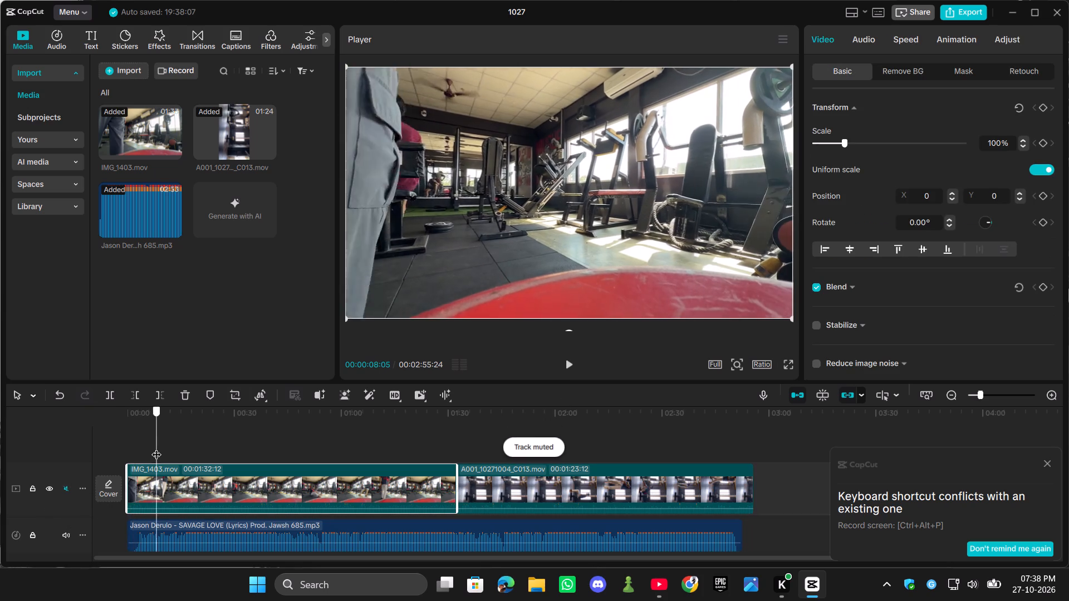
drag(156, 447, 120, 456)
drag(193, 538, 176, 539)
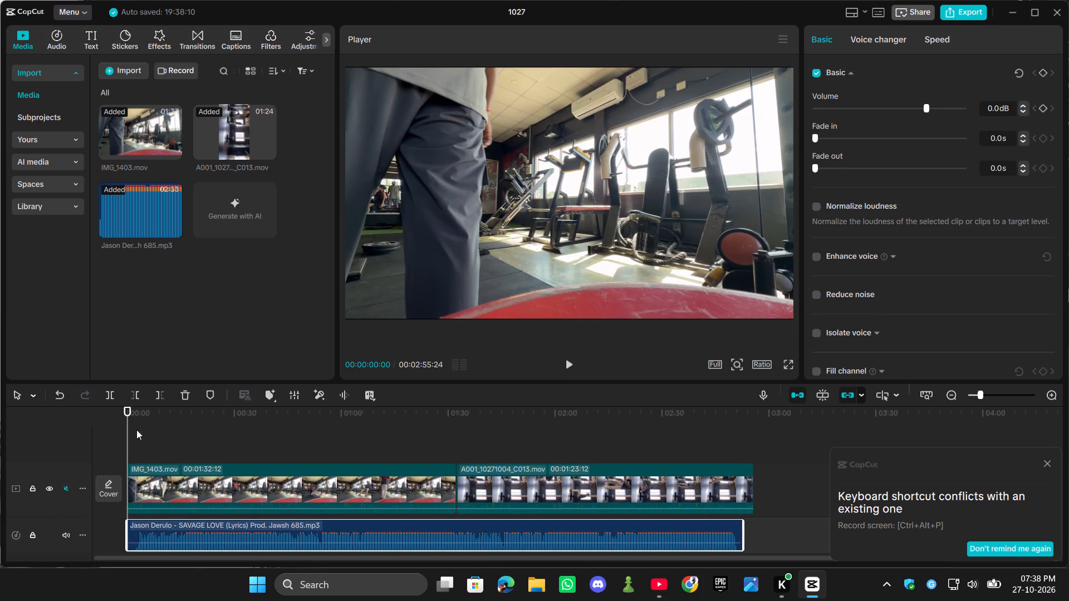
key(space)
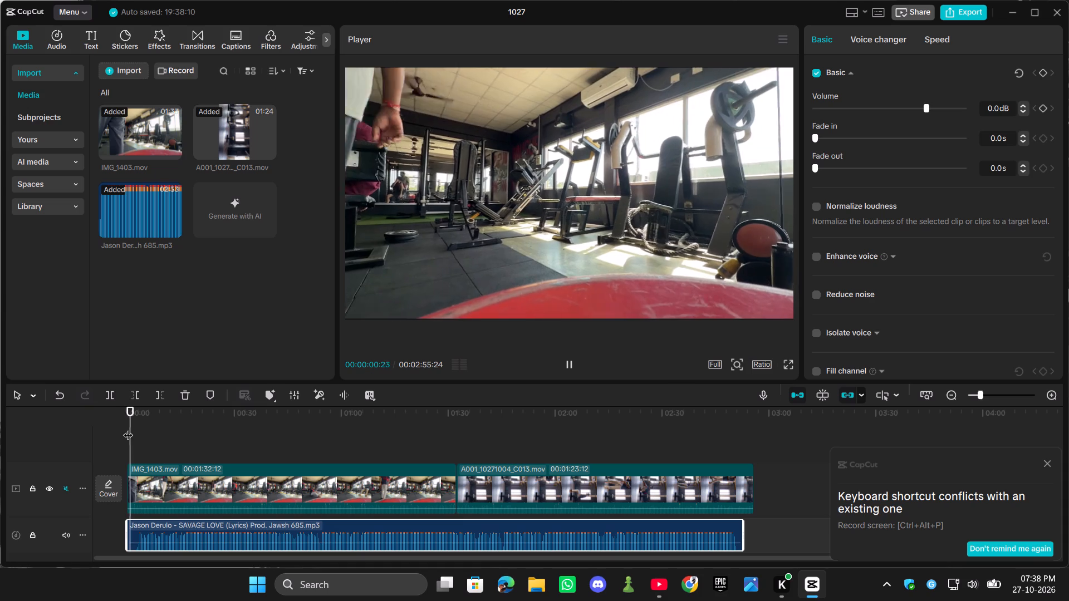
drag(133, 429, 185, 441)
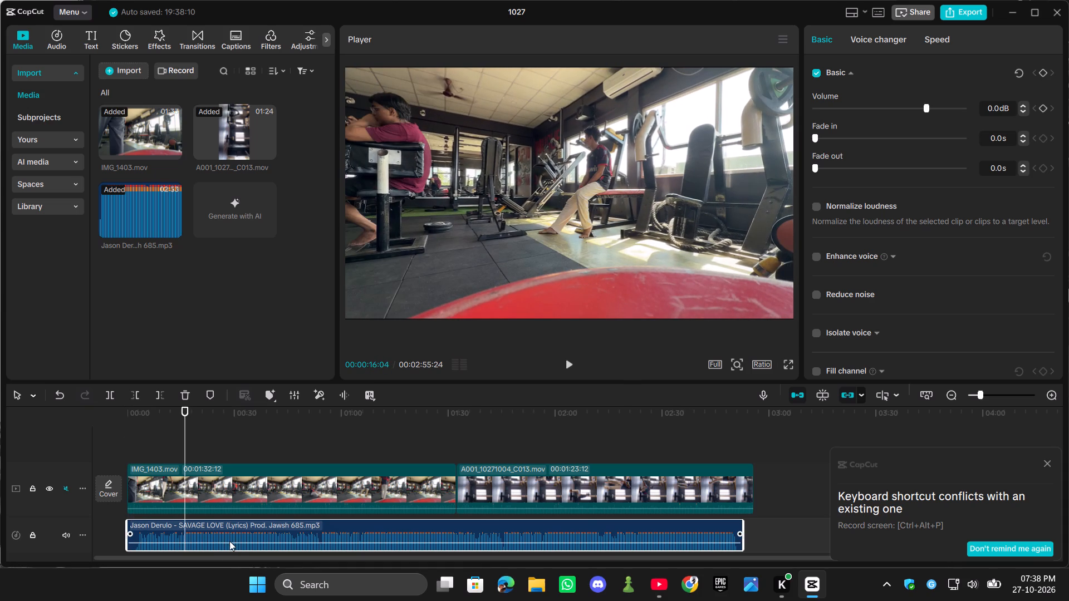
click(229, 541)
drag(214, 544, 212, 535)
Listen for the cut point, split the song at 00:00:11:18 and delete the part before it.
key(space)
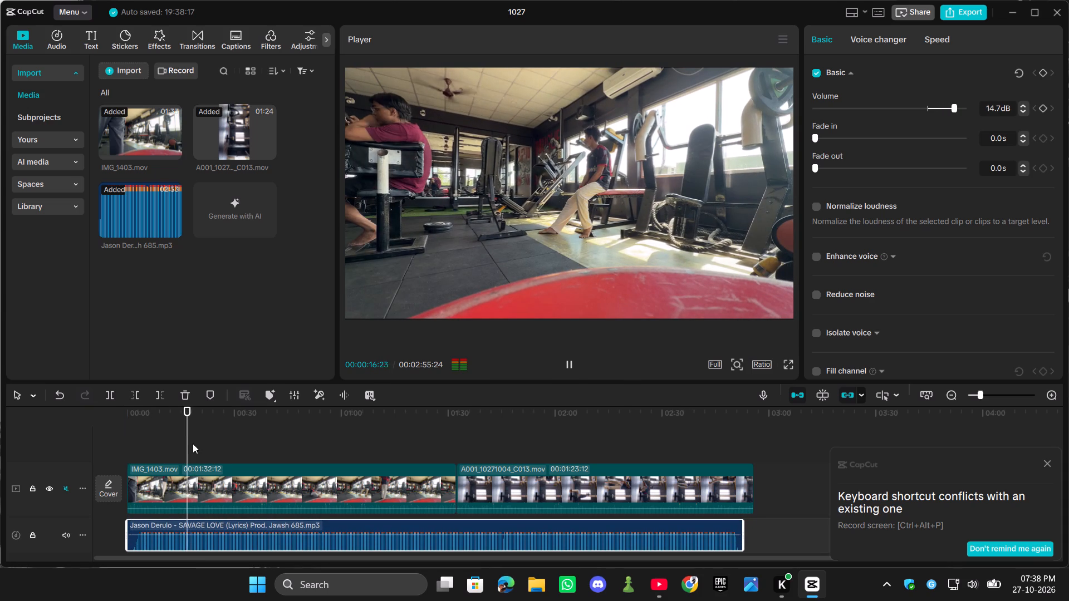
key(space)
drag(189, 441, 156, 443)
key(space)
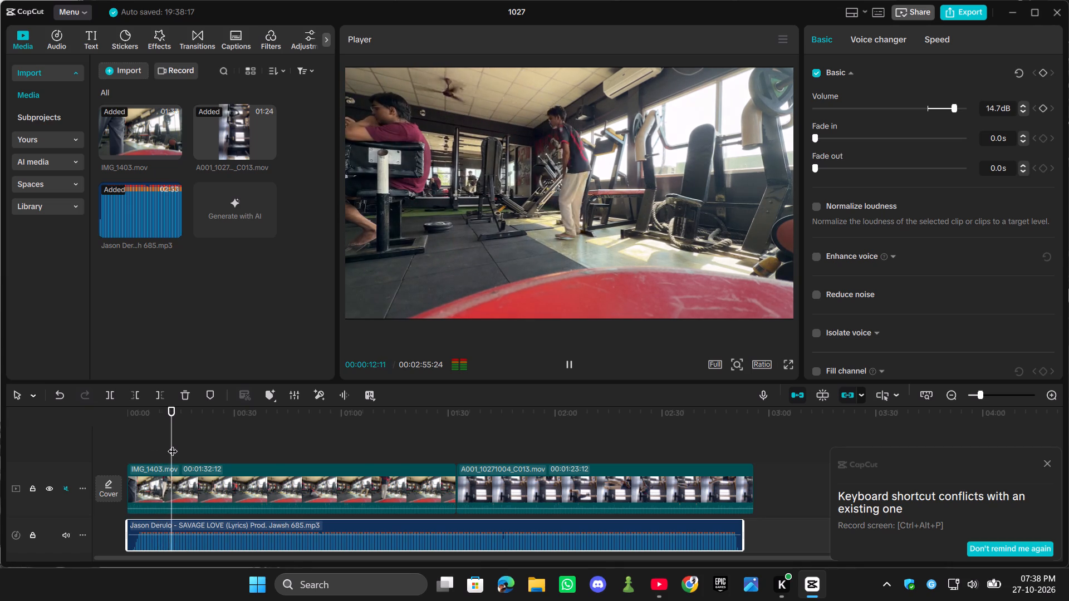
key(space)
drag(176, 444, 169, 445)
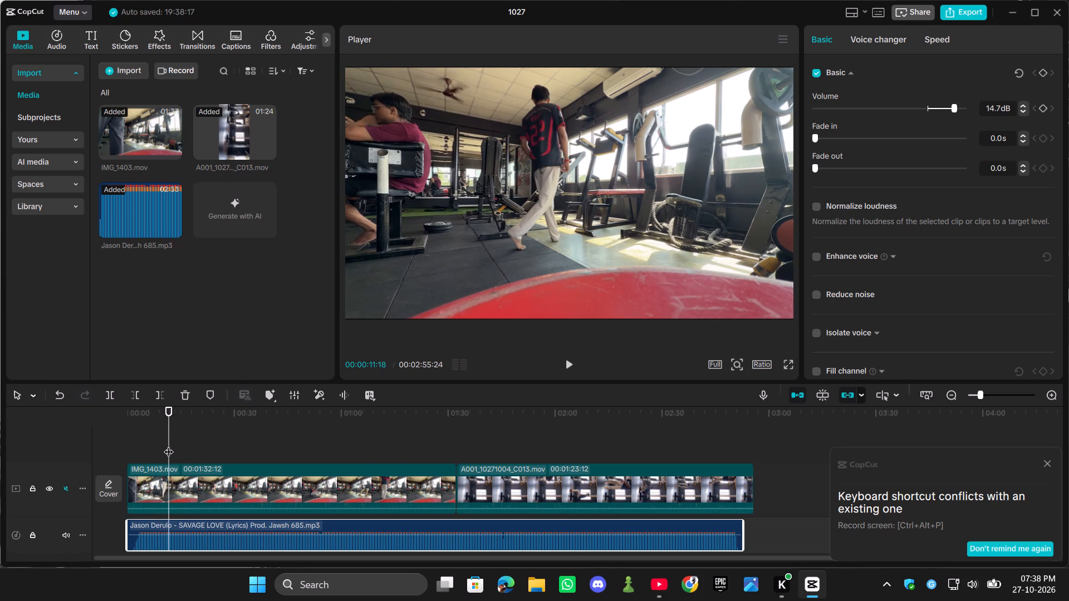
key(ctrl+b)
click(153, 537)
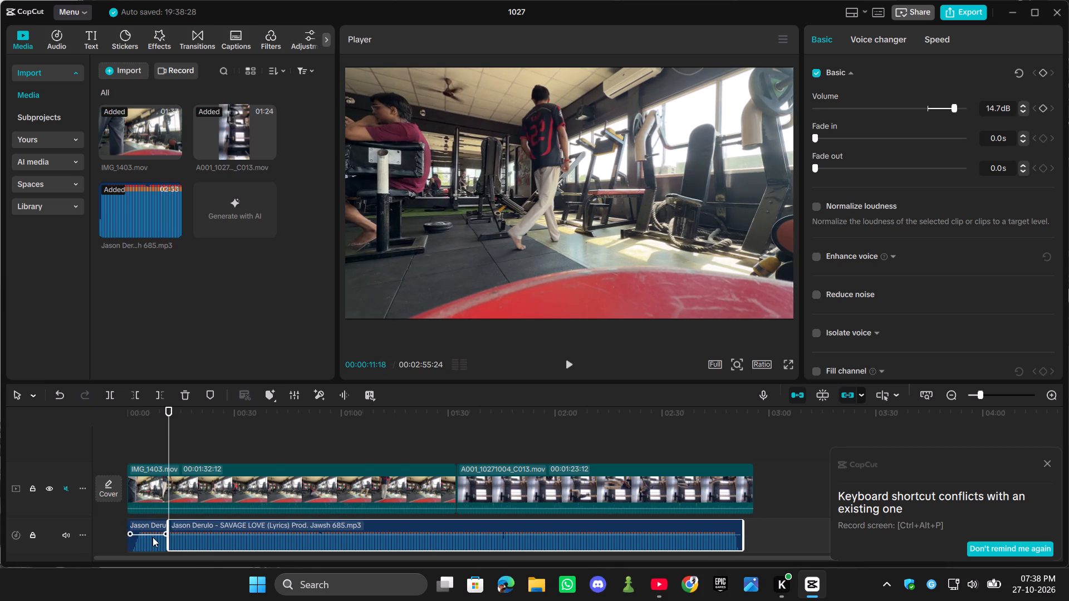
key(BackSpace)
Move the remaining song clip to the start of the timeline.
click(205, 541)
drag(211, 541, 170, 540)
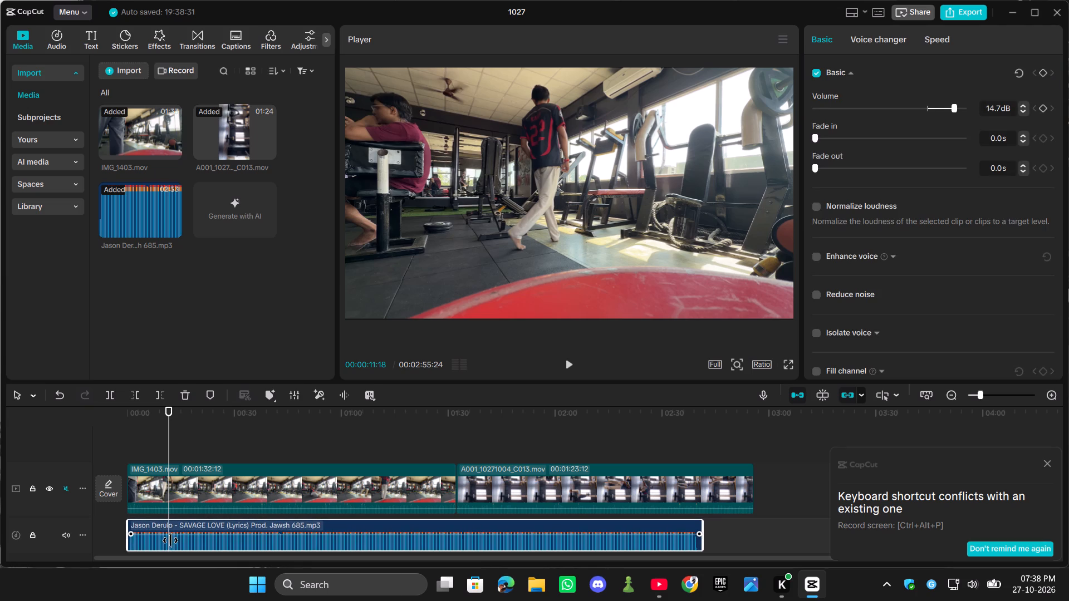
Set the song's volume to 3.2 dB, play it briefly and return the playhead to the start.
drag(184, 534, 184, 541)
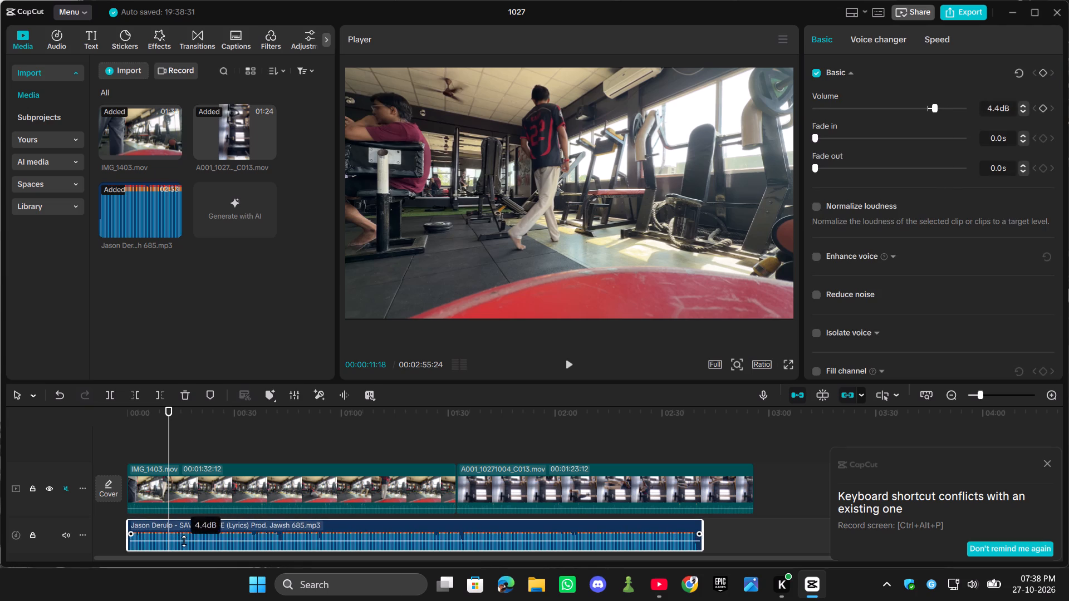
drag(184, 541, 183, 541)
key(space)
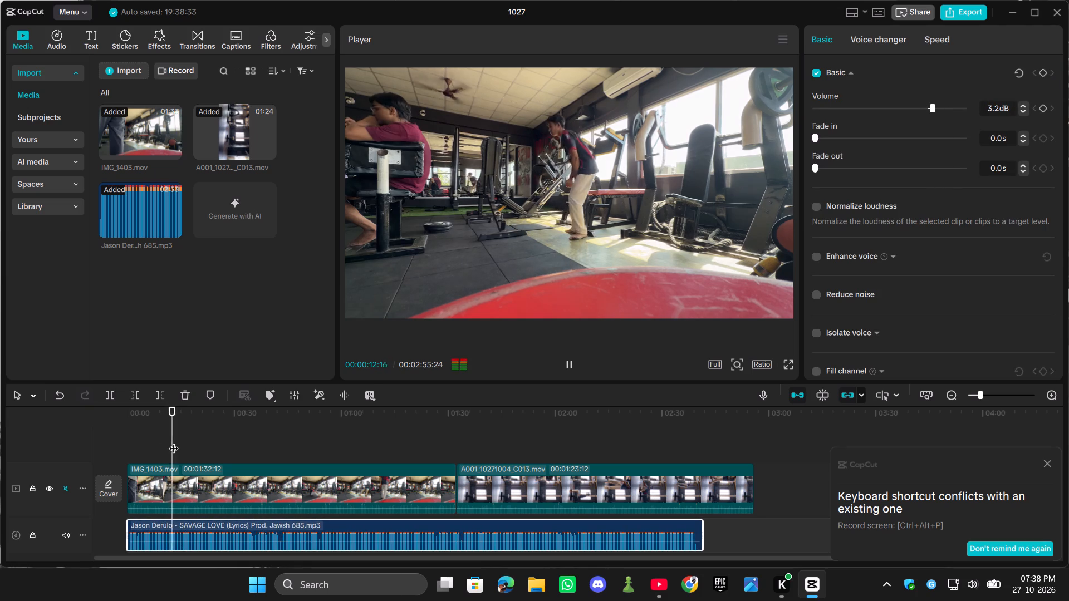
key(space)
drag(174, 441, 119, 441)
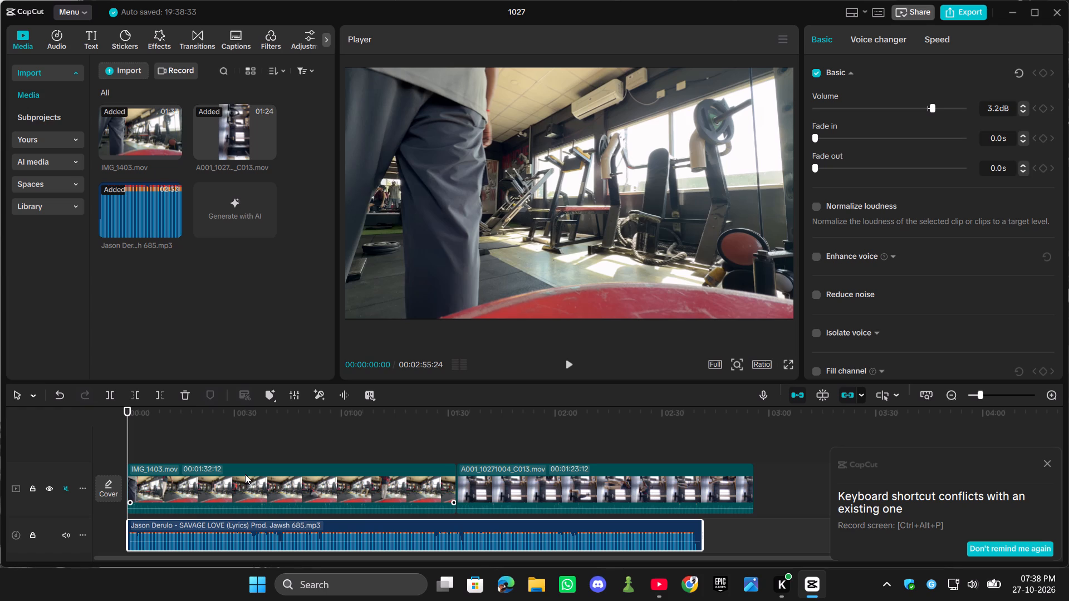
Play the opening to find the cut point, split IMG_1403.mov at 00:00:04:03 and delete the part before it.
key(space)
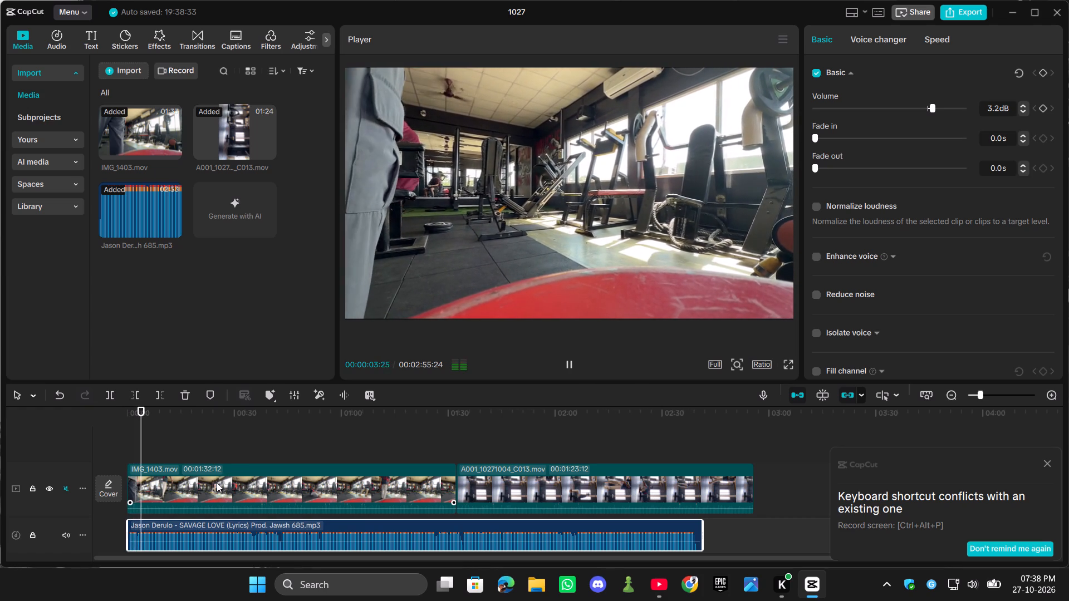
key(space)
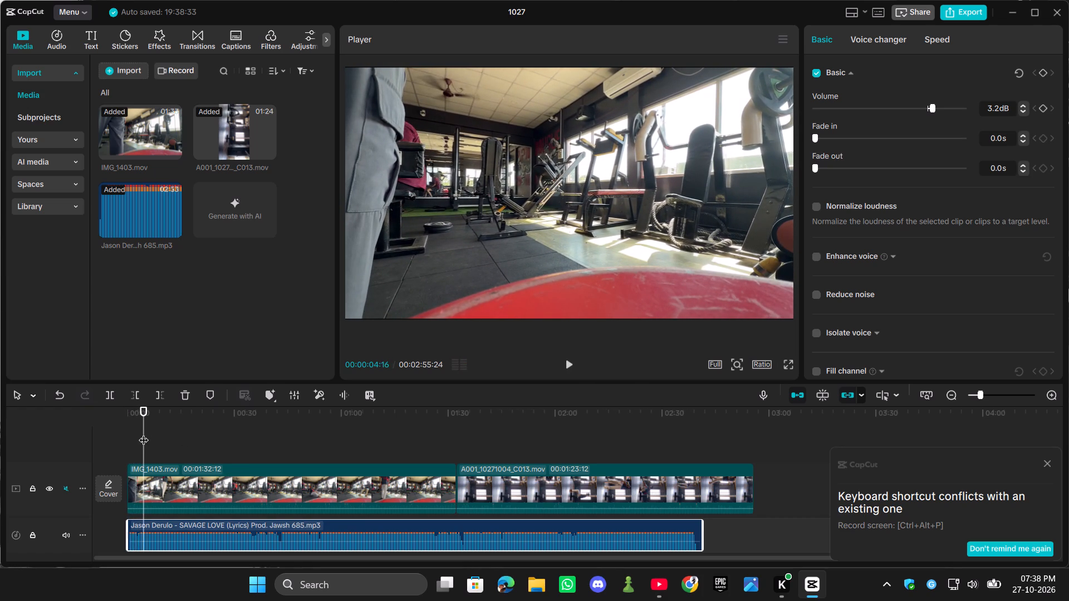
drag(144, 433, 124, 435)
key(space)
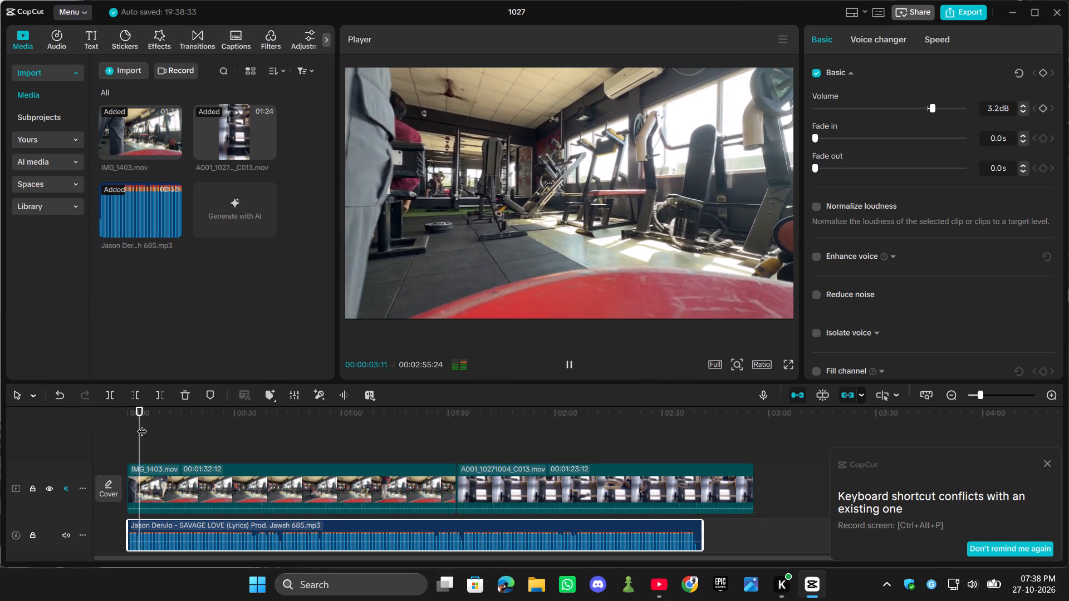
key(space)
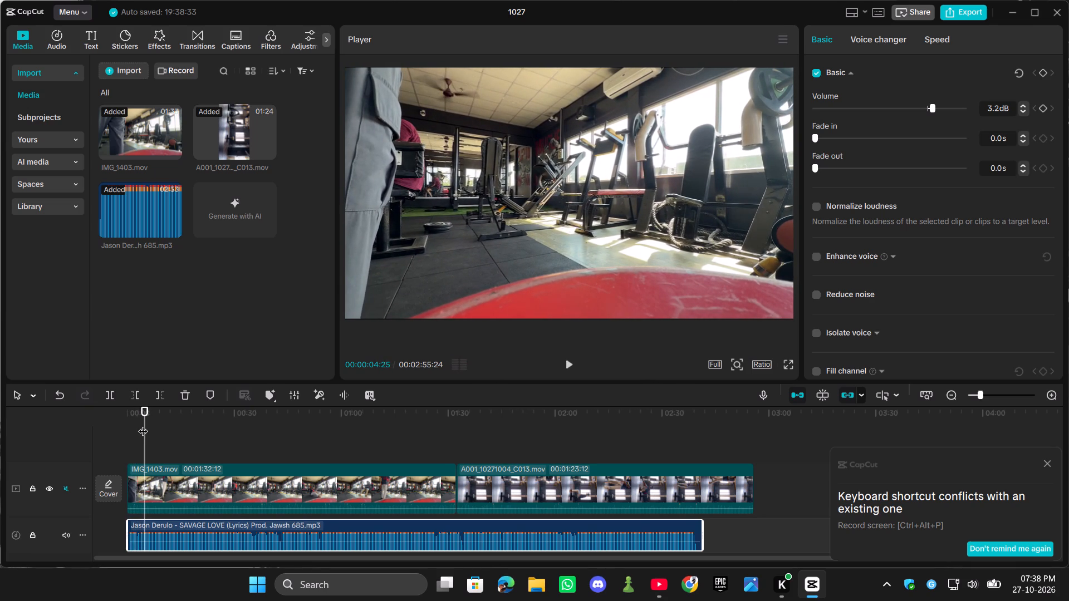
click(143, 425)
click(168, 486)
key(ctrl+b)
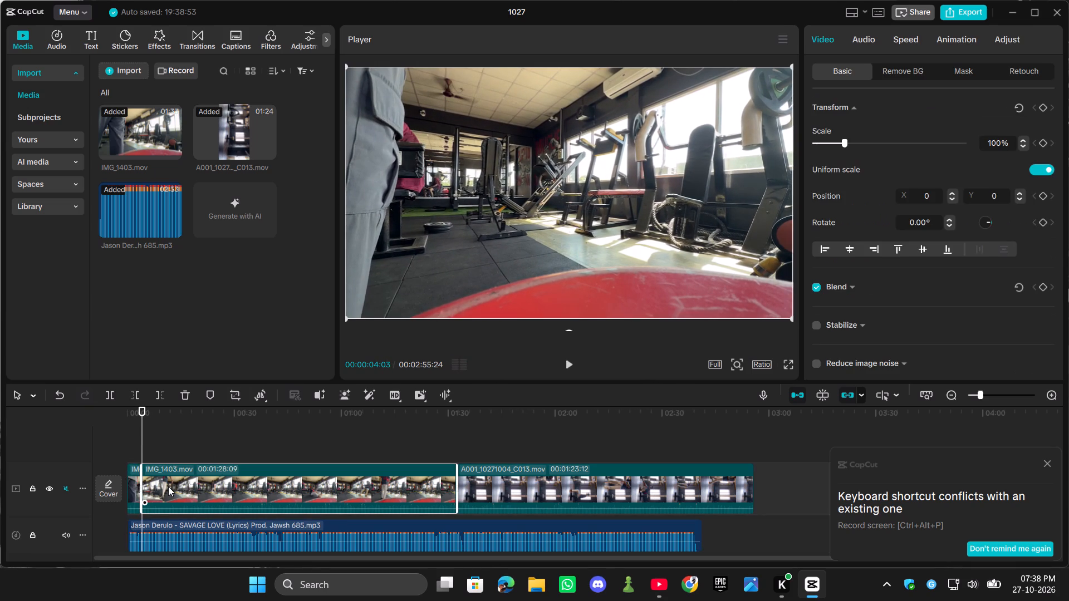
click(131, 486)
key(BackSpace)
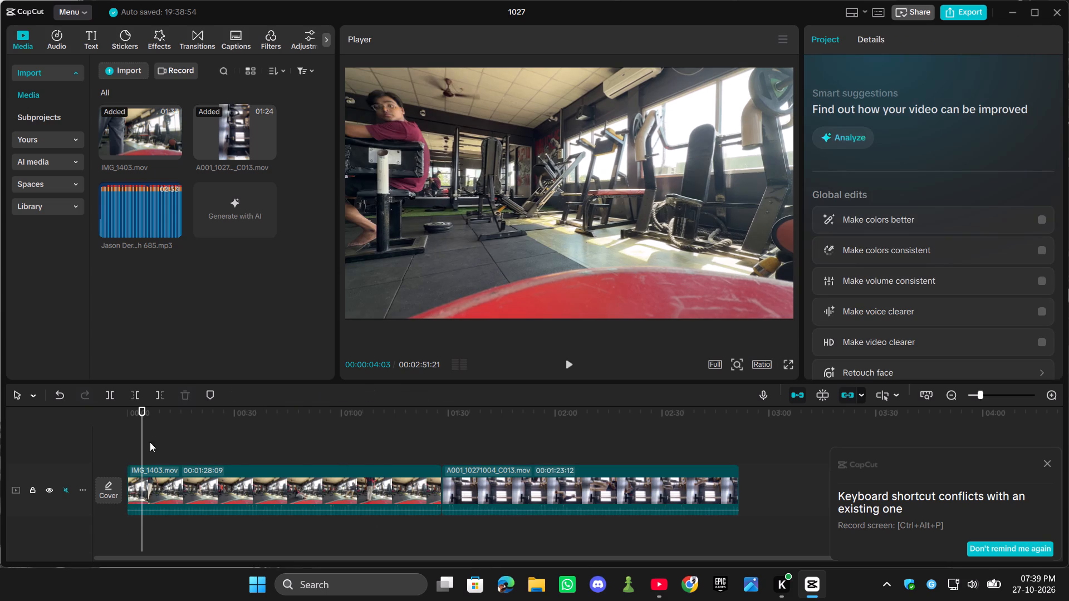
Check the start of the timeline, return the playhead to 00:00:00:00 and add the SAVAGE LOVE audio file there again.
drag(143, 435, 135, 437)
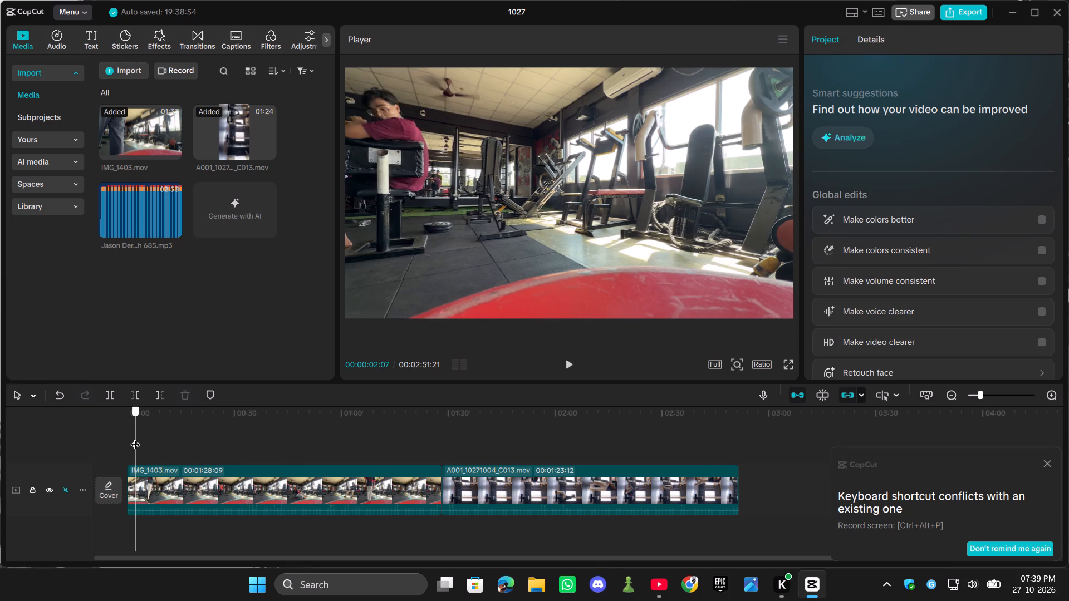
drag(135, 437, 138, 460)
scroll(148, 469, down, 2)
scroll(173, 512, down, 2)
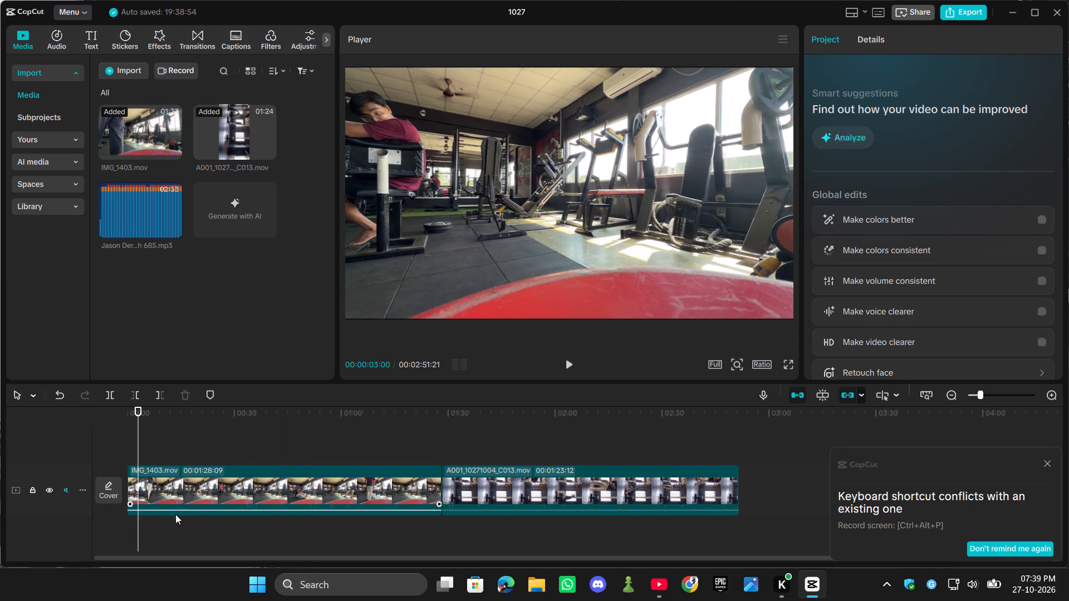
scroll(182, 526, down, 2)
click(151, 535)
scroll(168, 433, down, 3)
drag(150, 435, 117, 439)
key(space)
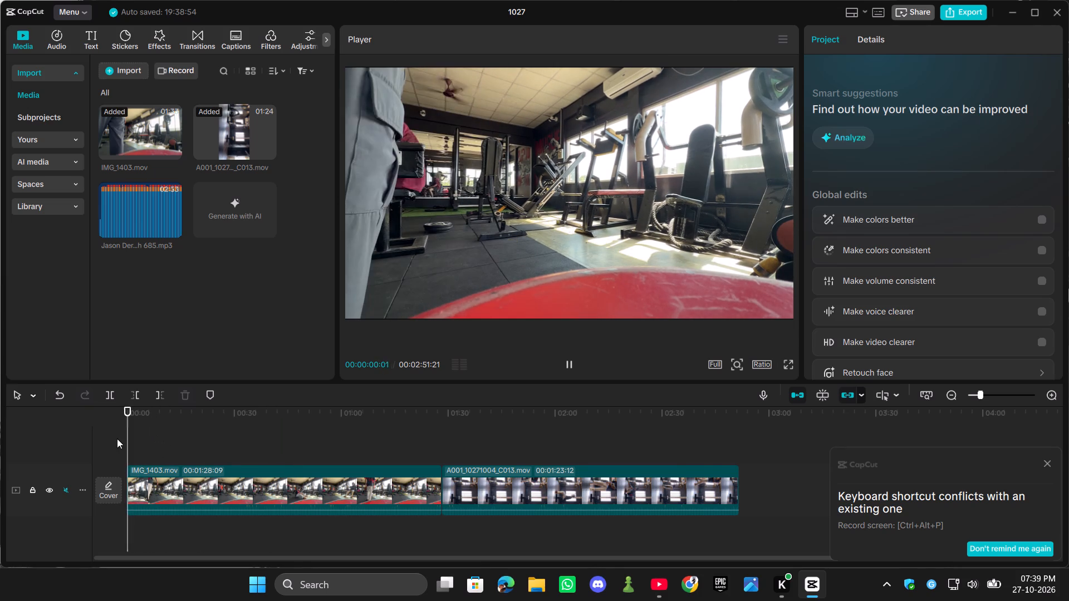
key(space)
drag(133, 439, 105, 440)
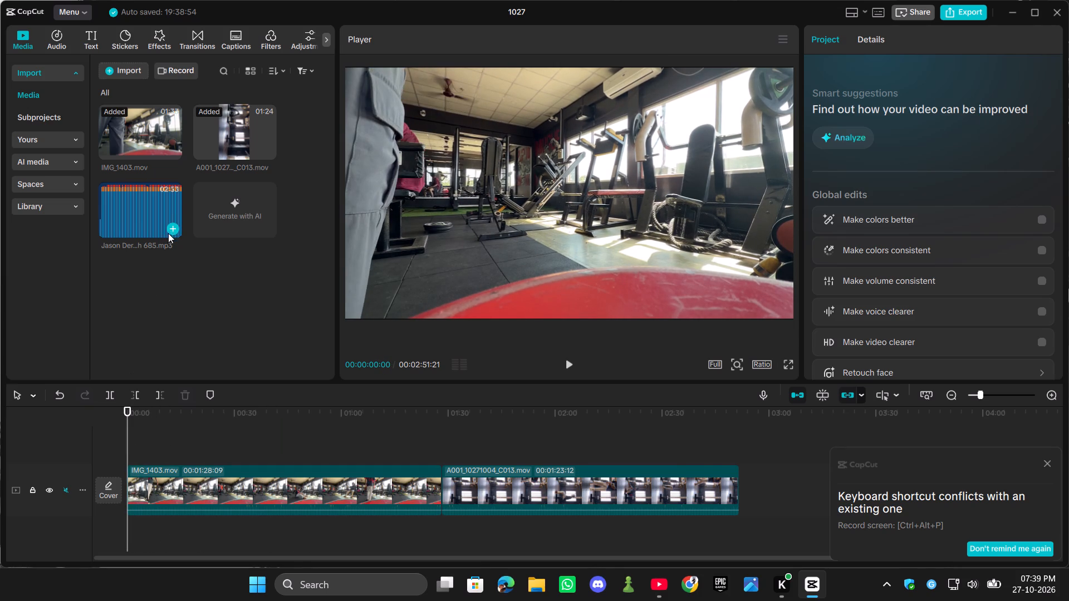
click(170, 230)
Listen for the cut point, split the song at 00:00:11:25 and delete the part before it.
drag(128, 439, 173, 443)
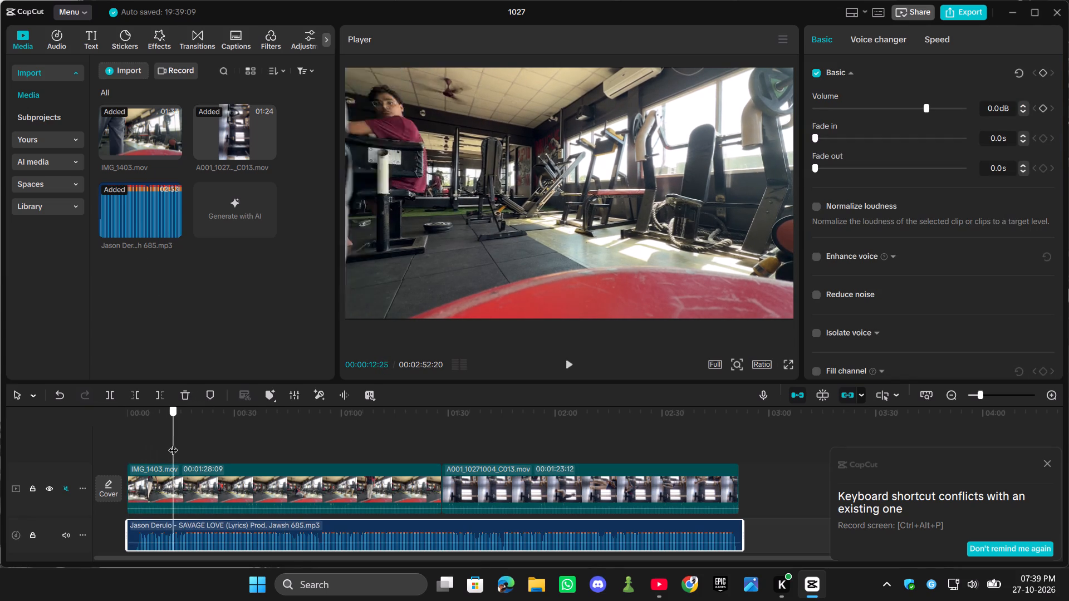
drag(173, 443, 184, 446)
drag(182, 427, 173, 428)
key(space)
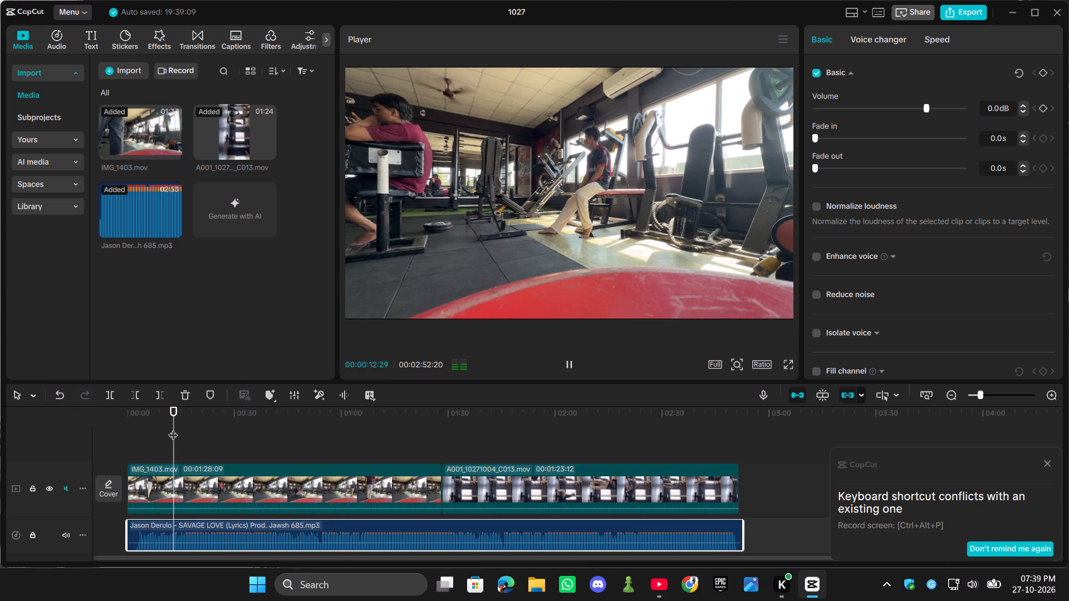
drag(180, 436, 168, 436)
key(space)
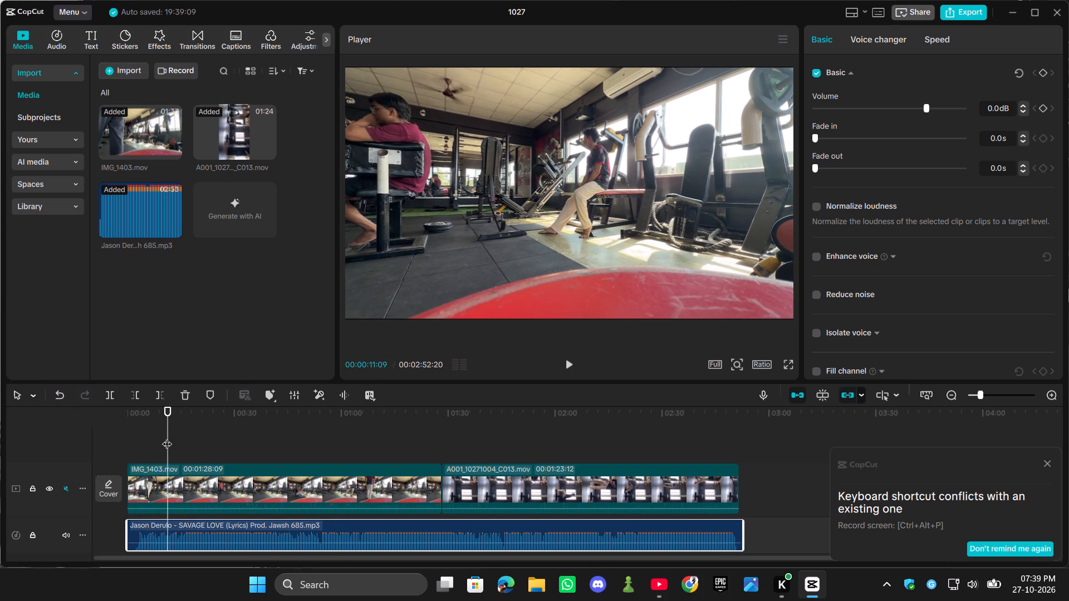
key(space)
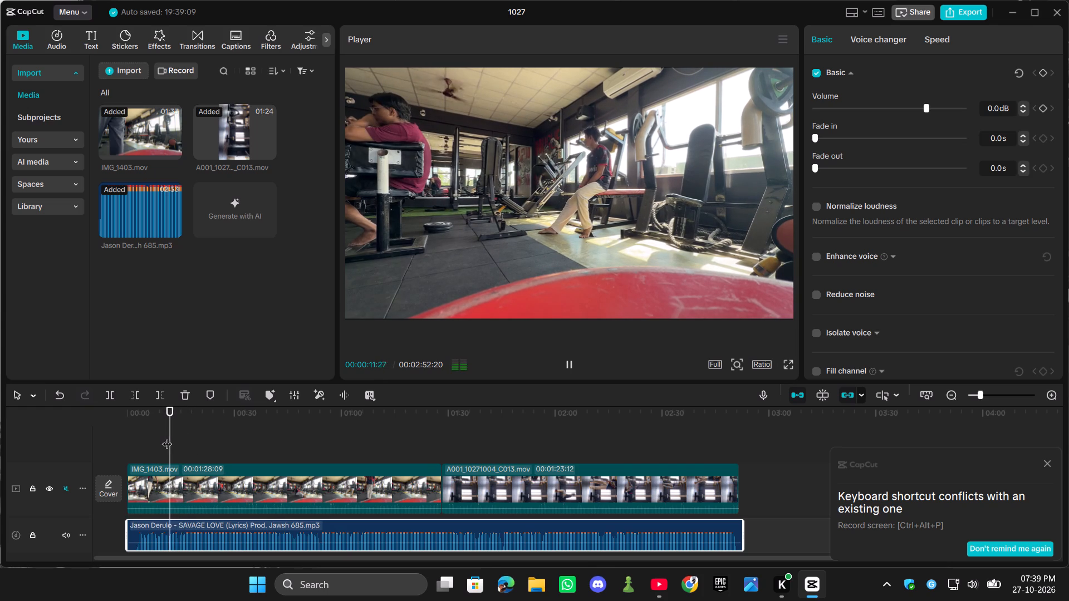
drag(167, 437, 159, 437)
key(space)
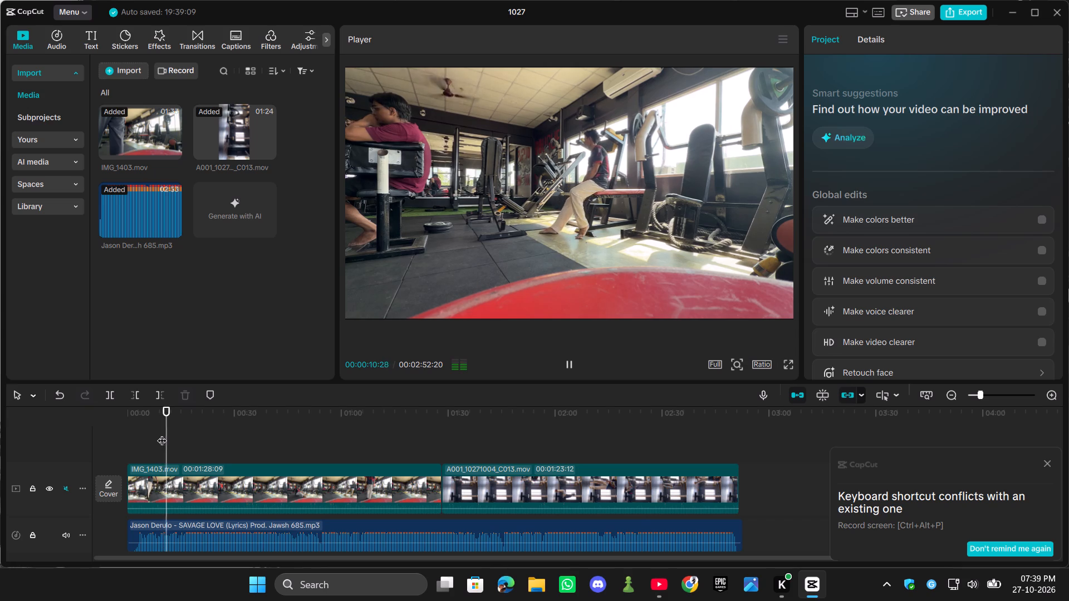
key(space)
click(185, 530)
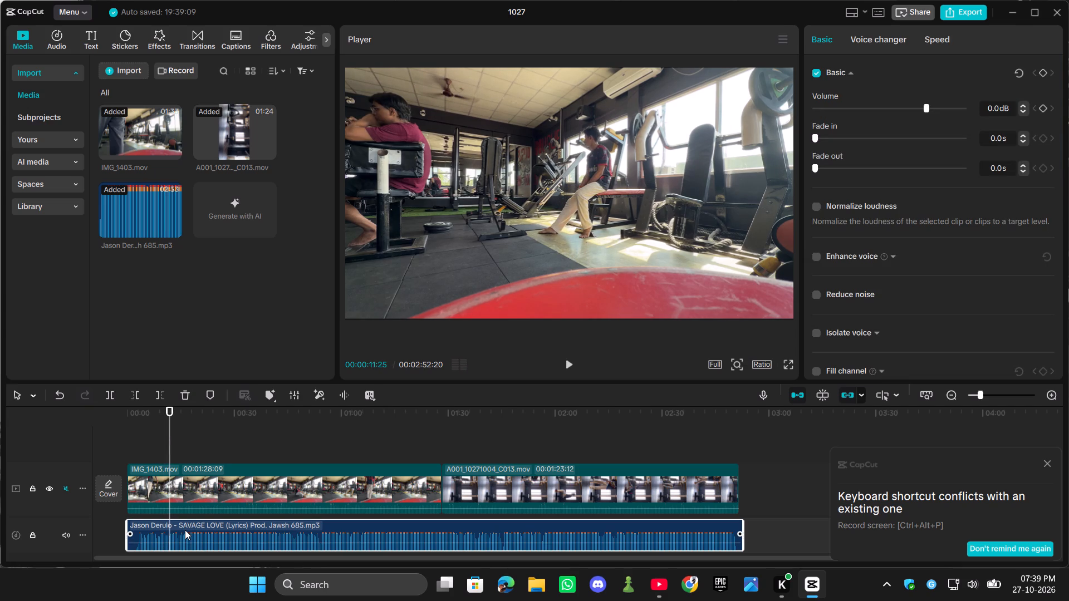
key(ctrl+v)
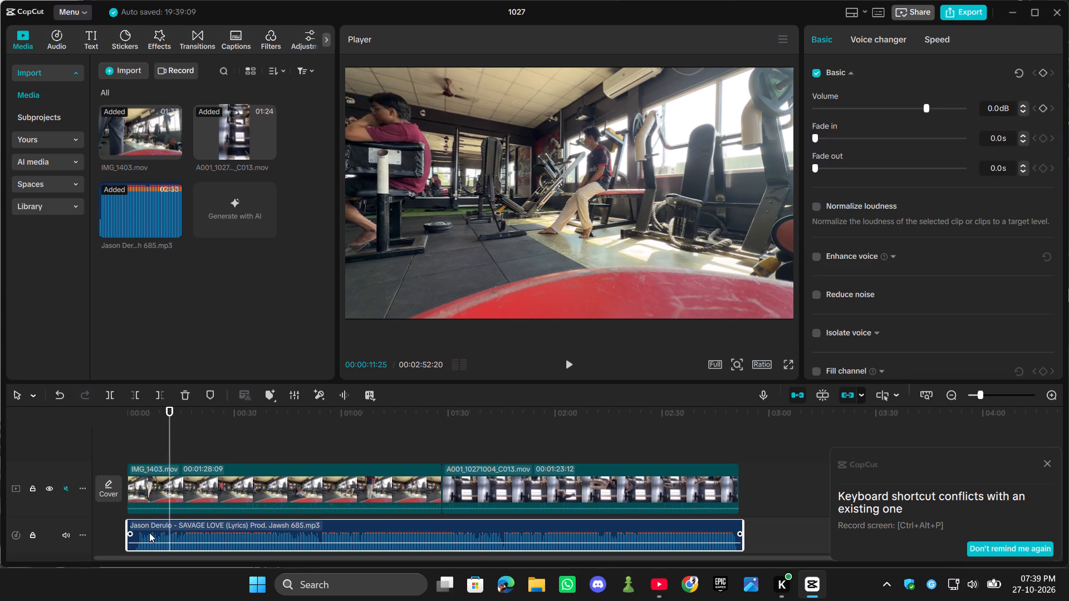
key(ctrl+b)
click(148, 532)
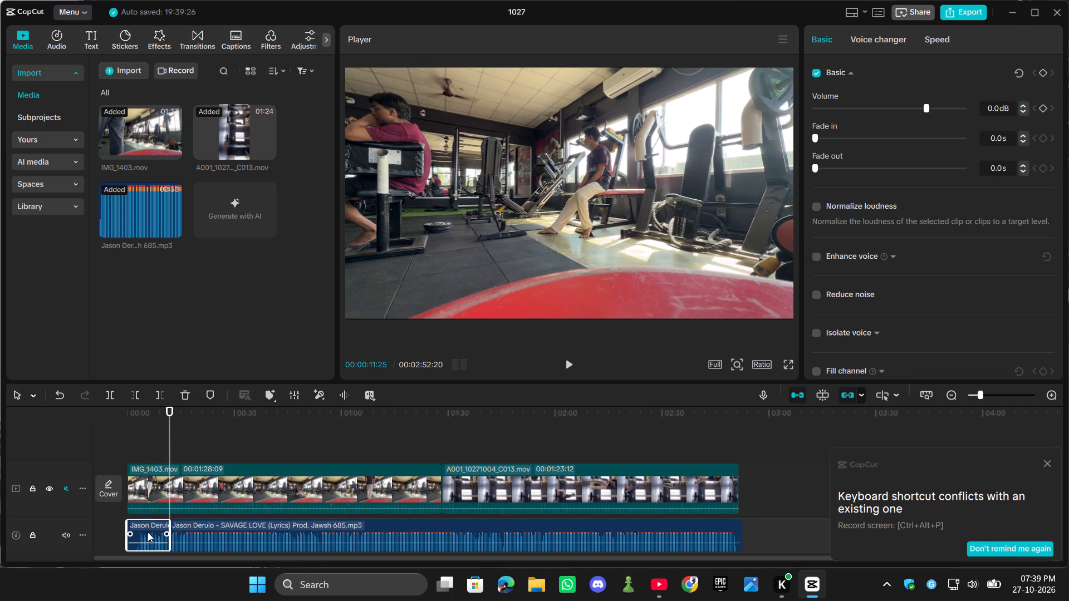
key(BackSpace)
Move the remaining song clip to the start of the timeline.
click(217, 523)
drag(217, 526, 174, 525)
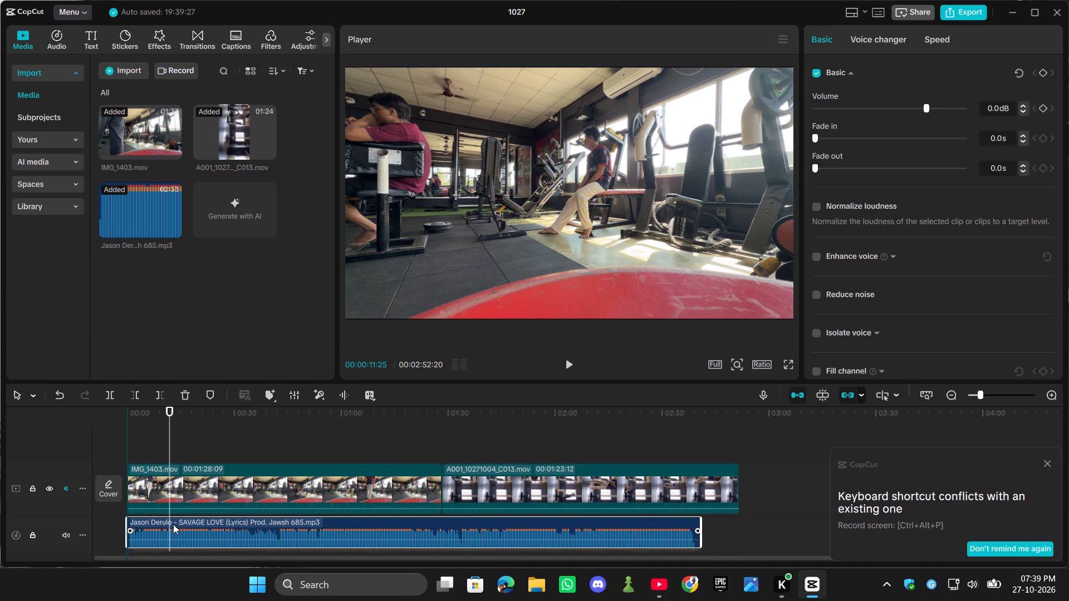
Scrub through the opening gym footage and split IMG_1403.mov at 00:00:04:17.
click(192, 467)
drag(167, 445, 139, 446)
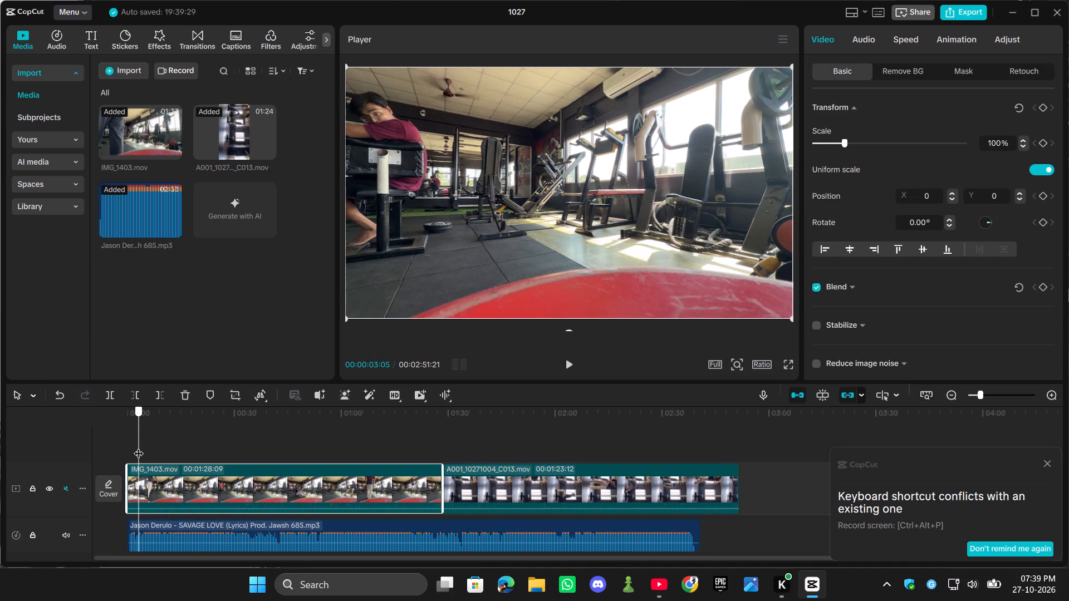
drag(139, 446, 159, 457)
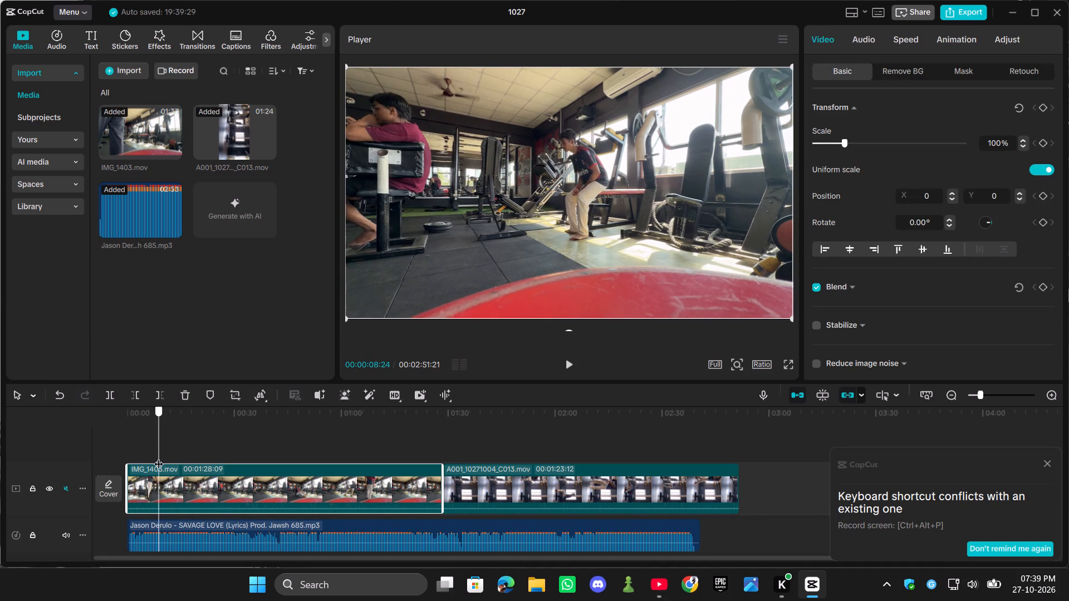
drag(159, 457, 162, 456)
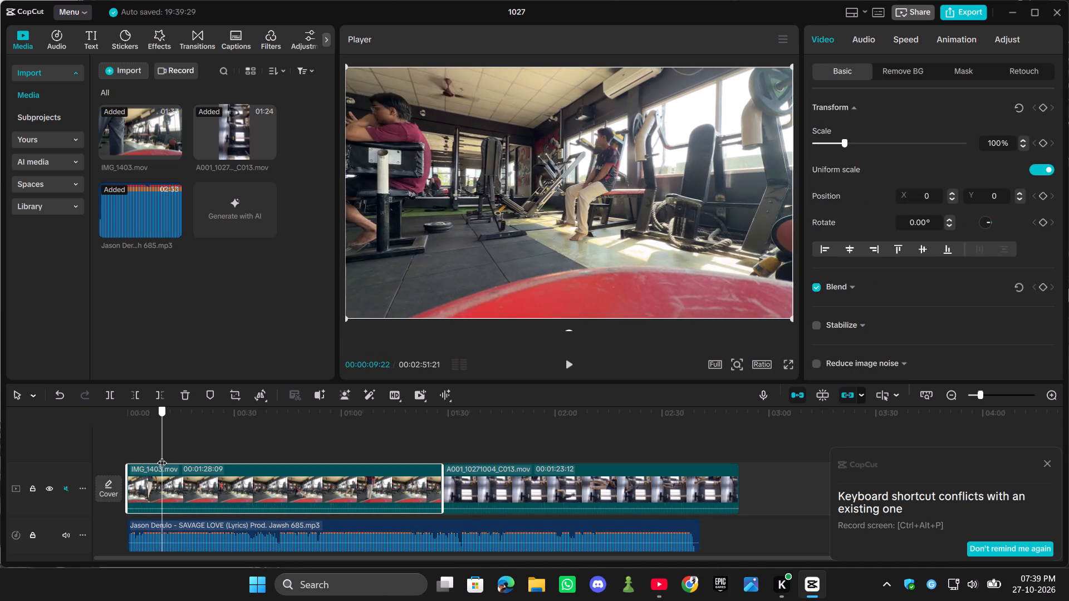
drag(162, 456, 144, 454)
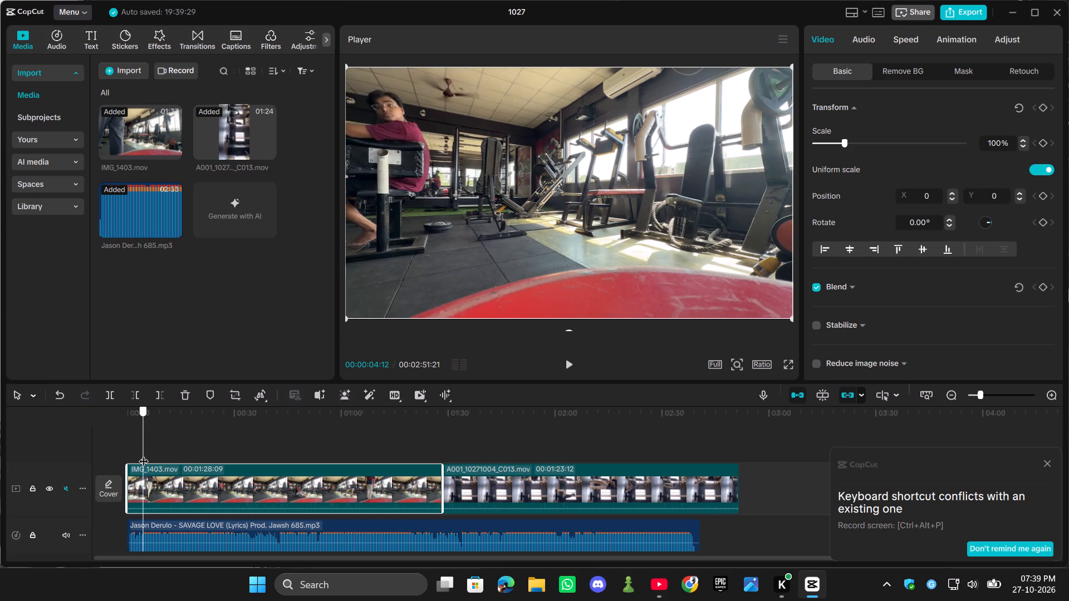
drag(144, 454, 139, 454)
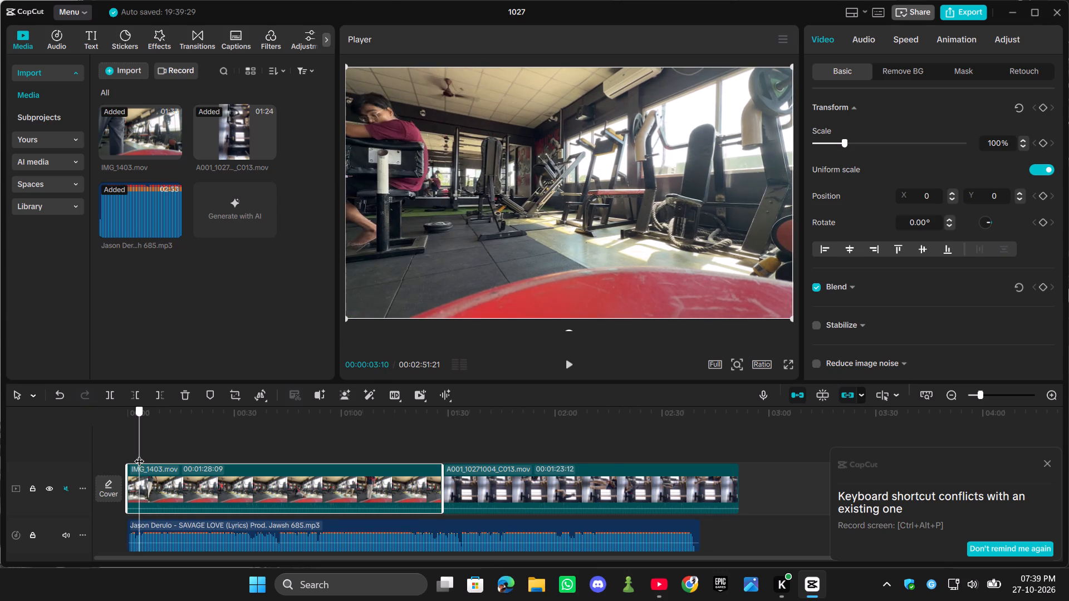
drag(139, 454, 139, 454)
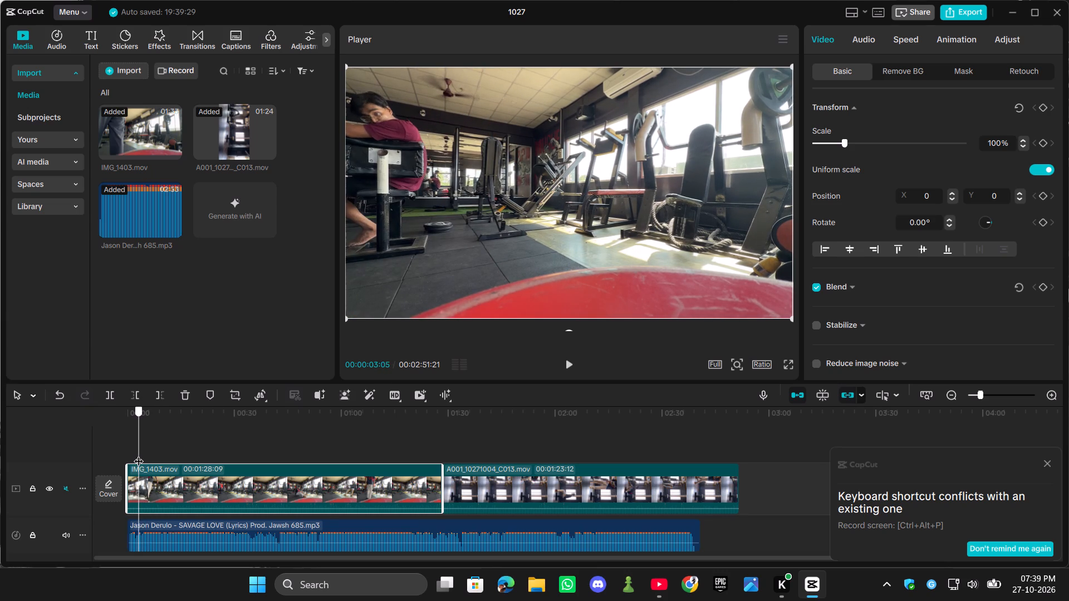
drag(139, 454, 138, 454)
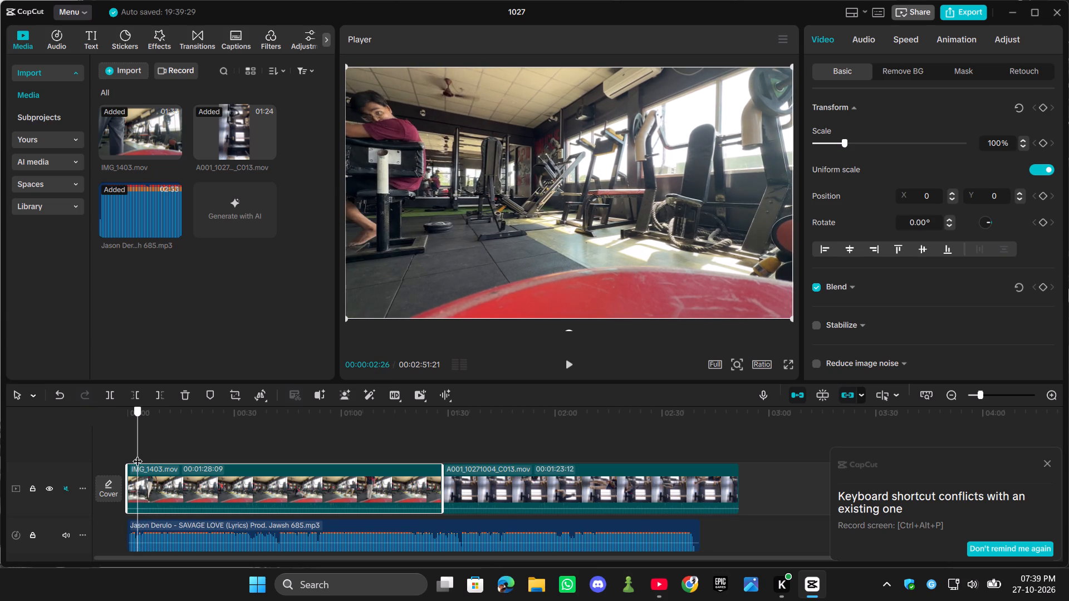
drag(138, 454, 143, 454)
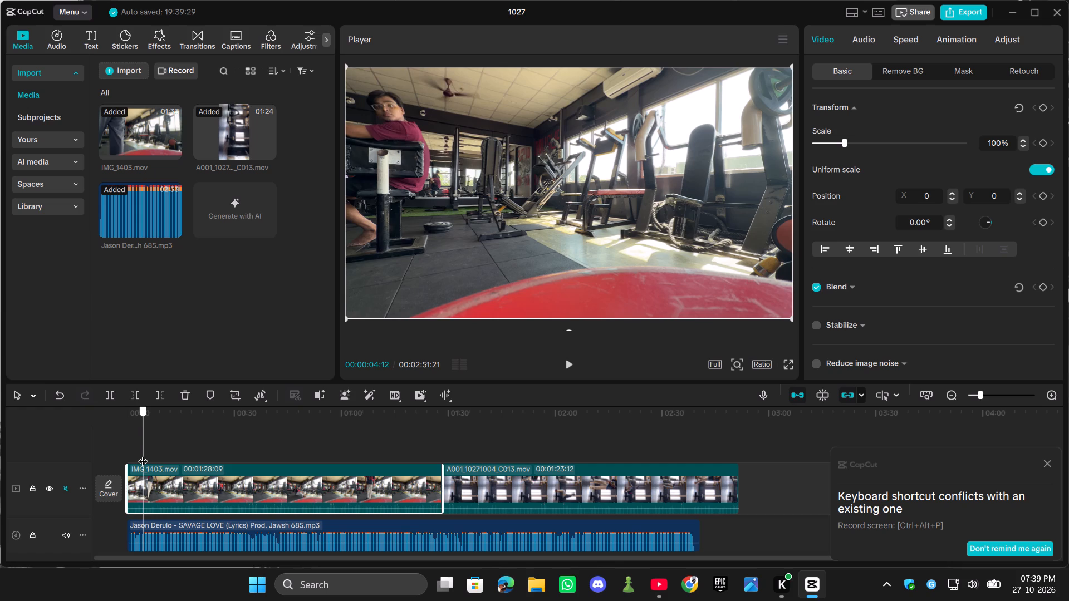
drag(143, 454, 144, 454)
click(152, 474)
key(ctrl+b)
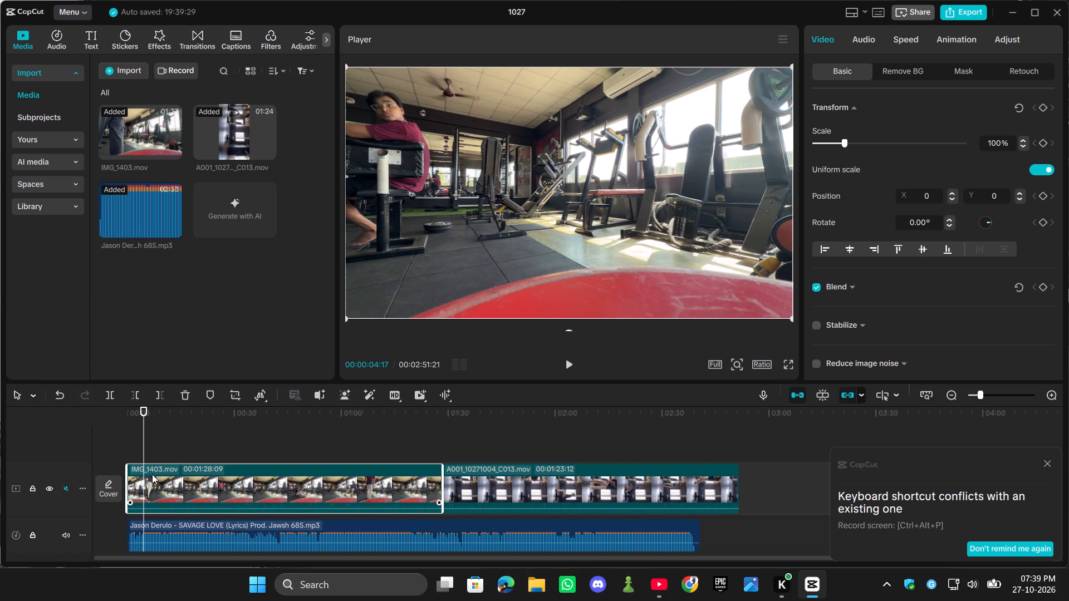
Enlarge the timeline scale, find the moment the person sits on the bench and split IMG_1403.mov at 00:00:09:28.
drag(143, 439, 158, 438)
drag(982, 395, 988, 397)
click(1050, 466)
drag(159, 437, 67, 435)
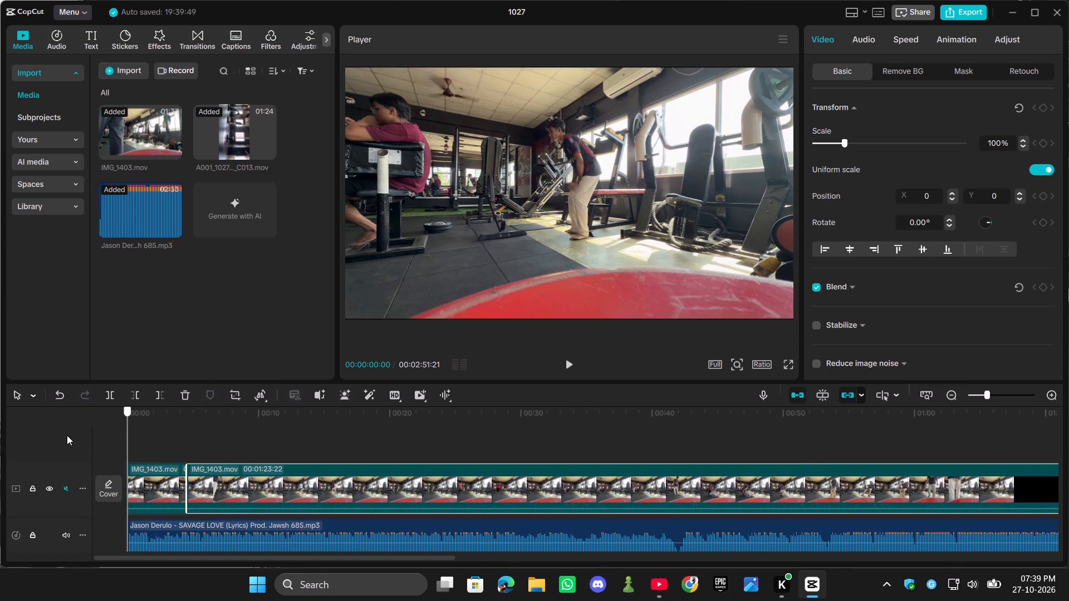
drag(67, 435, 207, 449)
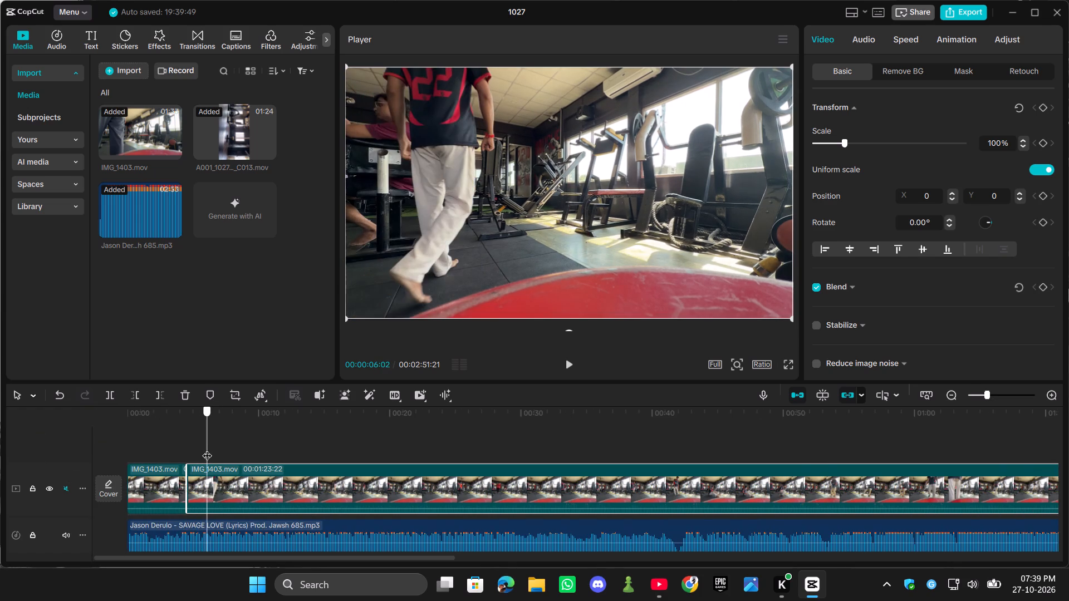
drag(207, 449, 256, 448)
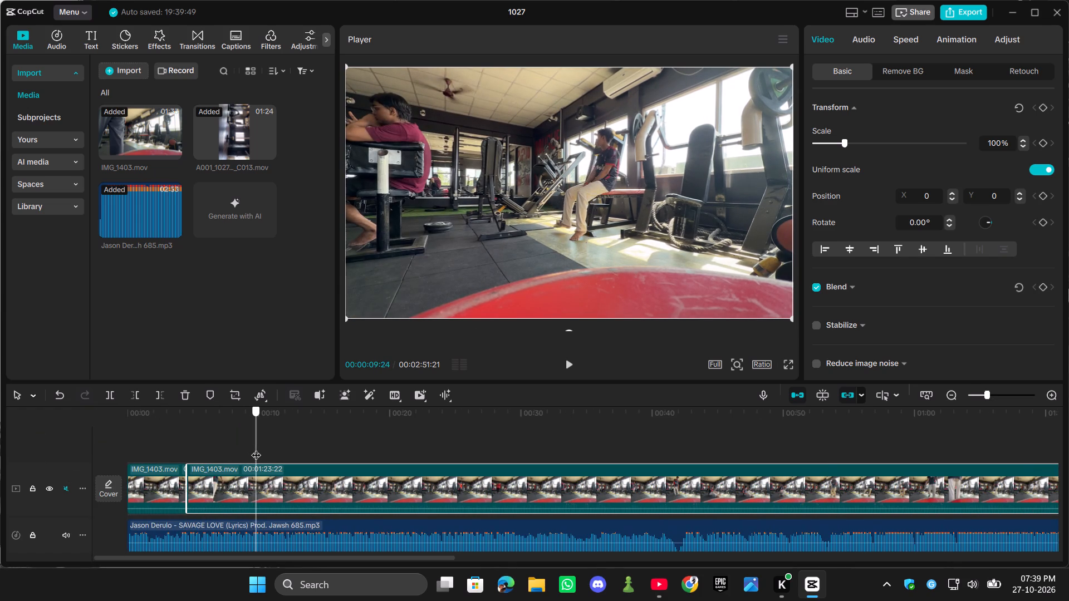
drag(256, 448, 258, 447)
click(248, 480)
key(ctrl+b)
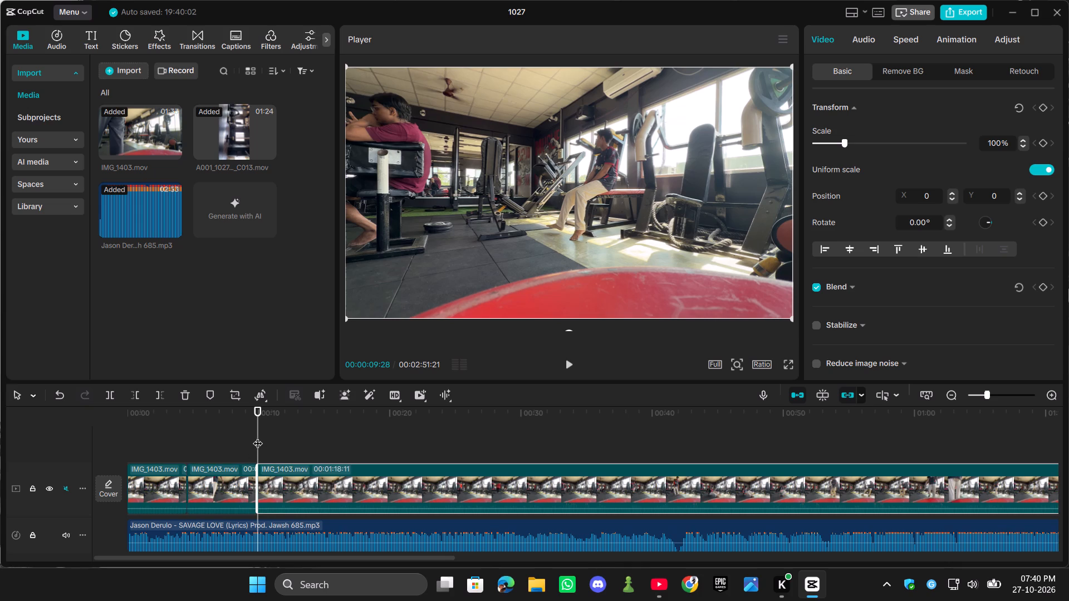
Split the remaining IMG_1403.mov footage at 00:00:11:12.
drag(258, 436, 277, 439)
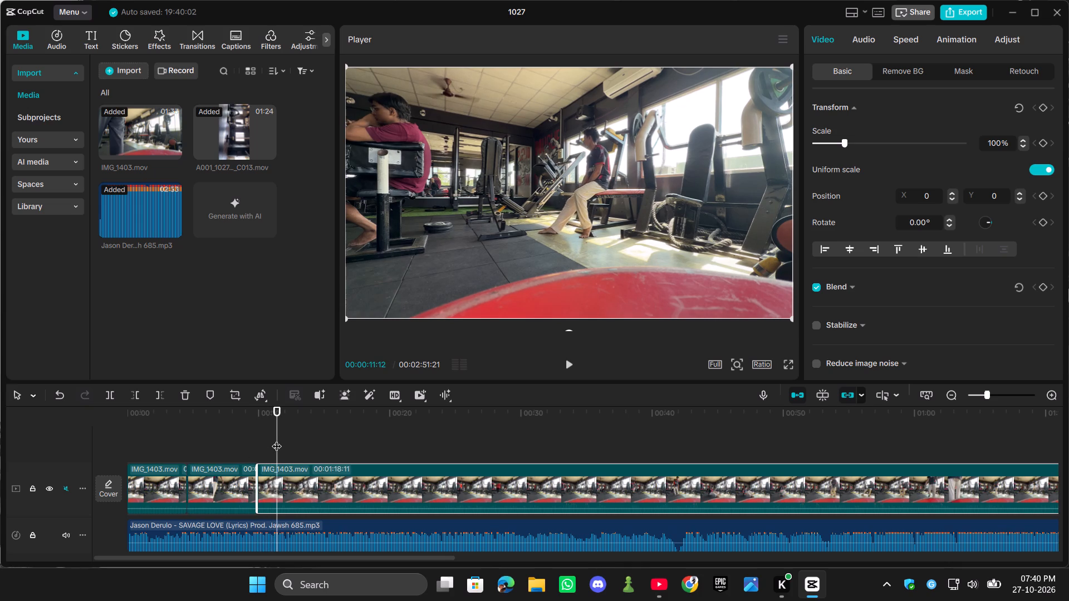
key(ctrl+b)
Delete the IMG_1403.mov segment between the 00:00:04:17 and 00:00:09:28 cuts and scrub through the footage after the gap closes.
drag(277, 439, 232, 460)
click(223, 480)
key(BackSpace)
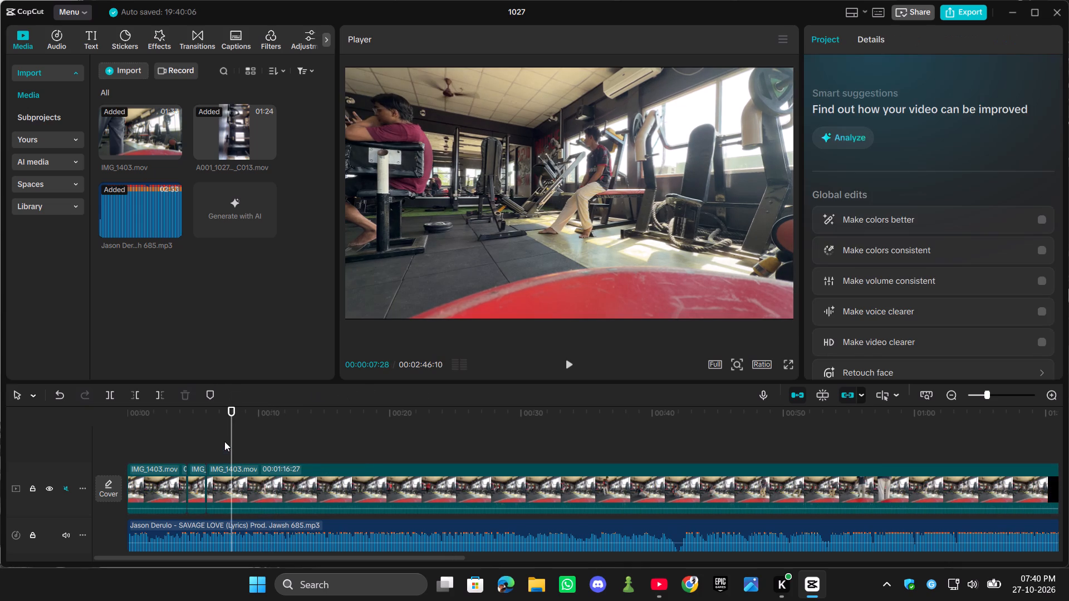
drag(231, 444, 228, 449)
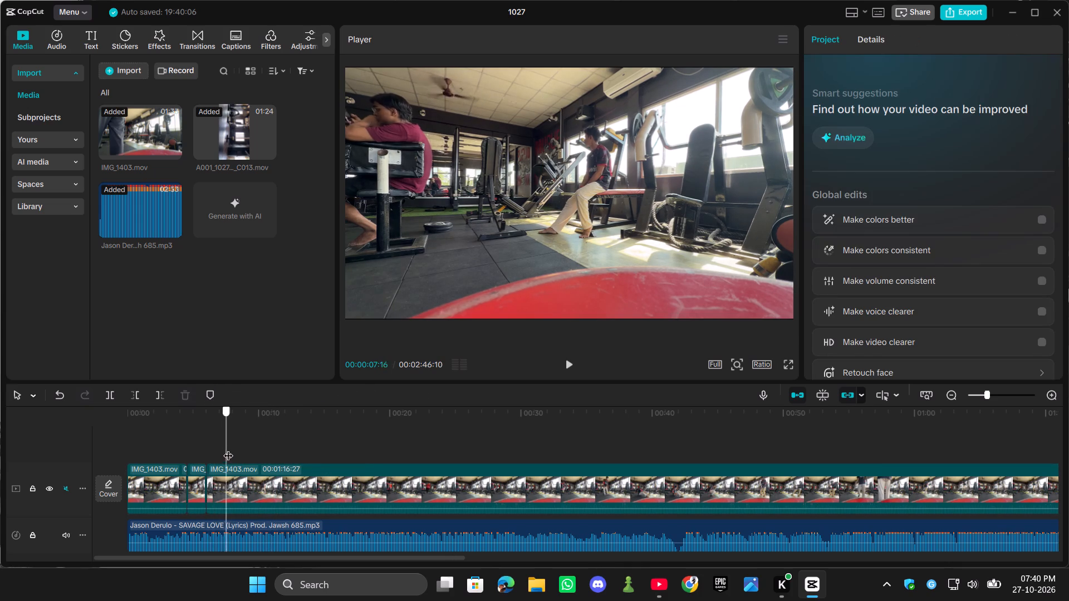
Split the long IMG_1403.mov clip at 00:00:13:05 and delete the segment directly before that cut.
drag(228, 449, 278, 446)
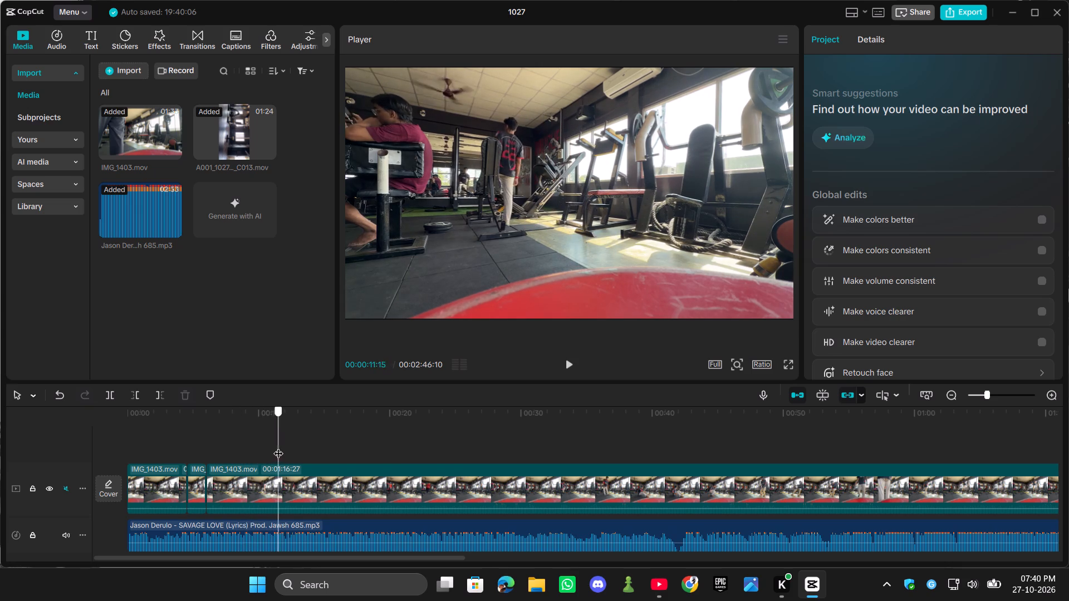
drag(278, 446, 300, 447)
key(ctrl+b)
click(269, 487)
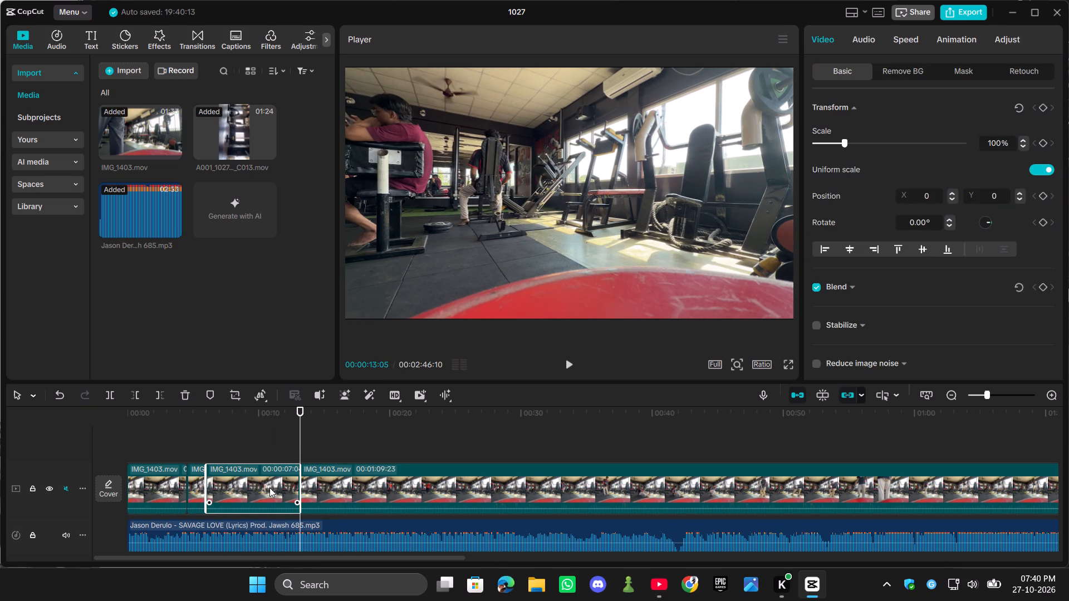
drag(301, 438, 296, 445)
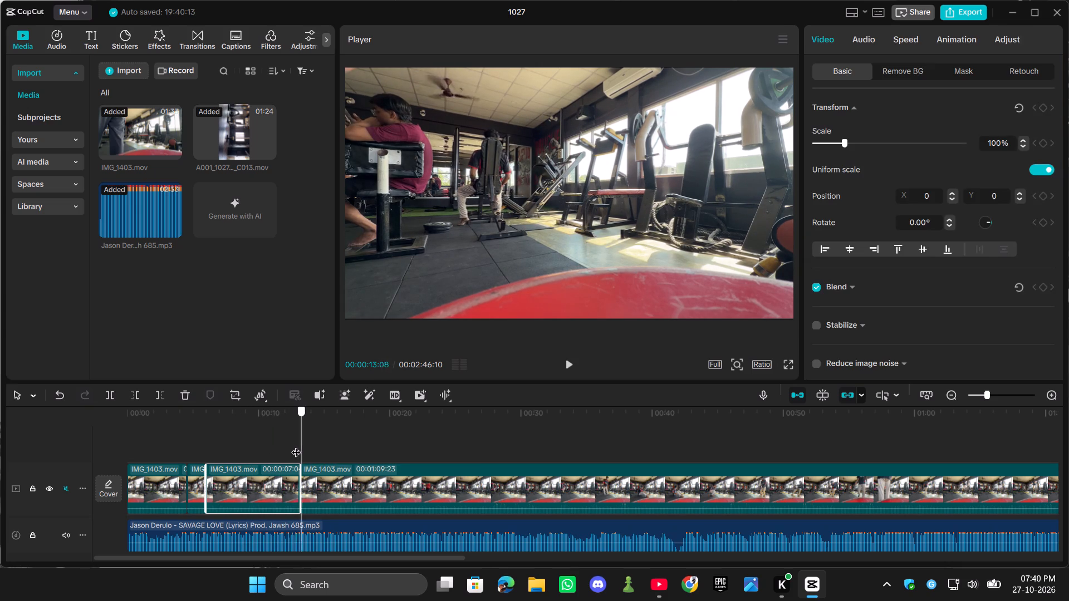
drag(296, 445, 293, 445)
key(BackSpace)
Split the remaining IMG_1403.mov footage just before 00:00:08:00, keeping a short shot of the seated person.
drag(290, 439, 205, 443)
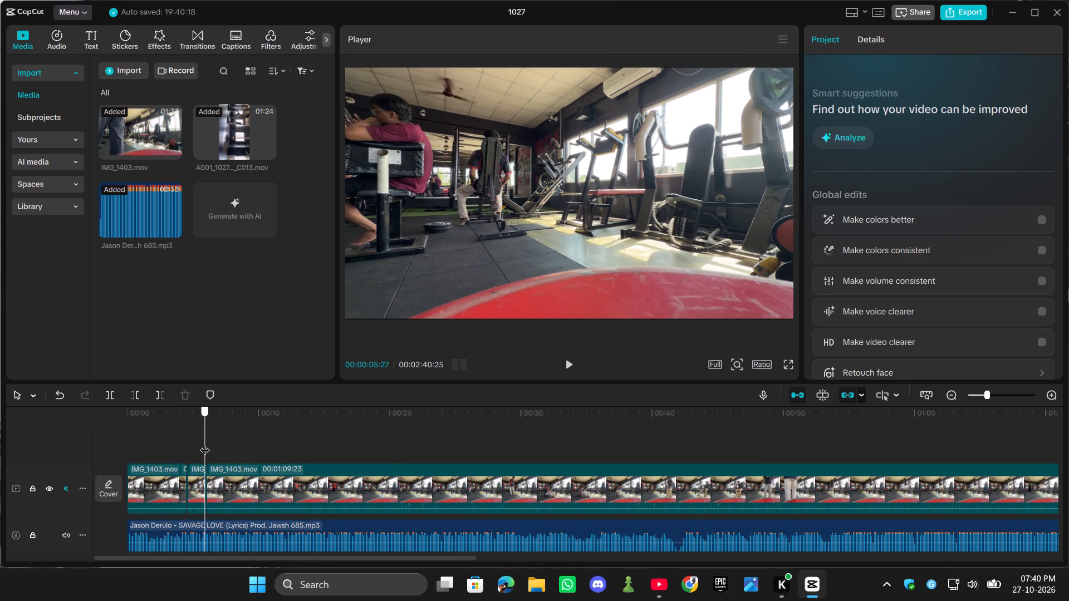
drag(205, 443, 232, 445)
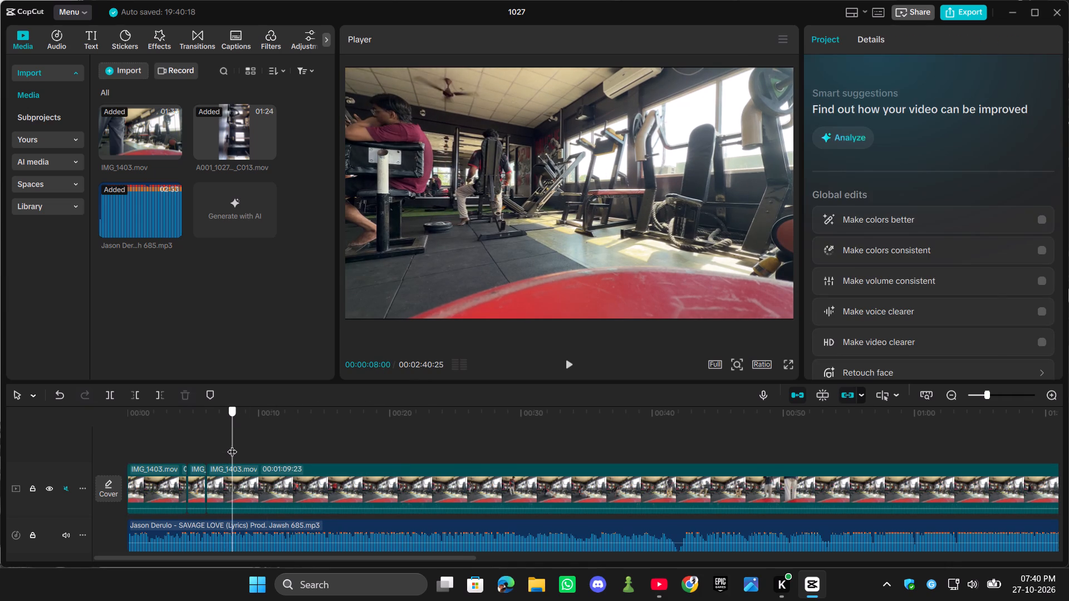
drag(232, 445, 228, 445)
key(ctrl+b)
Find the part where the person sits on the floor, split IMG_1403.mov at 00:00:32:26 and delete the long segment before that cut.
drag(228, 445, 242, 449)
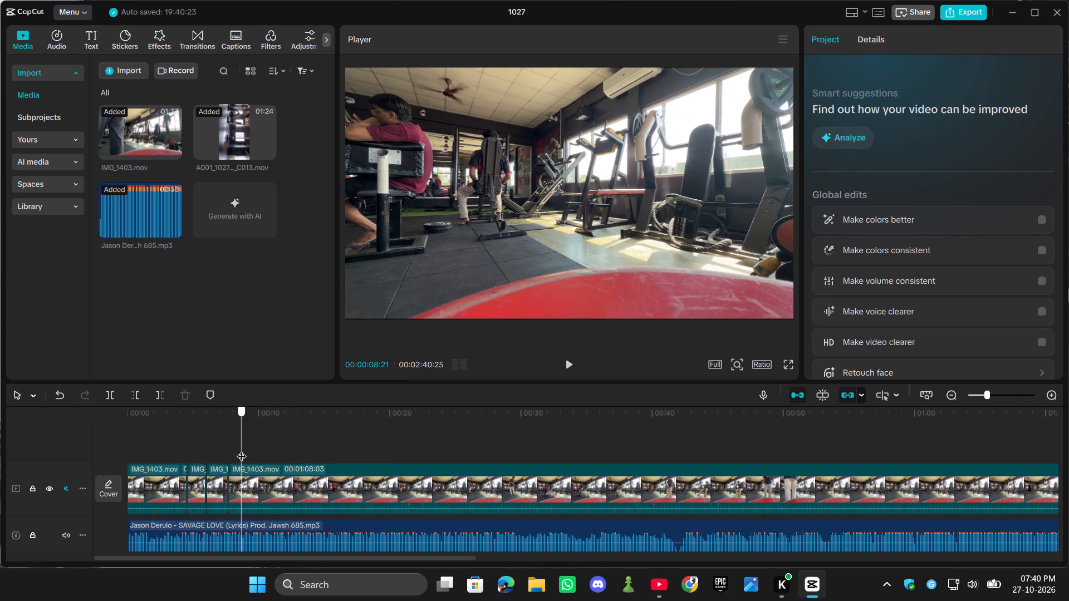
drag(242, 449, 298, 449)
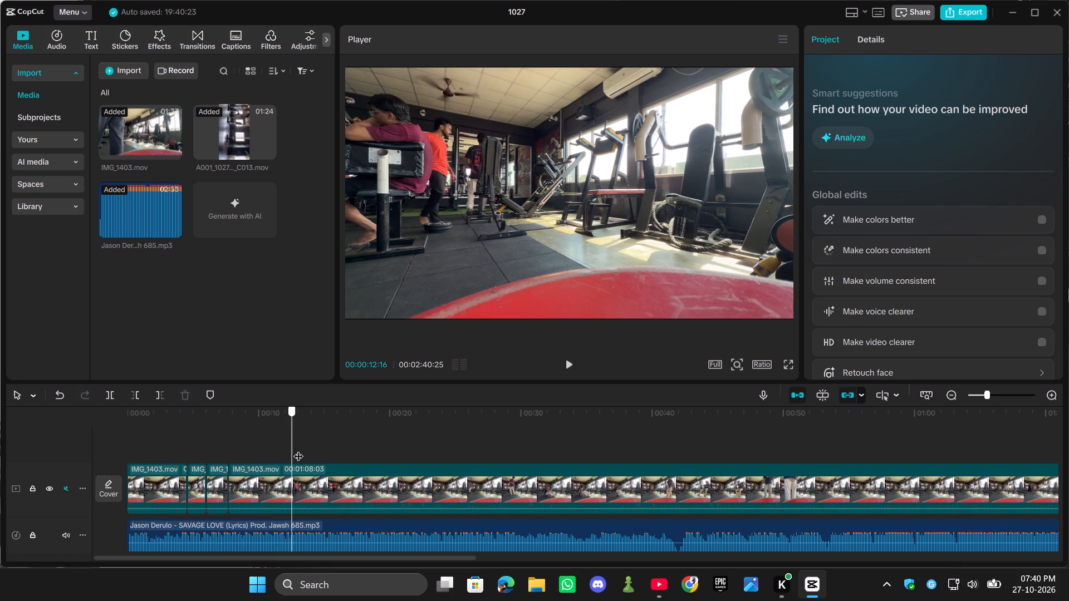
drag(298, 449, 350, 450)
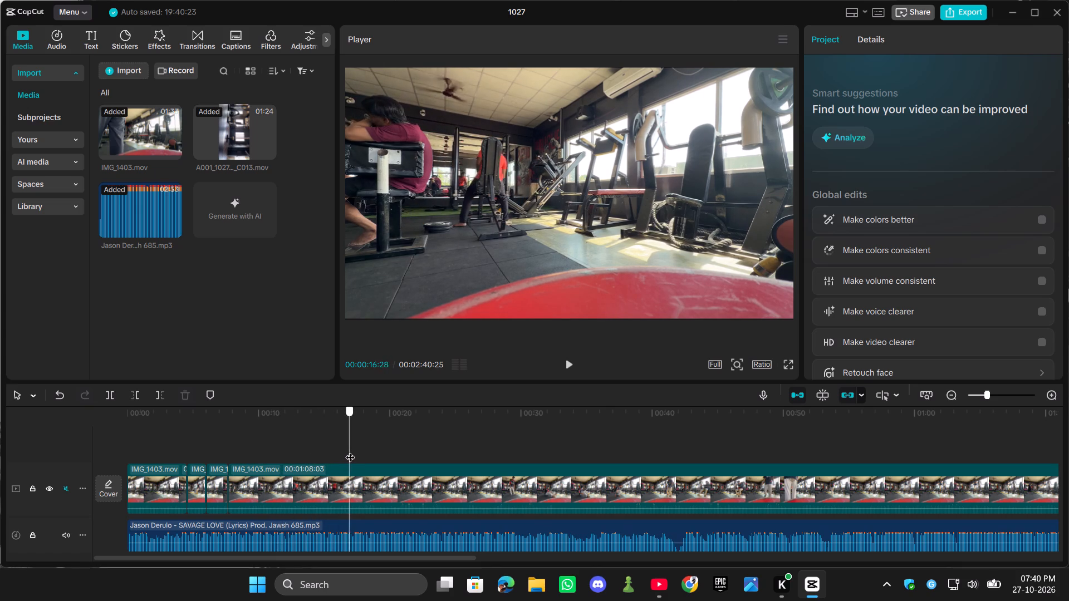
drag(350, 450, 382, 449)
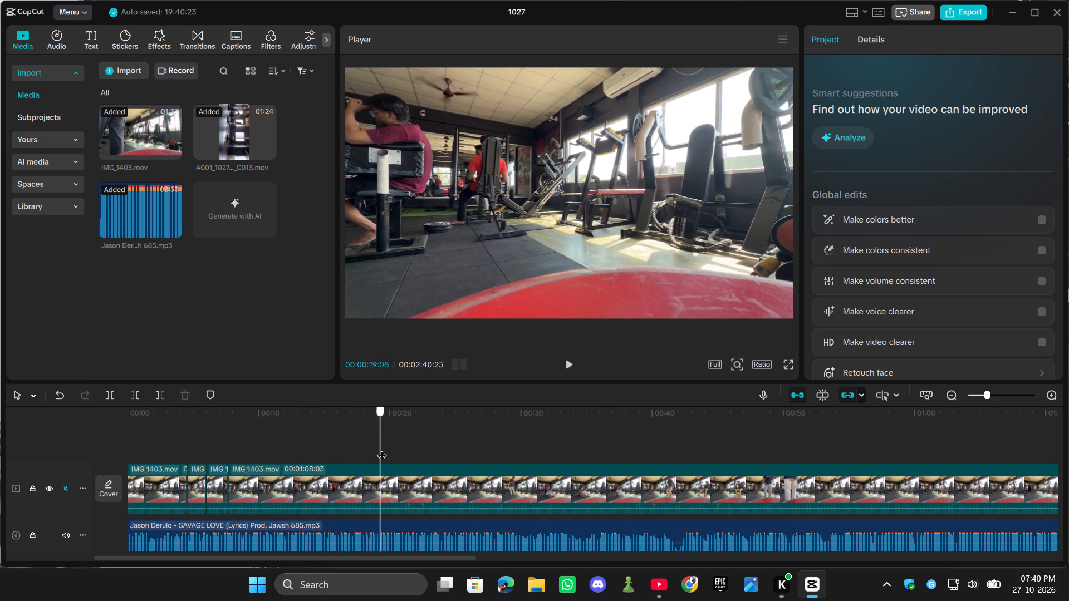
drag(382, 449, 424, 447)
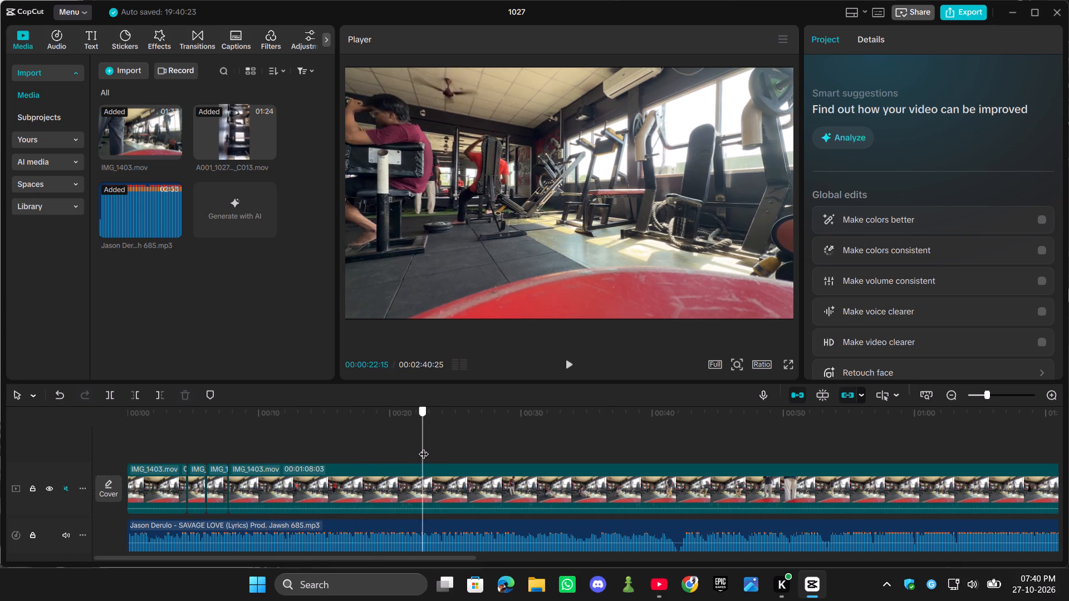
drag(424, 447, 494, 454)
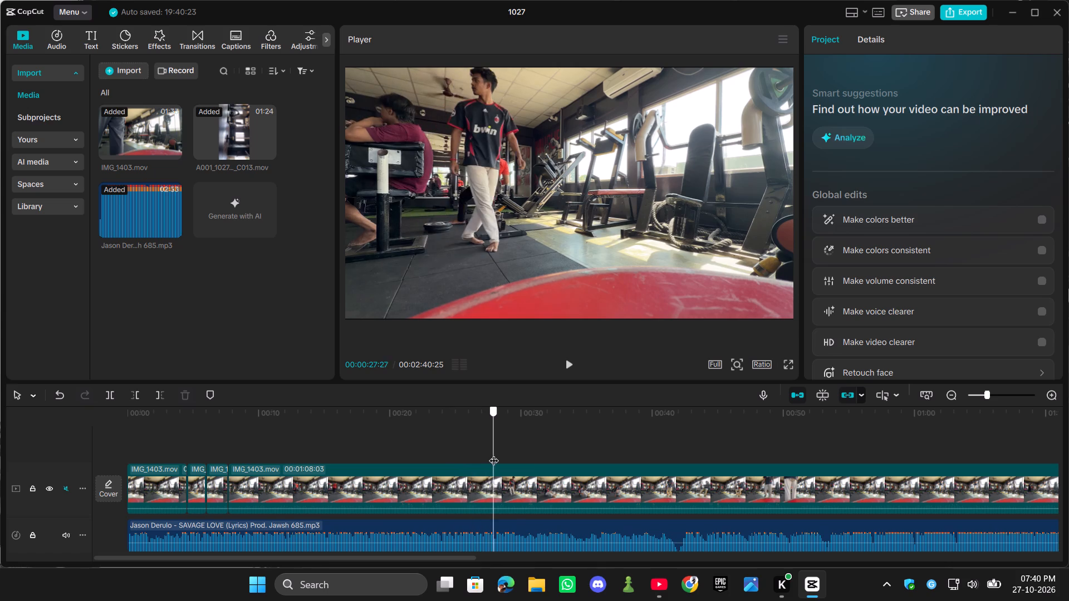
drag(494, 454, 536, 454)
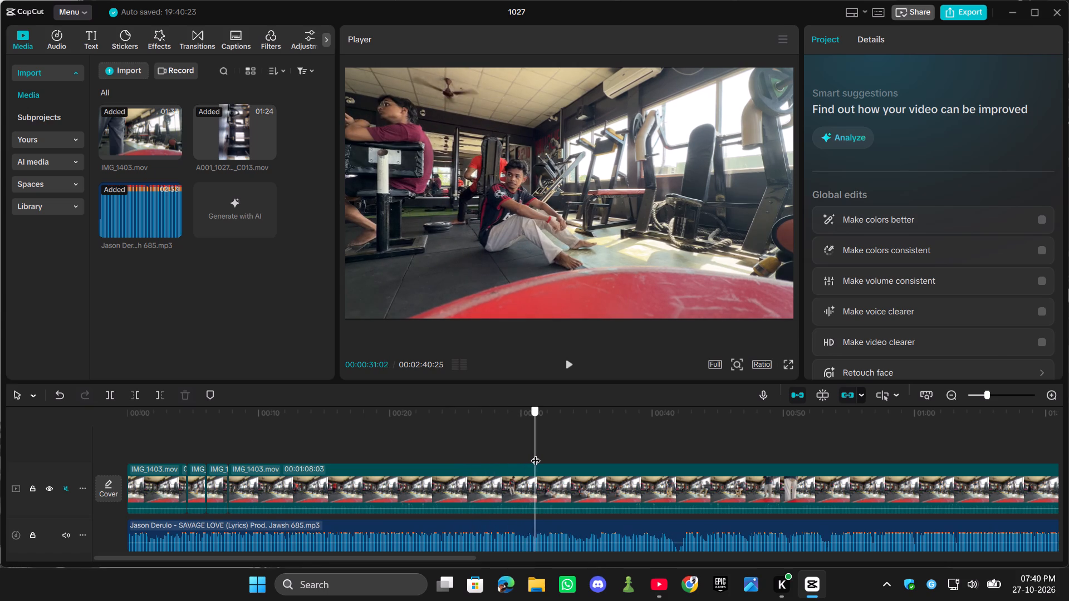
drag(536, 454, 564, 457)
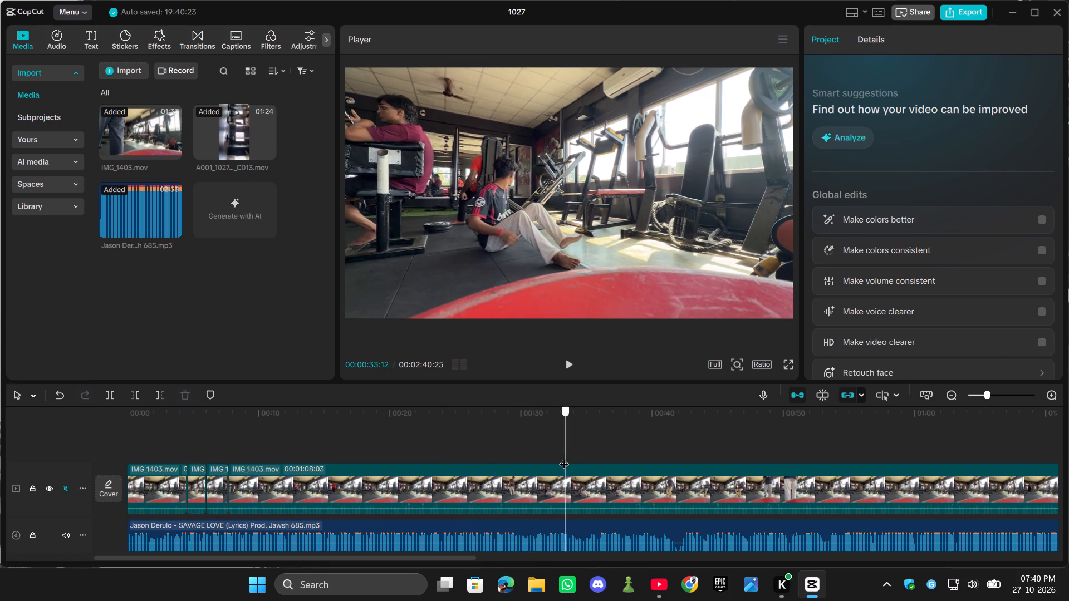
drag(564, 457, 561, 457)
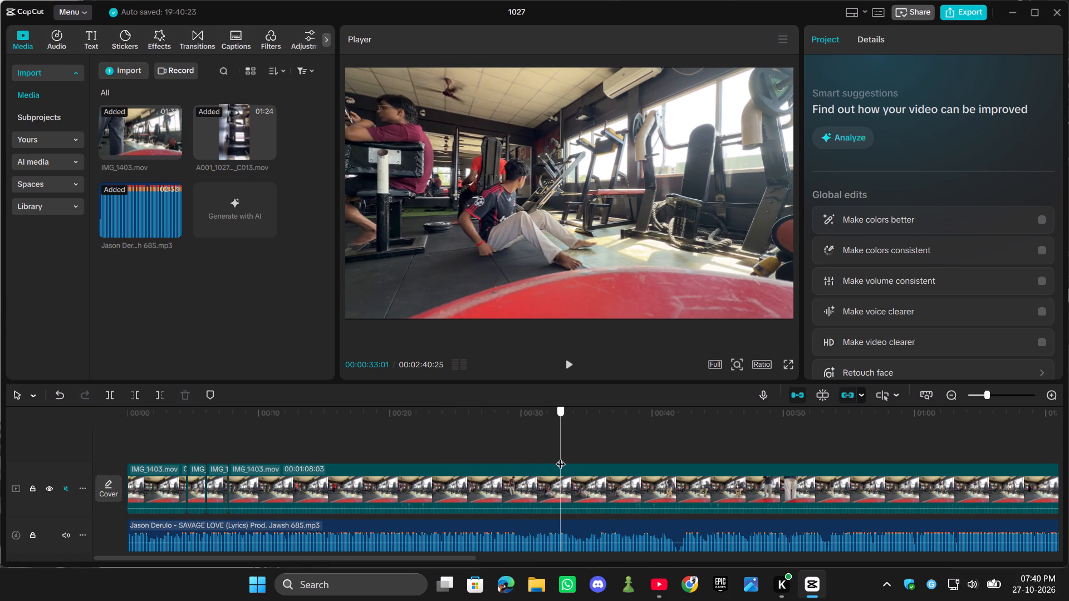
drag(561, 457, 558, 457)
key(ctrl+b)
click(533, 480)
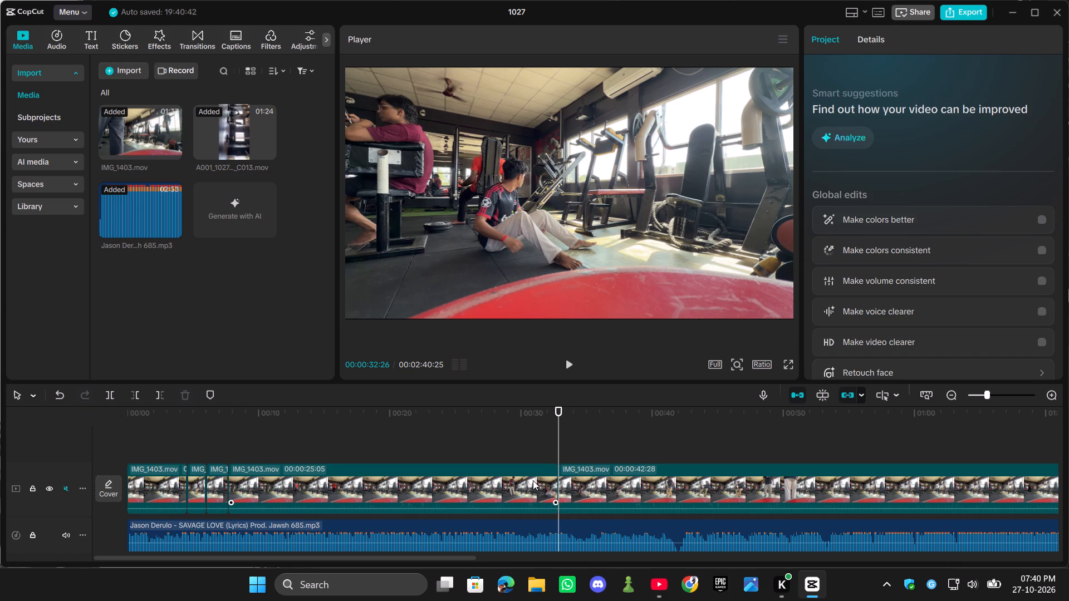
key(BackSpace)
Split the floor-sitting IMG_1403.mov footage at 00:00:08:21 and again at 00:00:10:02.
drag(555, 429, 241, 467)
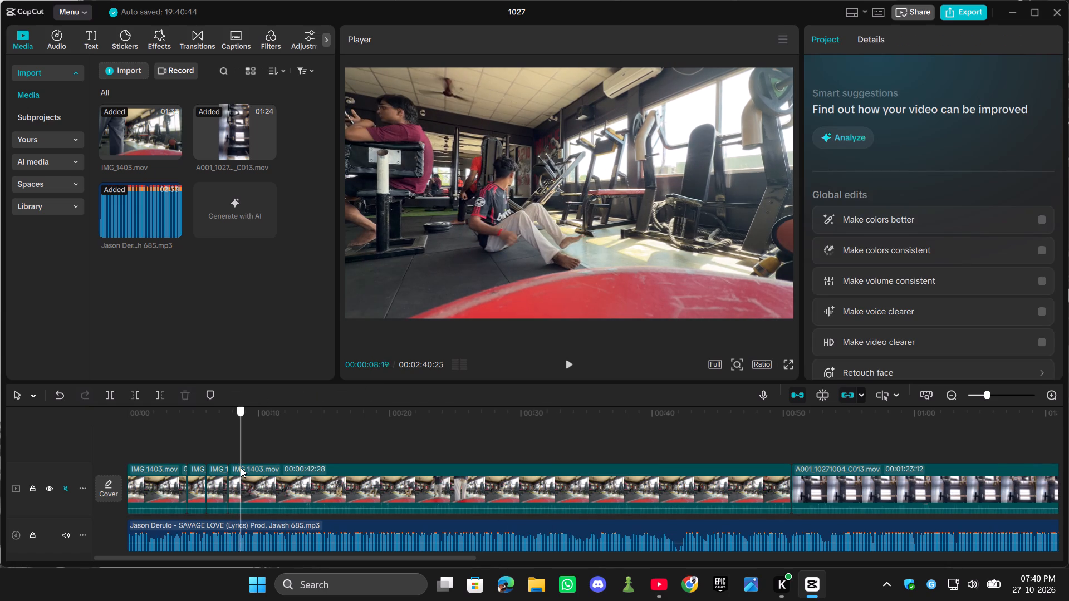
drag(241, 467, 242, 467)
key(ctrl+b)
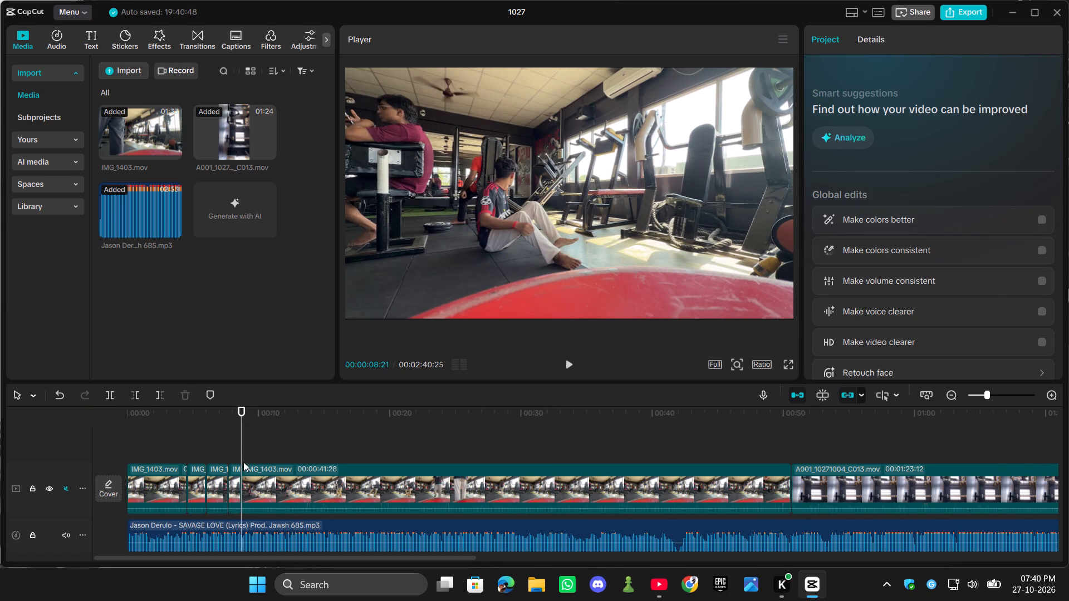
drag(243, 456, 259, 455)
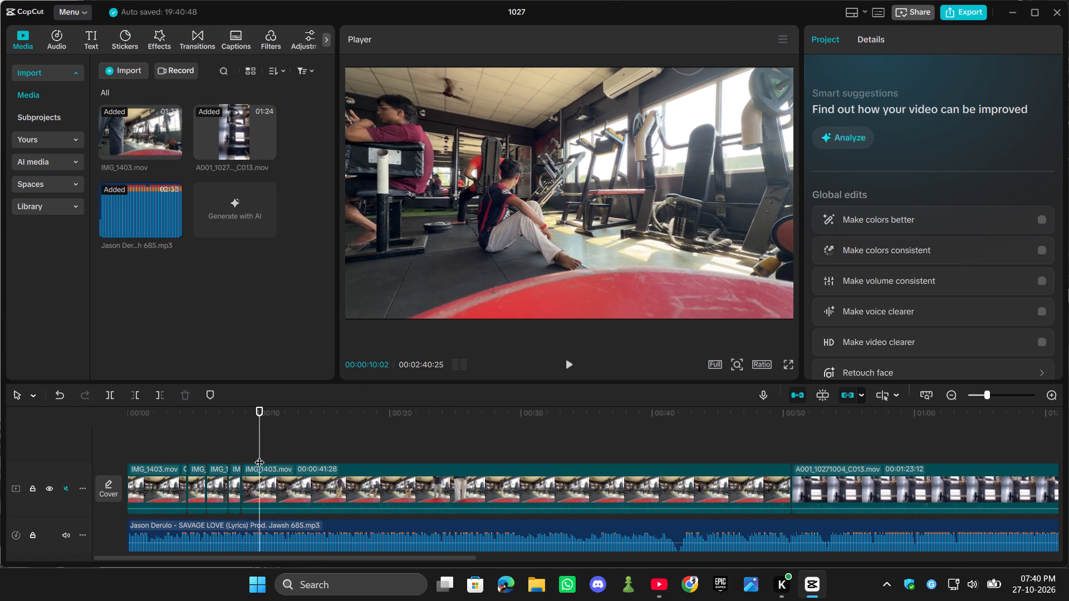
key(ctrl+b)
Split IMG_1403.mov at 00:00:14:16 and 00:00:17:25, and delete the segment between the 00:00:10:02 and 00:00:14:16 cuts.
drag(258, 440, 299, 448)
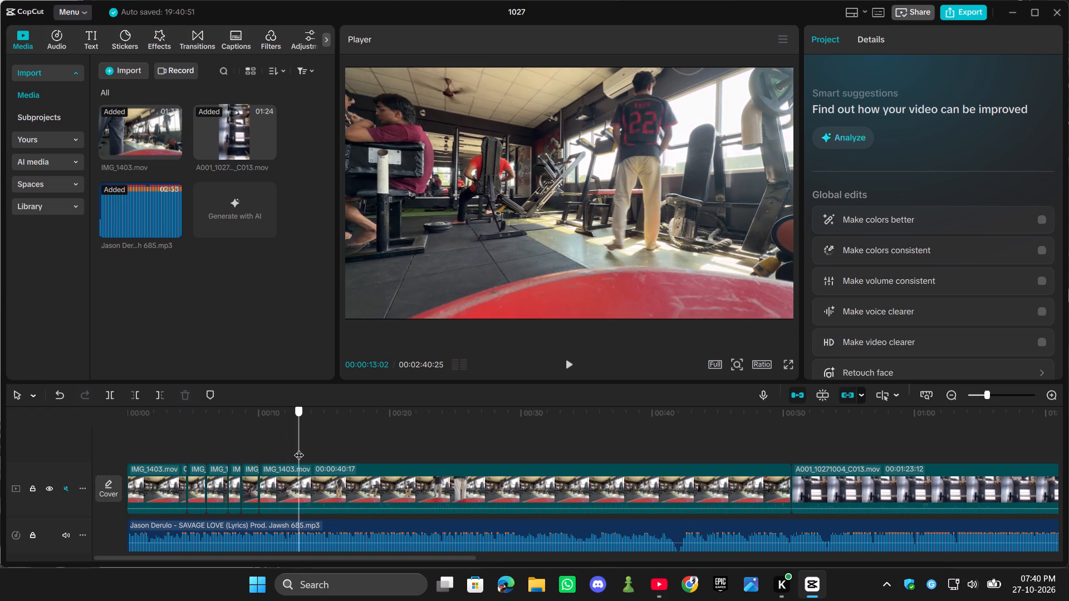
drag(299, 448, 337, 451)
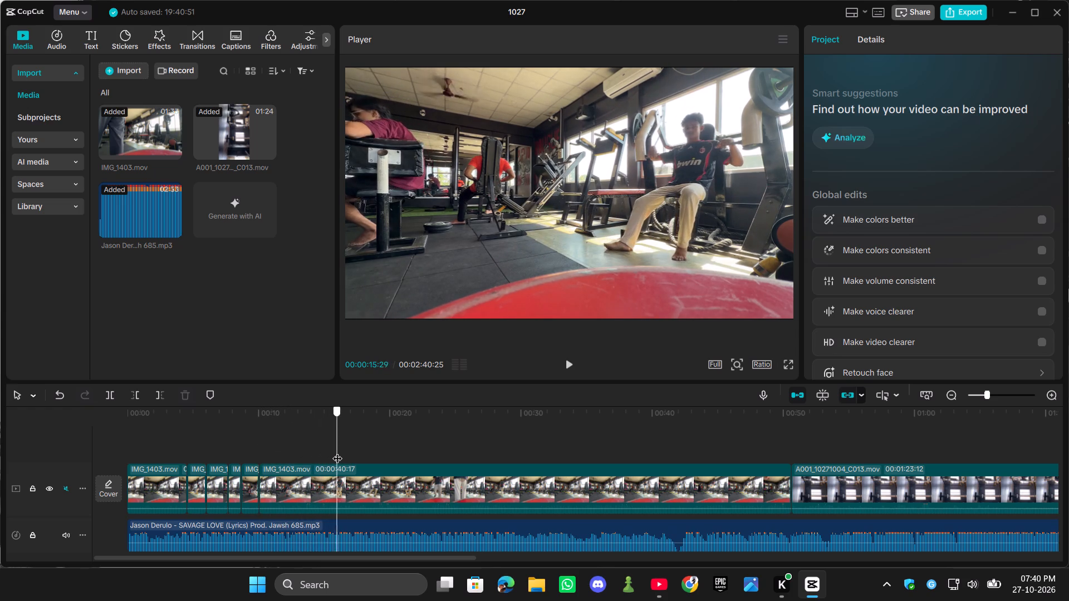
drag(337, 451, 354, 454)
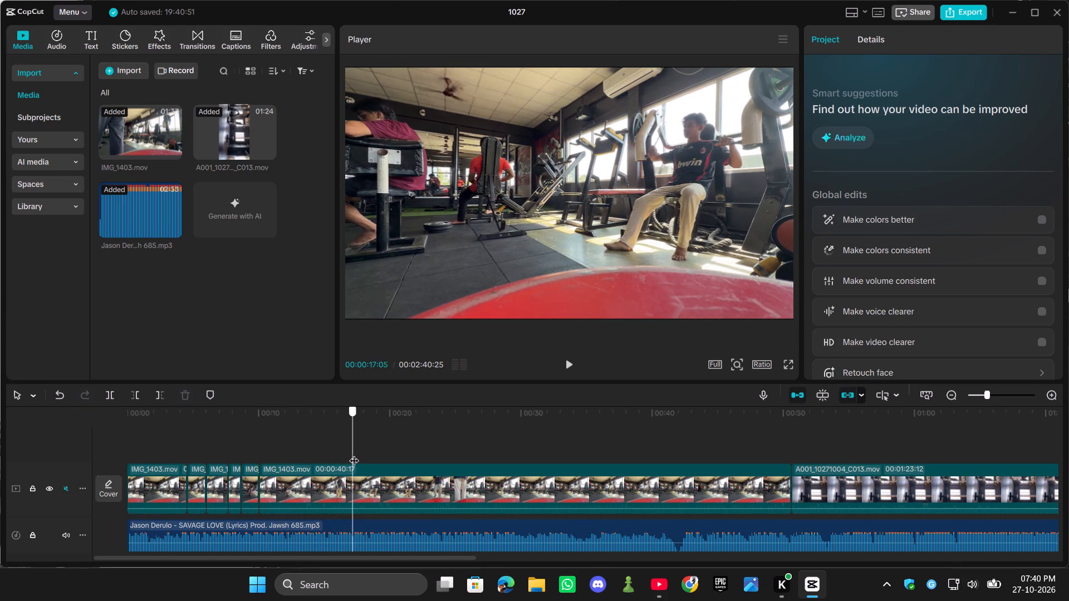
drag(354, 454, 350, 457)
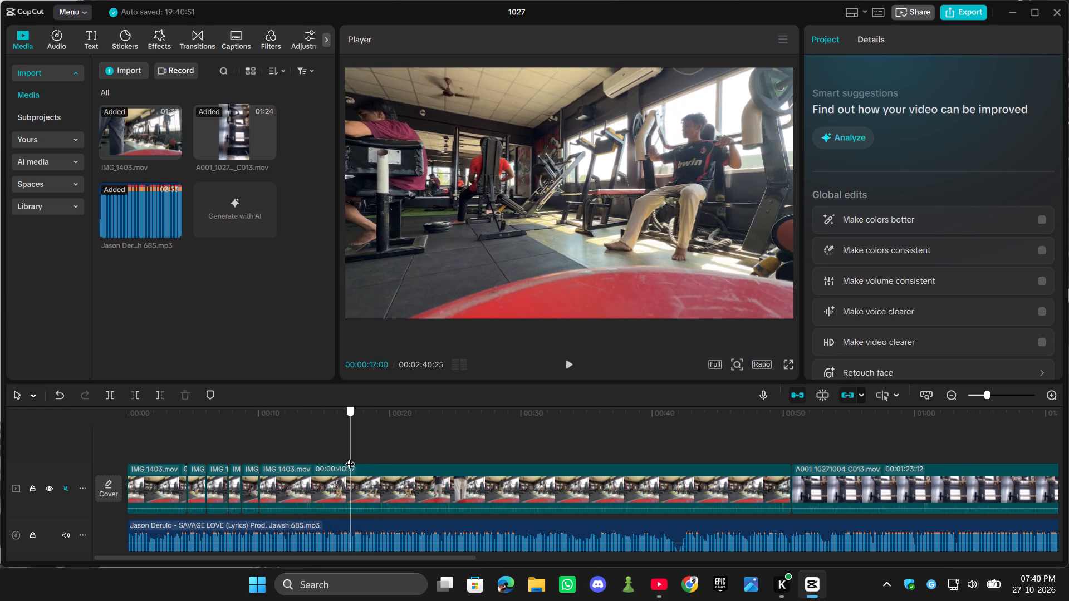
drag(350, 457, 318, 457)
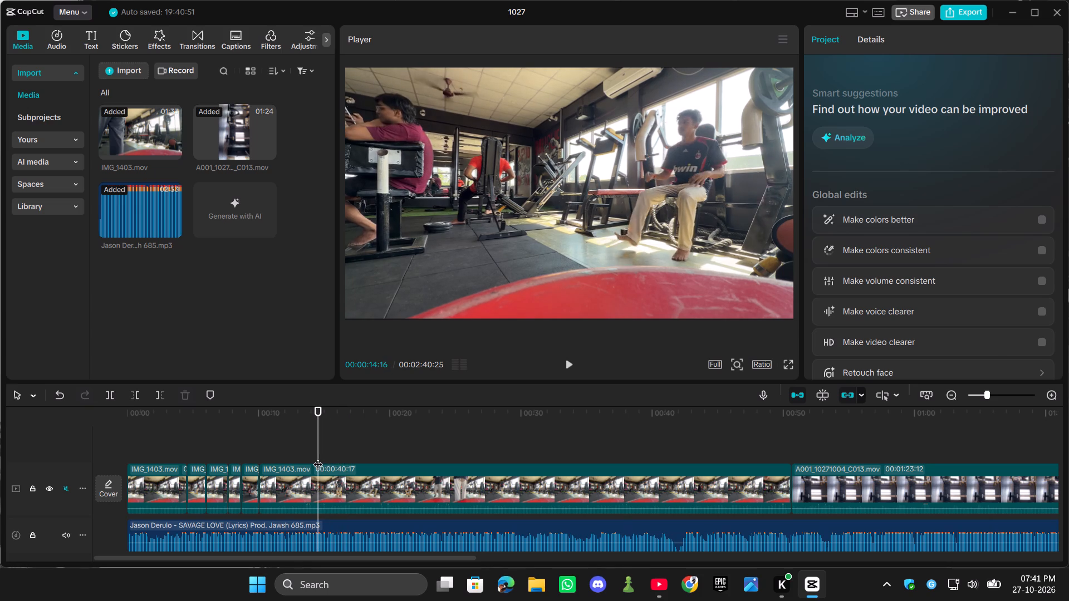
key(ctrl+b)
drag(318, 442, 361, 447)
key(ctrl+b)
click(302, 482)
key(BackSpace)
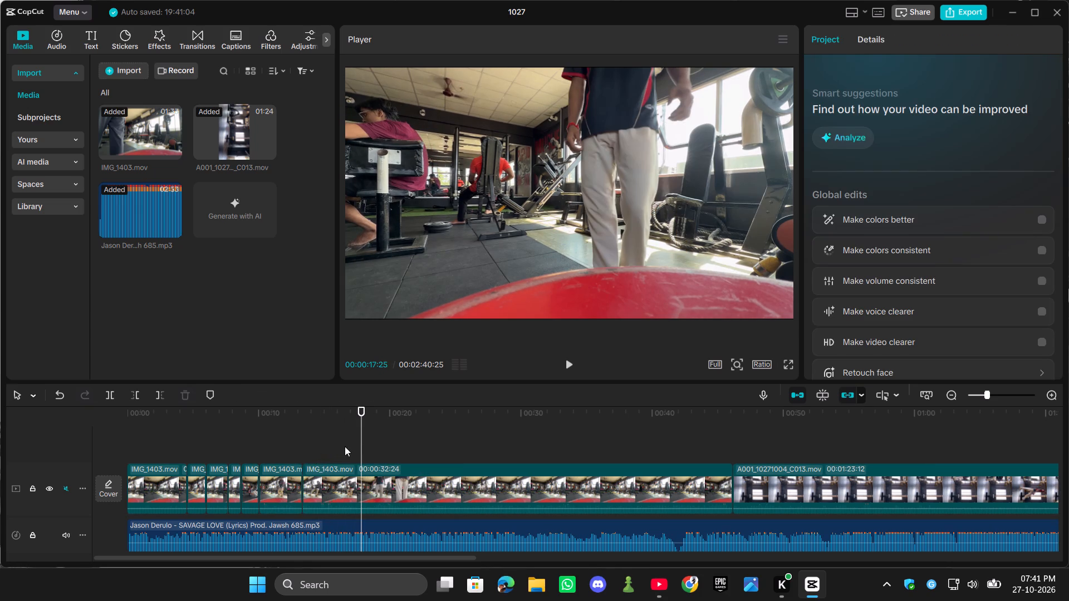
Split IMG_1403.mov at about 00:00:17:15 and at 00:00:18:15, and delete the segment directly before the first of these cuts.
drag(362, 449, 280, 455)
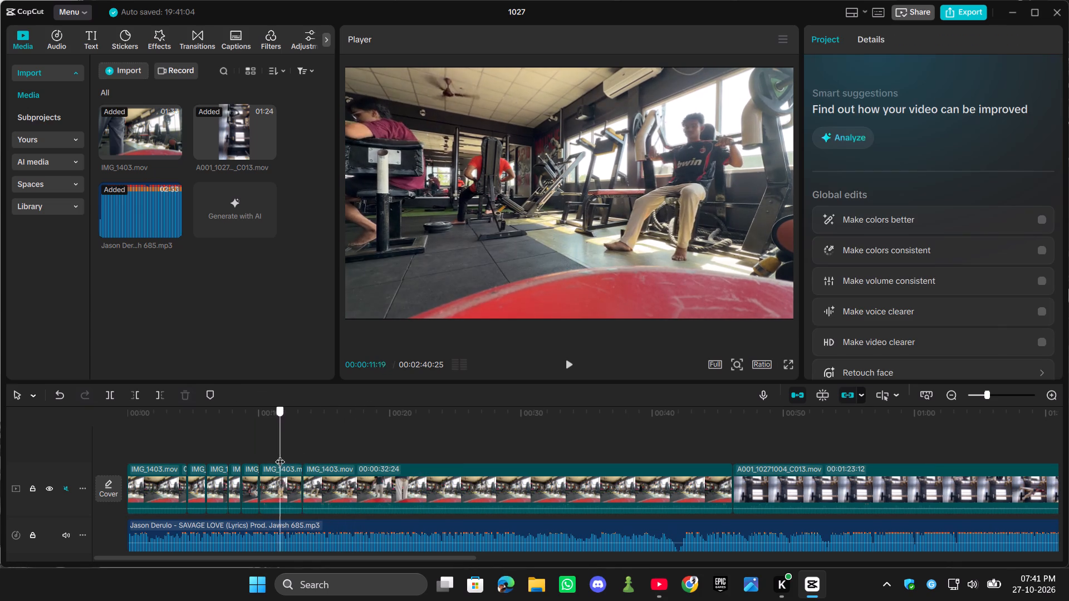
drag(280, 455, 332, 457)
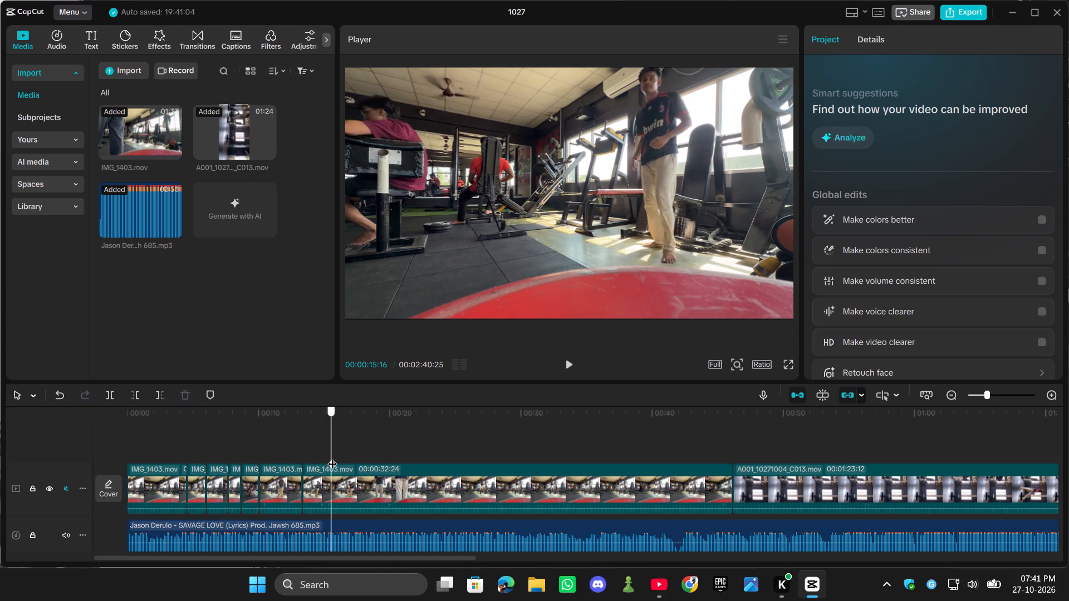
drag(332, 457, 385, 452)
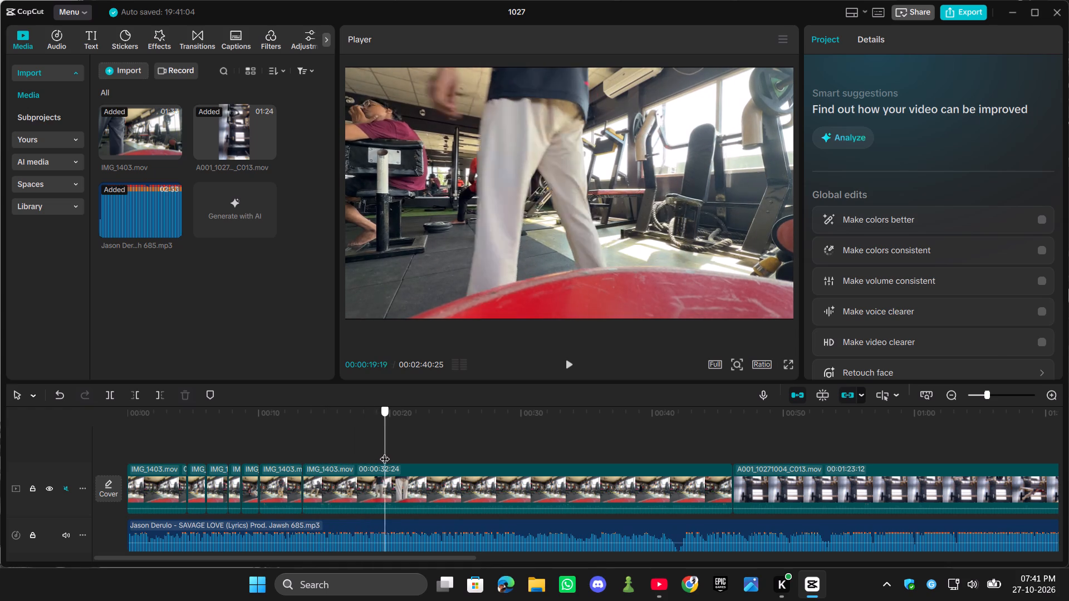
drag(385, 452, 351, 456)
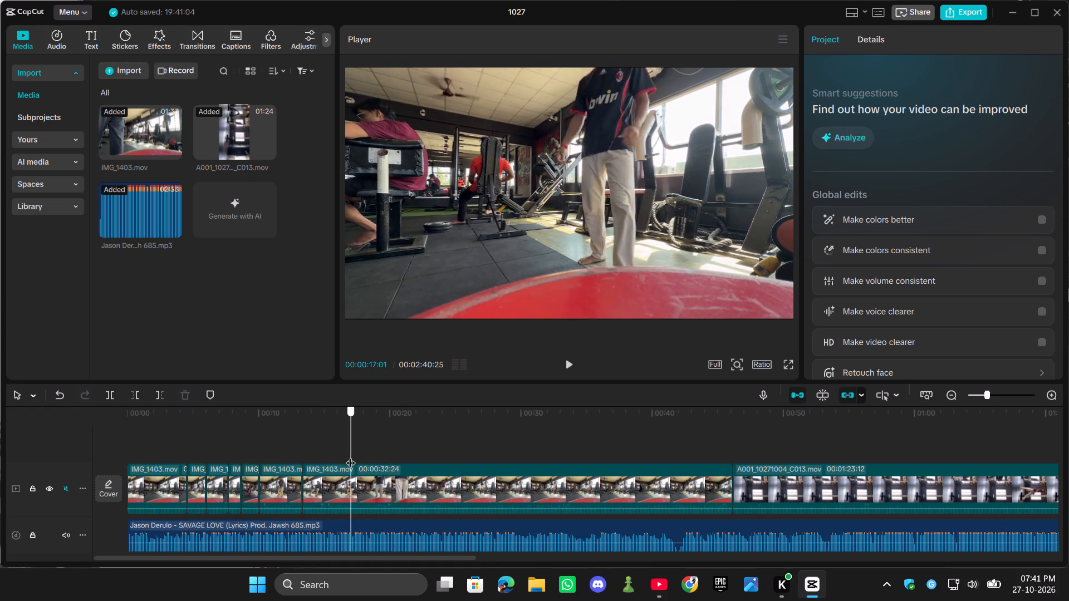
drag(351, 456, 356, 456)
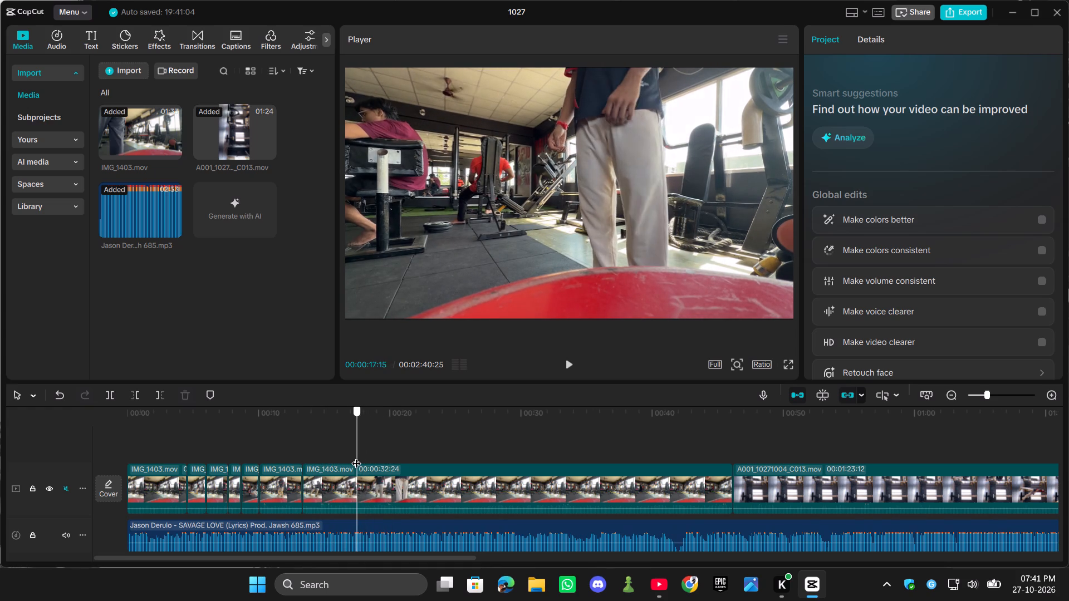
drag(356, 456, 356, 456)
key(ctrl+b)
drag(357, 440, 374, 440)
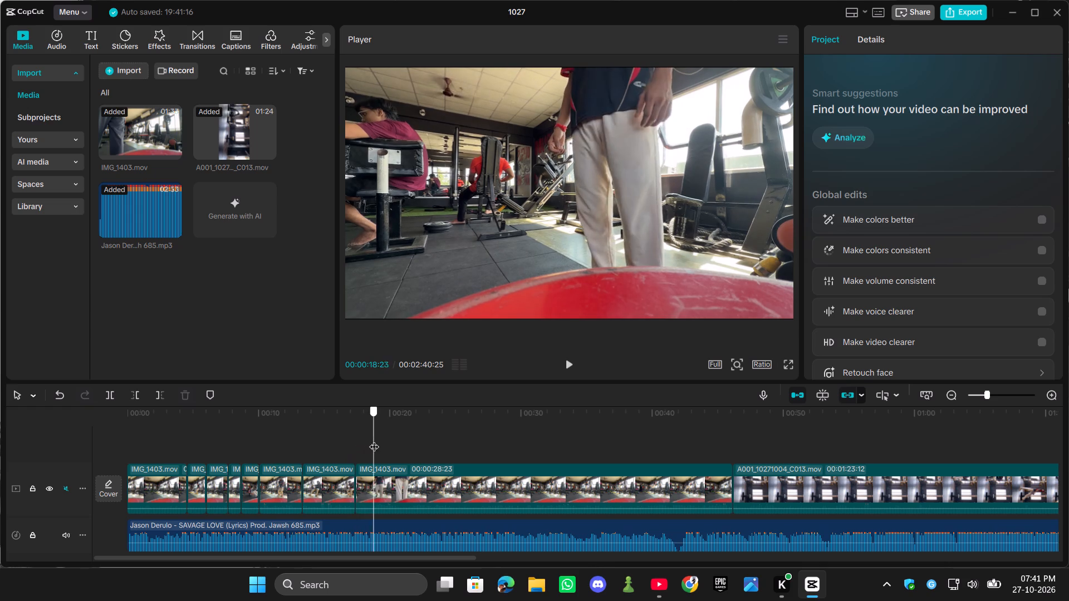
drag(374, 440, 370, 440)
key(ctrl+b)
click(331, 476)
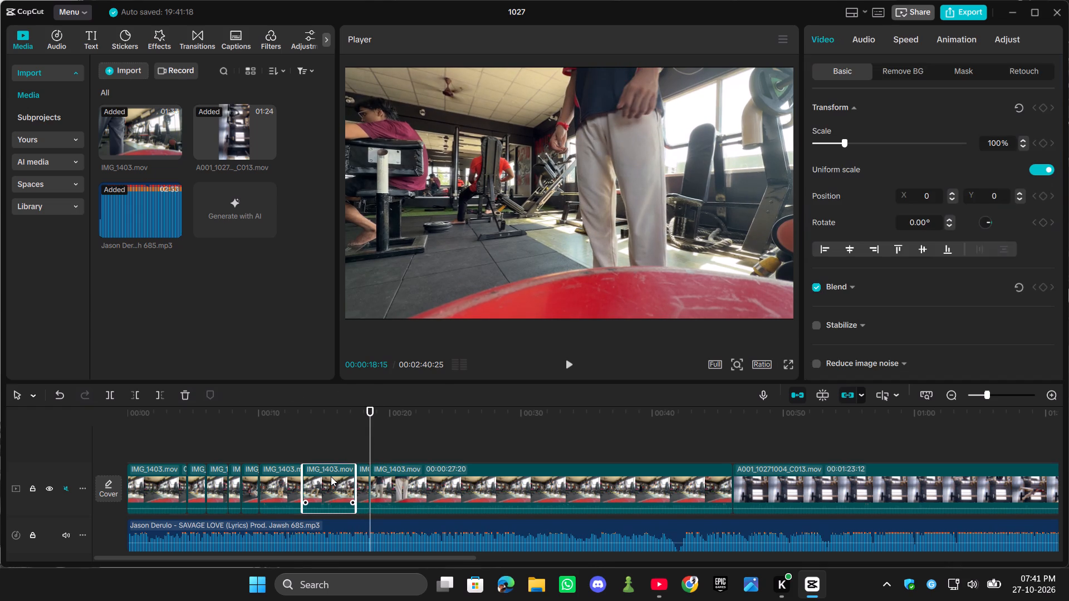
key(BackSpace)
Find where the person is up at the pull-up station and split IMG_1403.mov at about 00:00:19.
drag(372, 441, 321, 443)
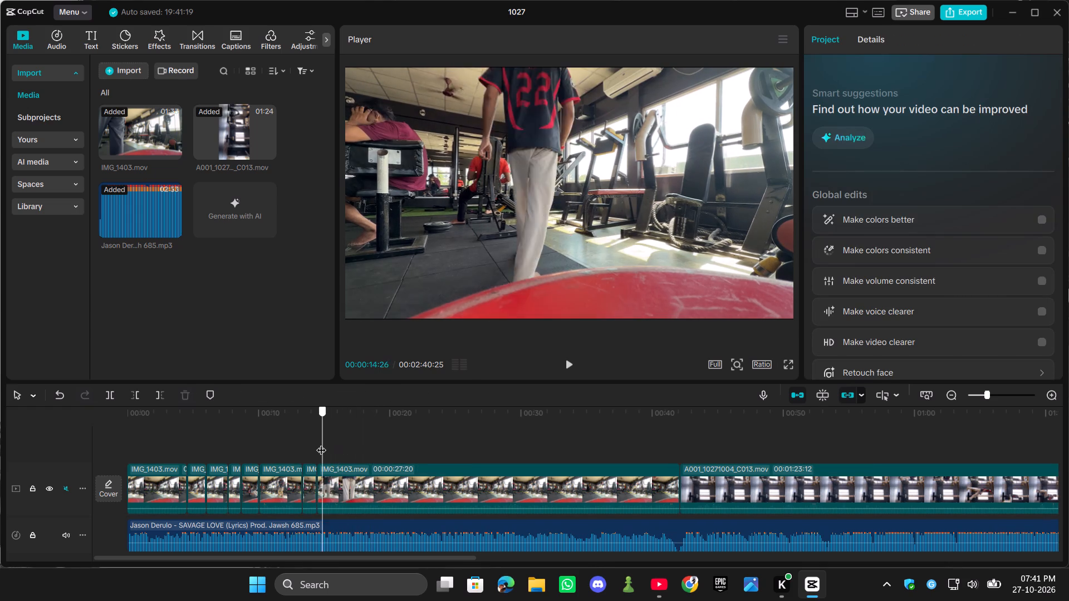
drag(321, 443, 368, 444)
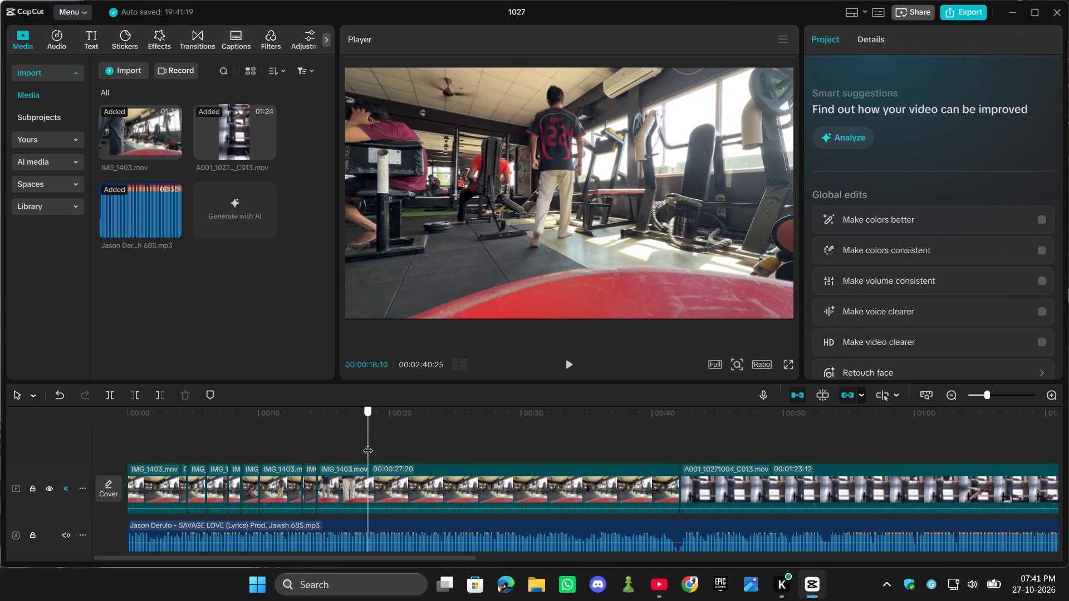
drag(368, 444, 400, 442)
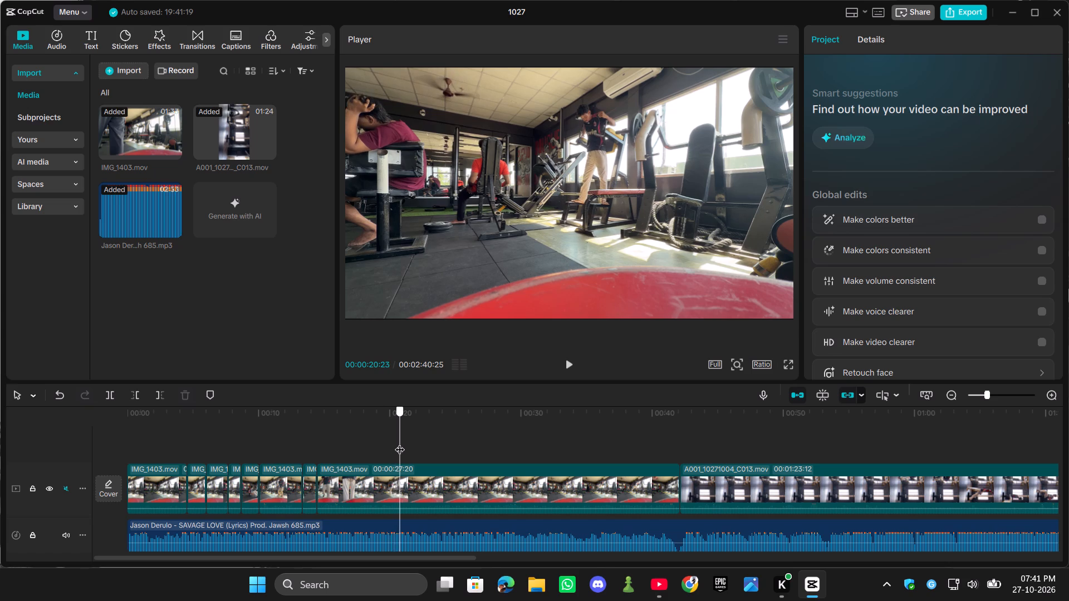
drag(400, 442, 394, 445)
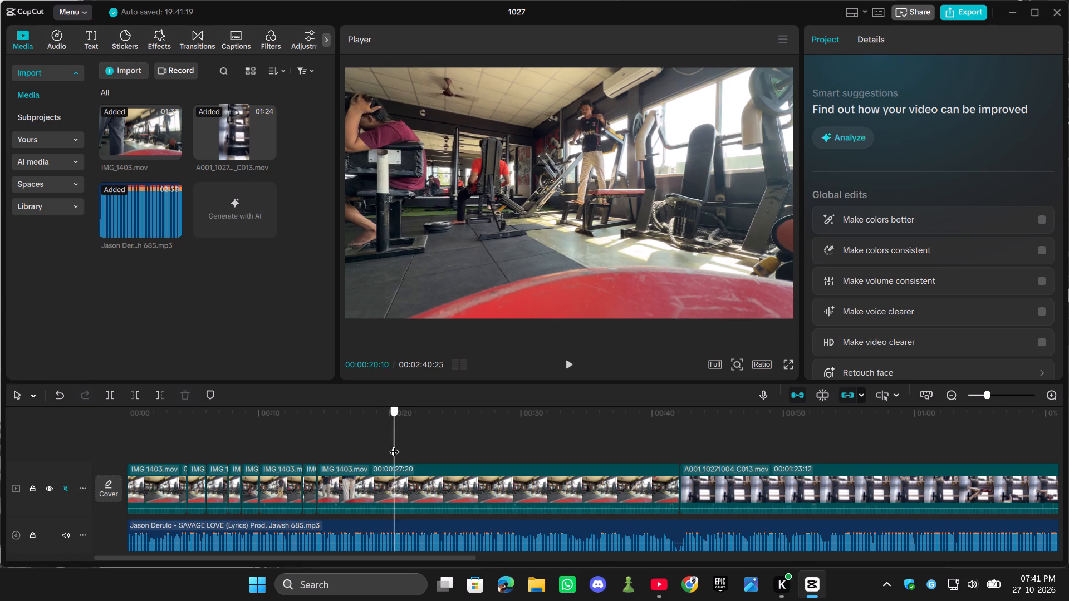
drag(394, 445, 414, 444)
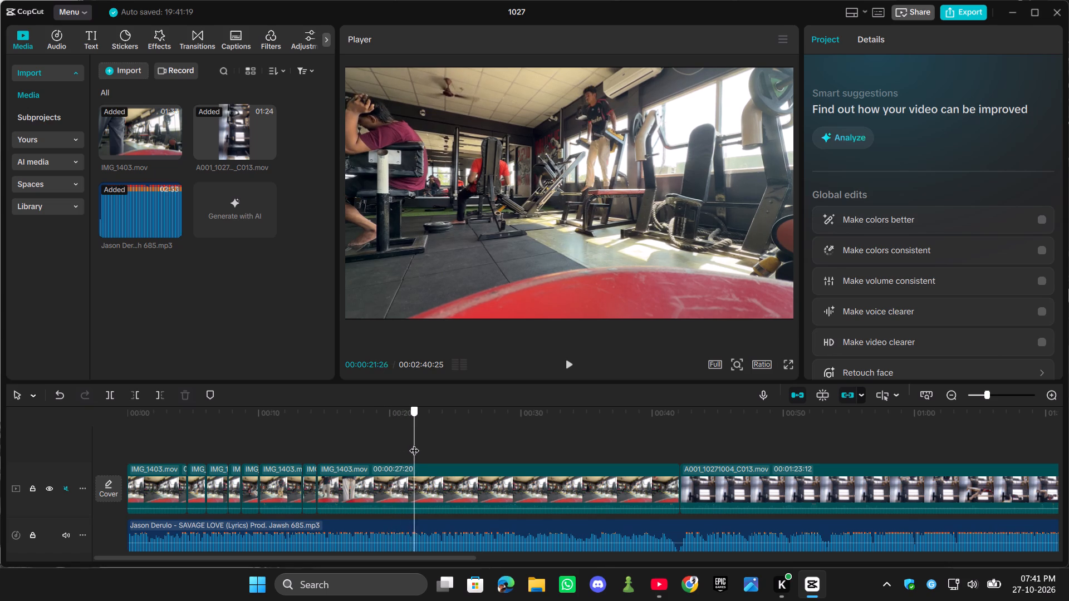
drag(414, 444, 379, 448)
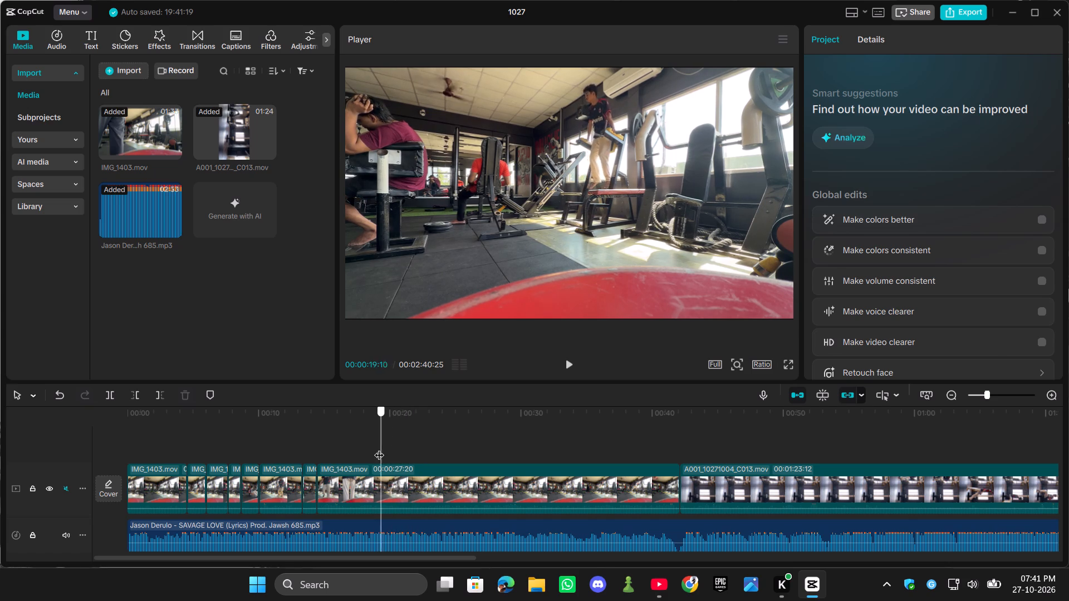
drag(379, 448, 399, 446)
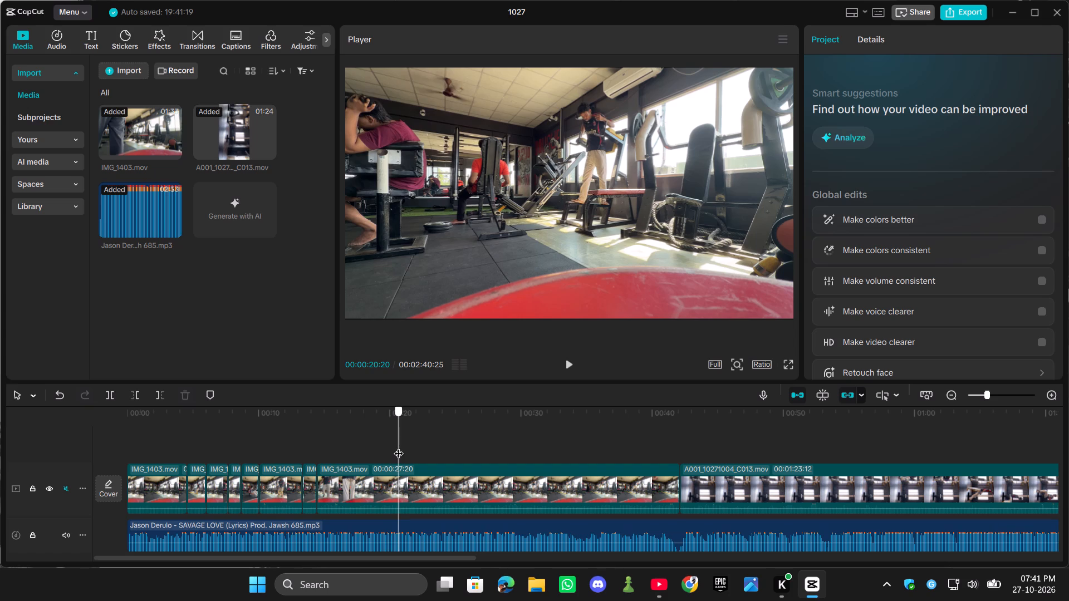
drag(399, 446, 360, 448)
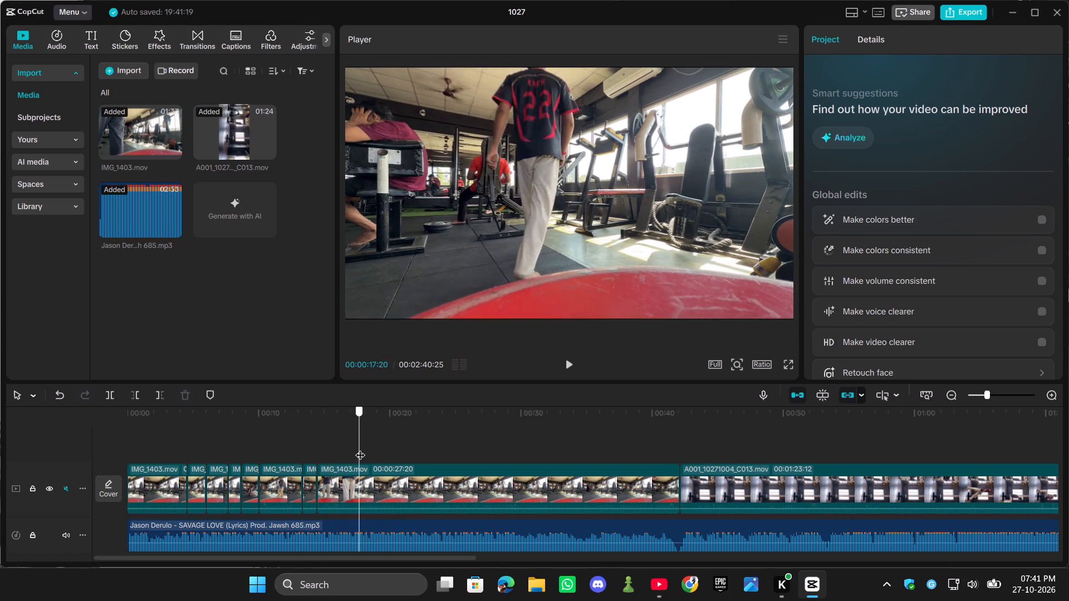
drag(360, 448, 387, 446)
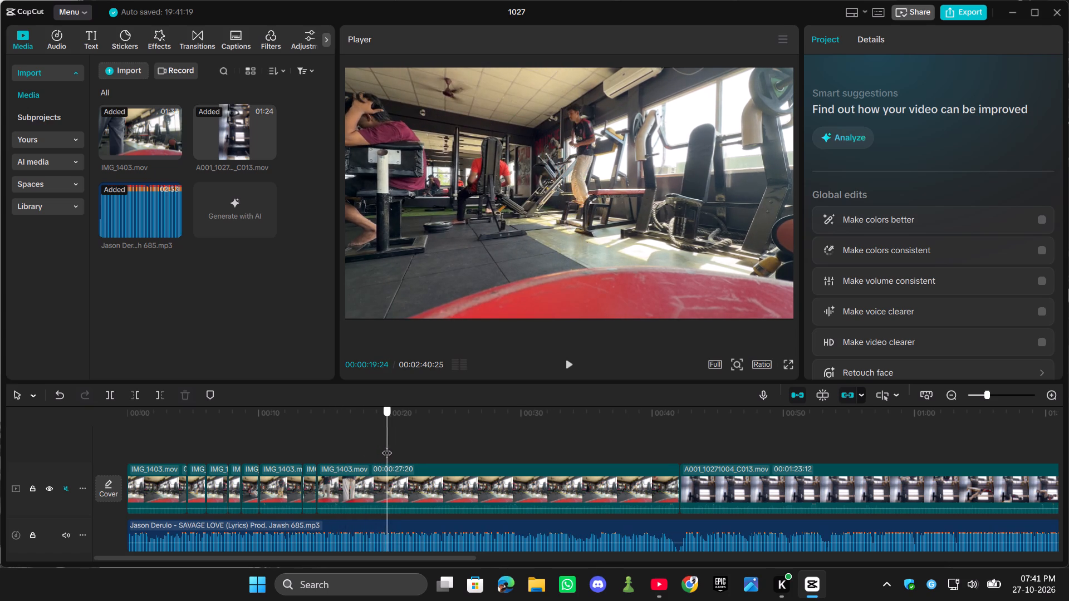
drag(387, 446, 390, 446)
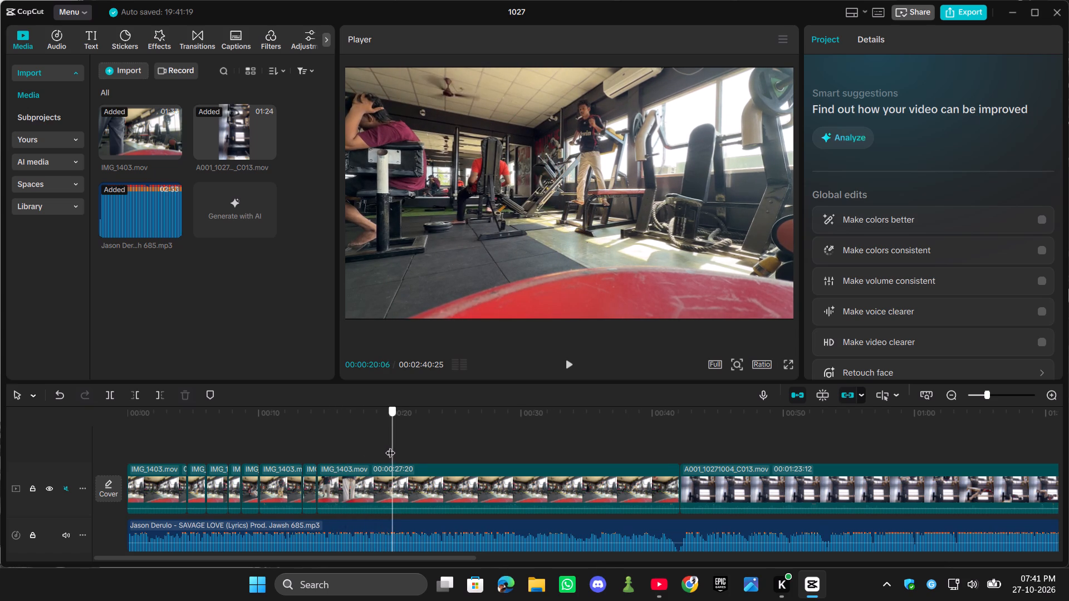
drag(390, 446, 376, 446)
key(ctrl+b)
Split IMG_1403.mov at about 00:00:20:20 and delete the walking segment directly before the cut at about 00:00:19.
drag(375, 437, 393, 437)
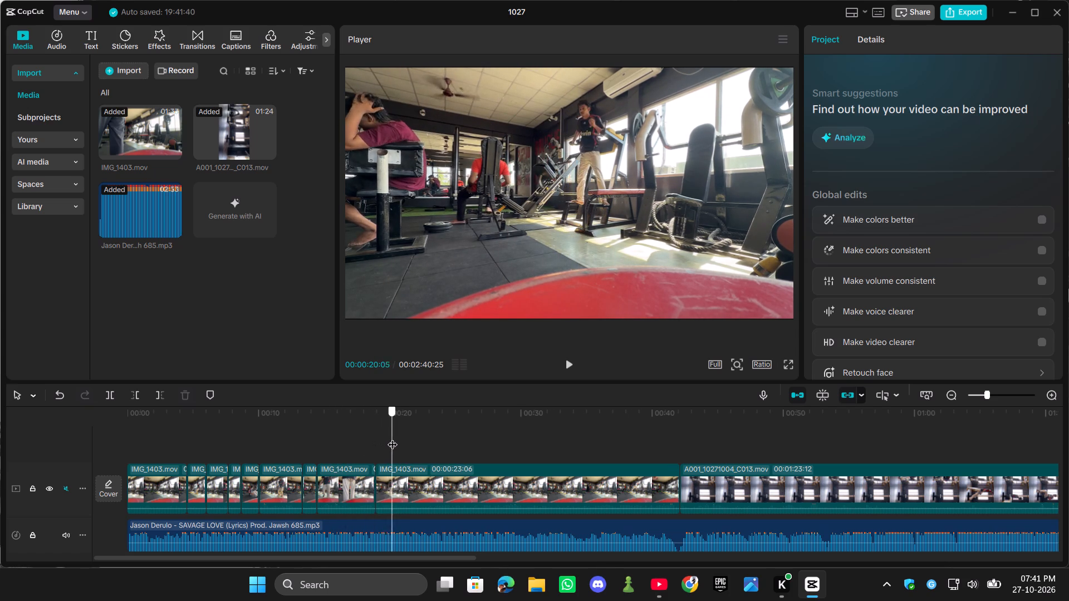
drag(393, 437, 399, 437)
key(ctrl+b)
drag(399, 437, 359, 437)
click(344, 491)
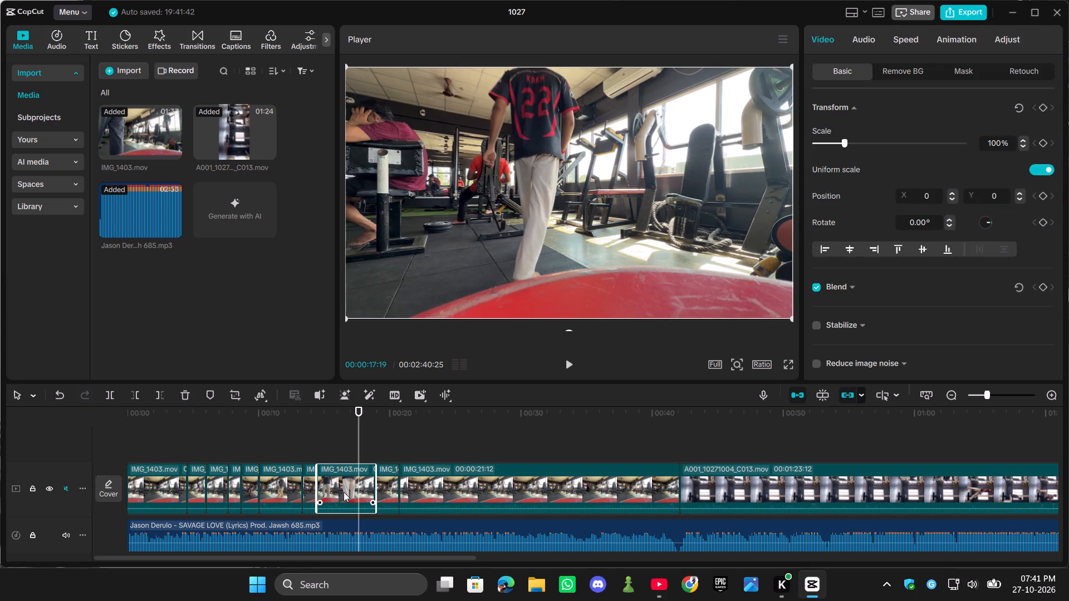
key(BackSpace)
Split IMG_1403.mov at about 00:00:19:14 and about 00:00:22:05, and delete the segment directly before the first of these cuts.
drag(358, 440, 342, 436)
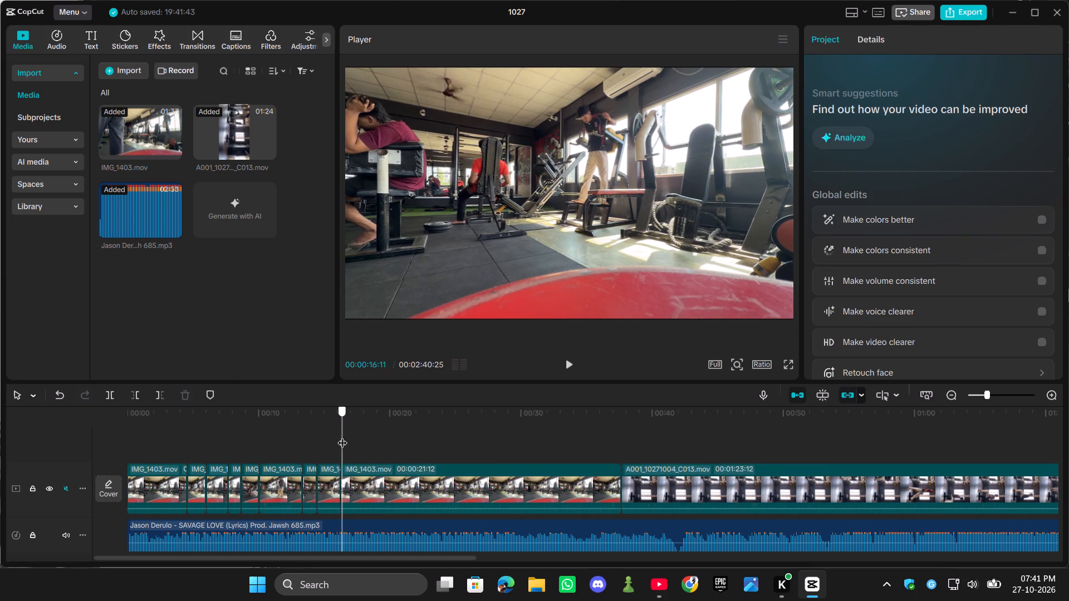
drag(342, 436, 374, 437)
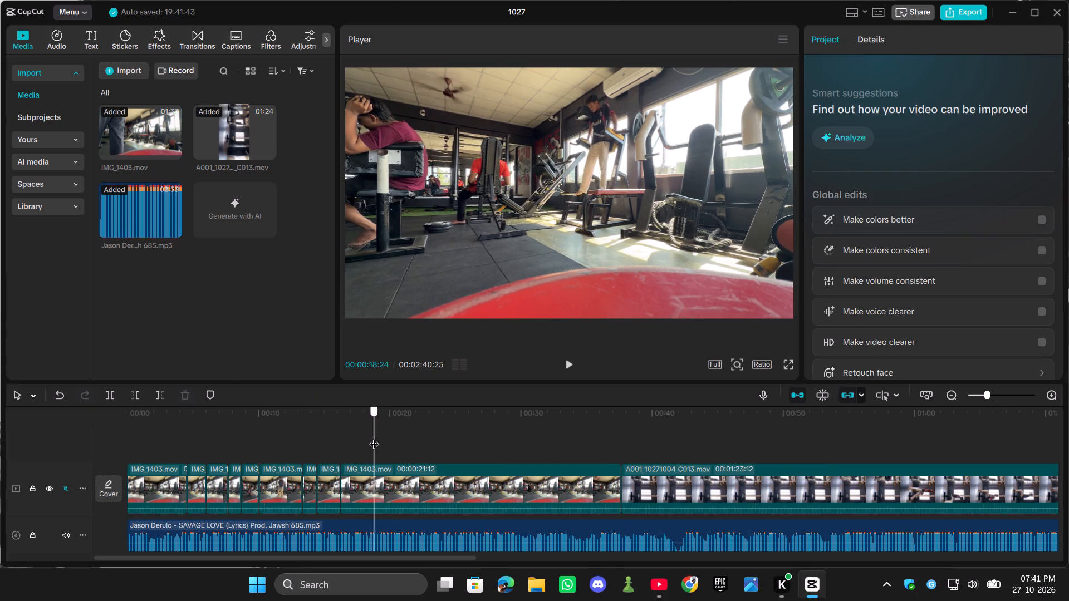
drag(374, 437, 391, 437)
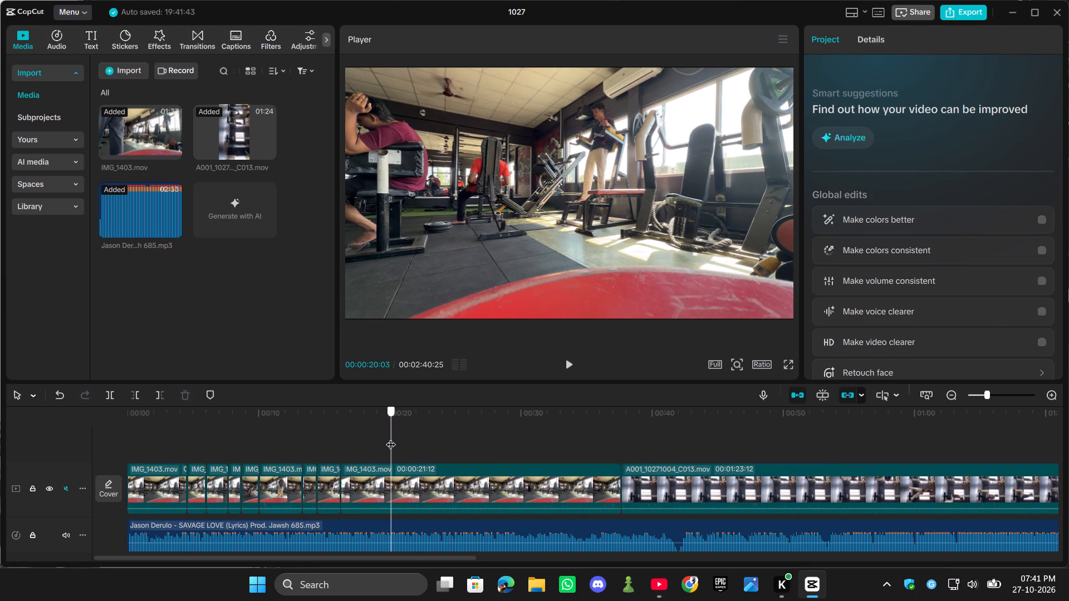
drag(391, 437, 382, 440)
key(ctrl+b)
drag(381, 432, 385, 432)
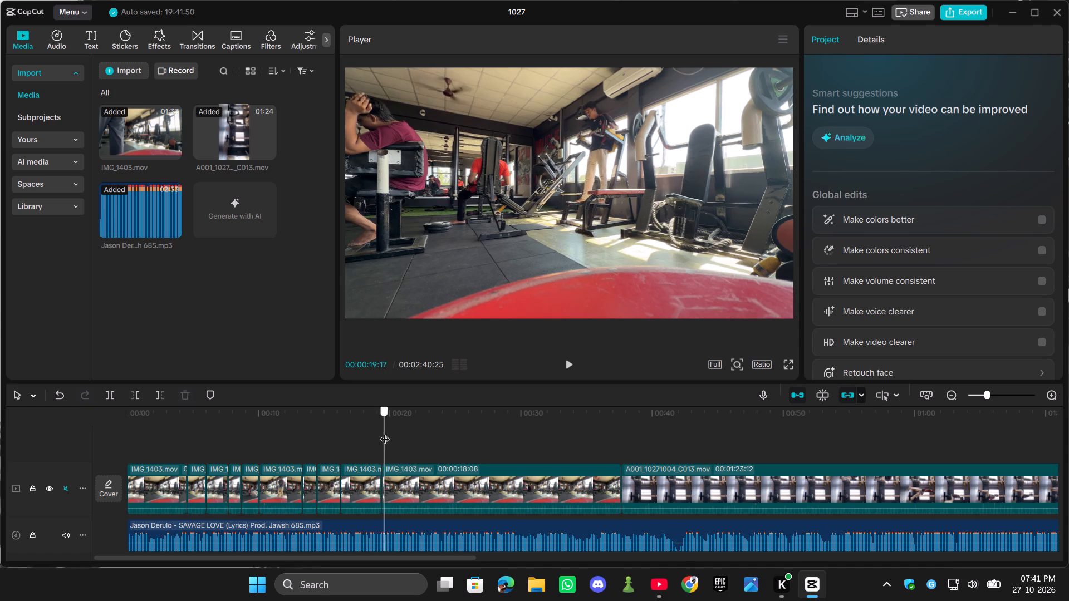
drag(385, 432, 418, 433)
key(ctrl+b)
drag(413, 440, 365, 440)
click(362, 487)
key(BackSpace)
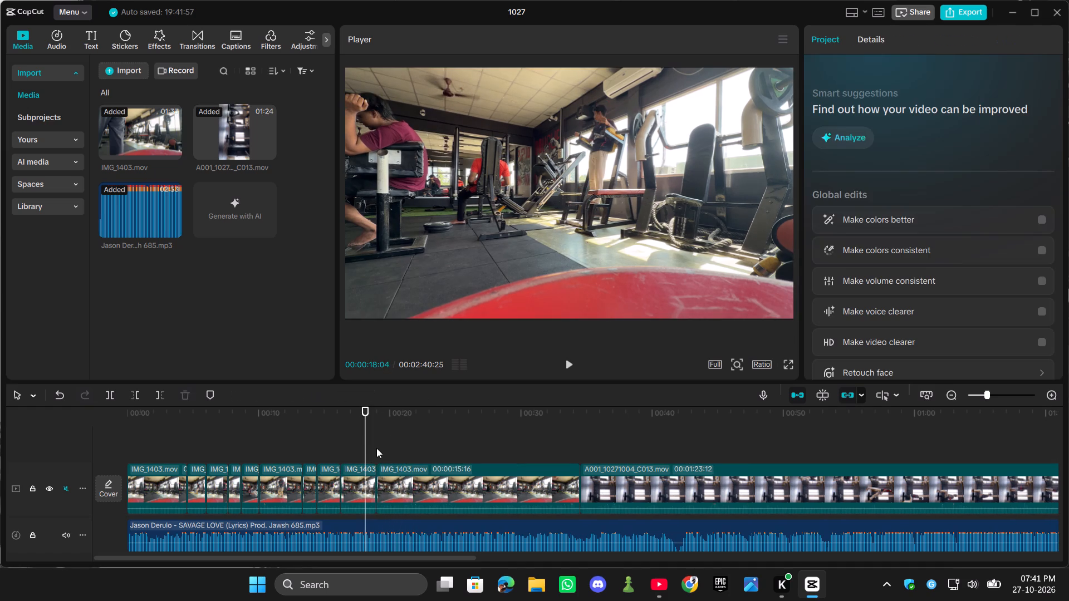
Find the hanging exercise, split IMG_1403.mov at 00:00:26:21 and delete the segment directly before that cut.
drag(364, 440, 381, 444)
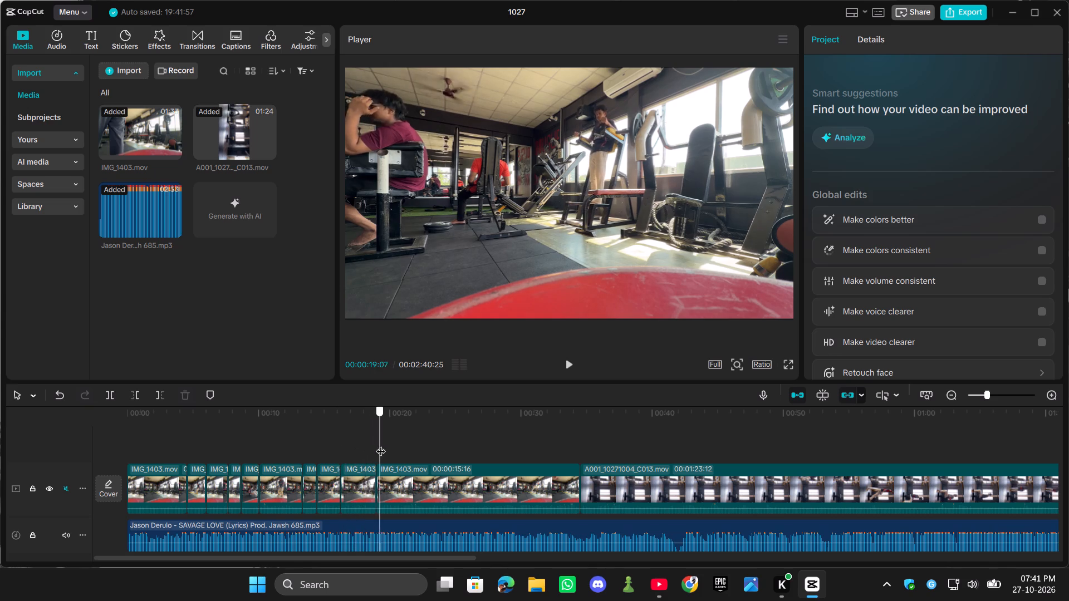
drag(381, 444, 411, 445)
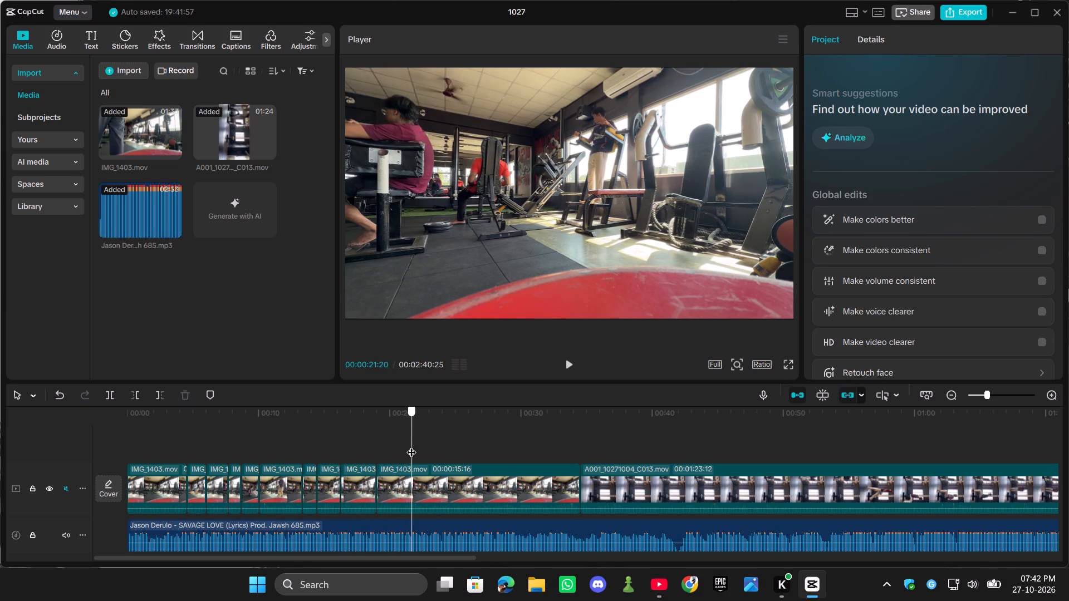
drag(411, 445, 397, 447)
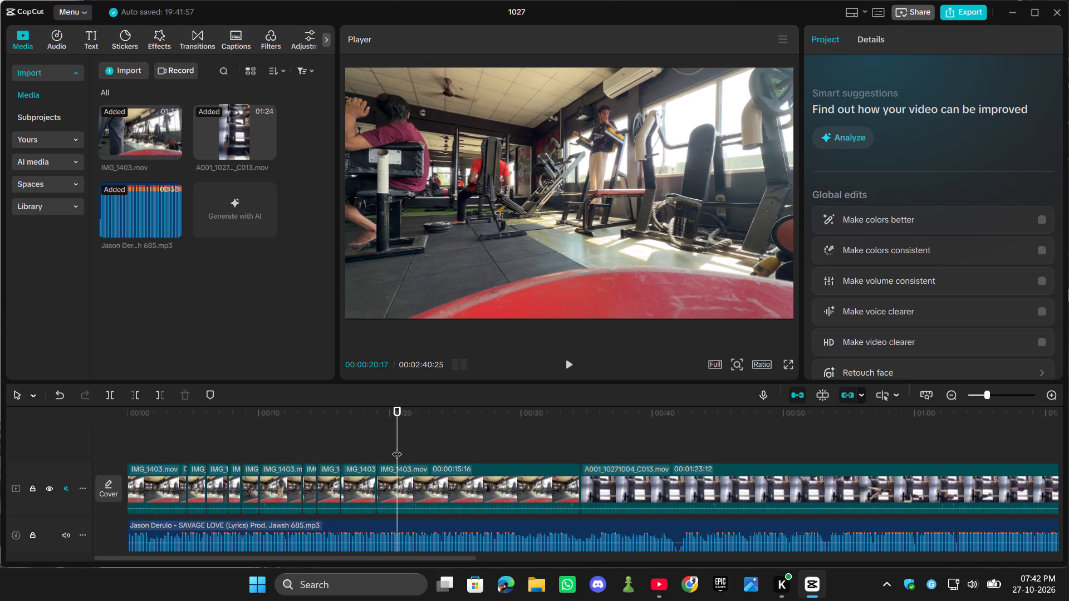
drag(397, 447, 434, 450)
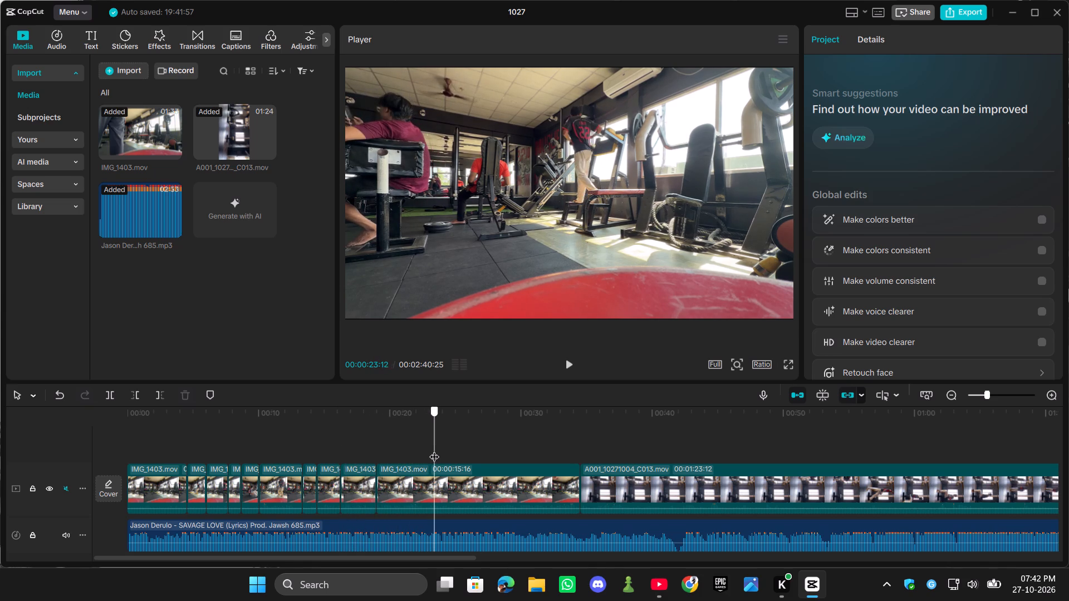
drag(434, 450, 467, 455)
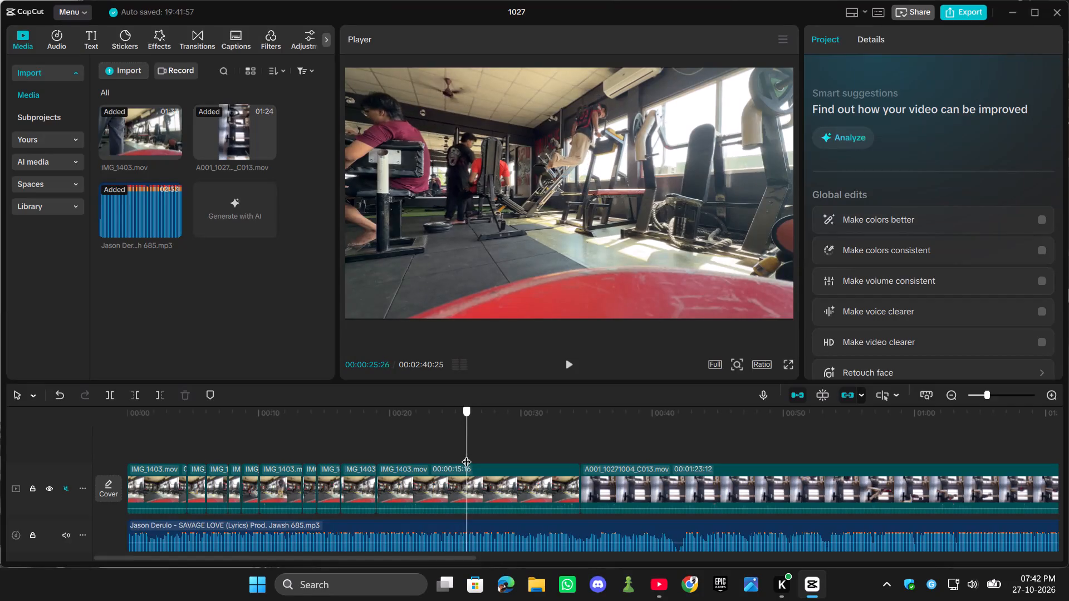
drag(467, 455, 478, 458)
key(ctrl+b)
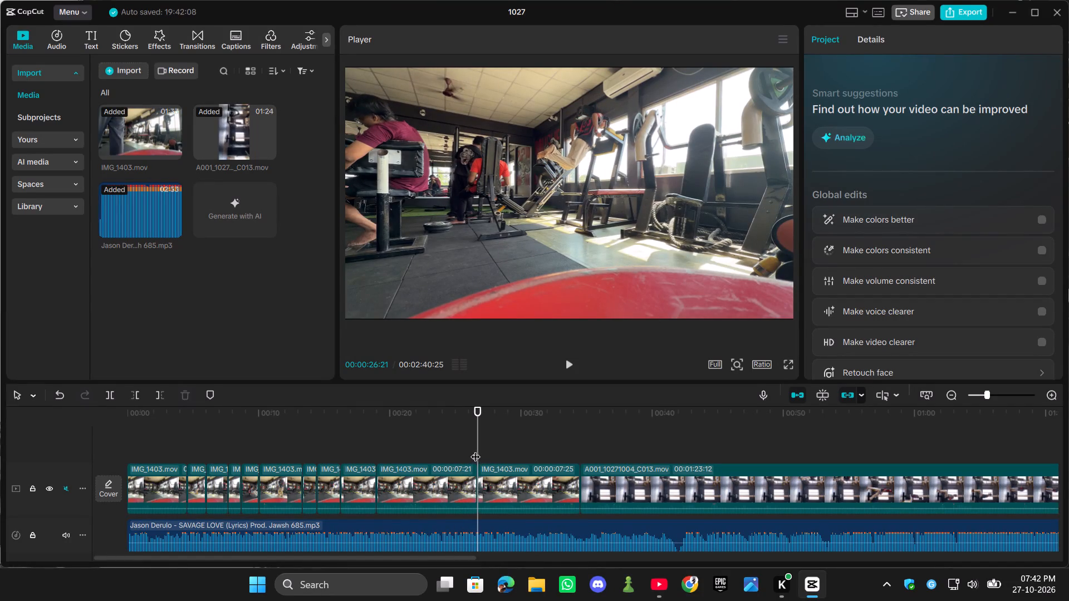
drag(475, 450, 462, 450)
click(453, 469)
key(BackSpace)
Extend the start of the last IMG_1403.mov segment to recover earlier footage, making it 00:00:09:14 long.
drag(459, 442, 407, 433)
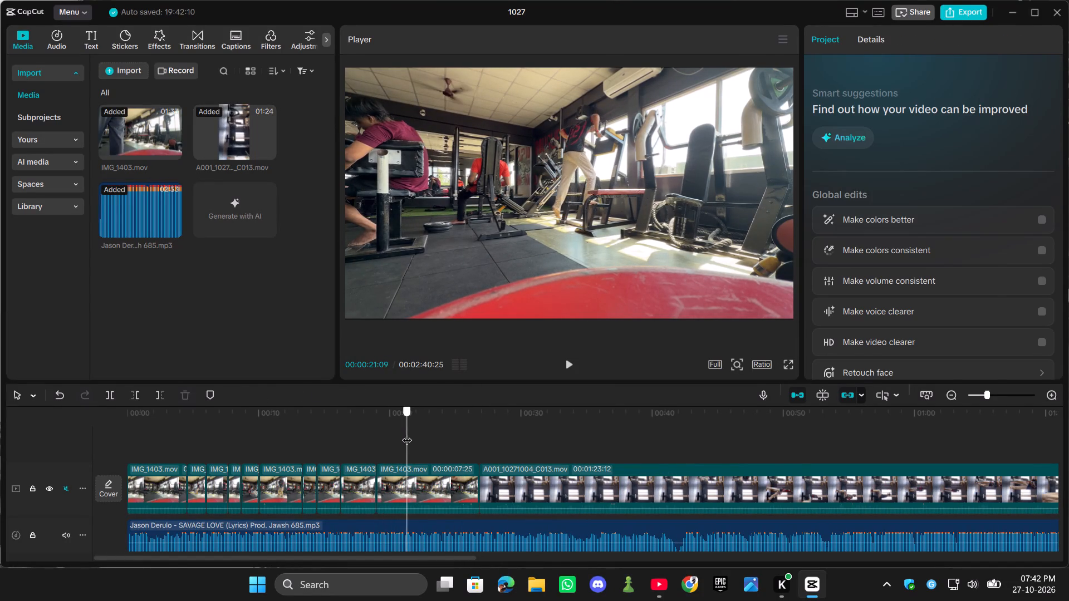
drag(407, 433, 389, 437)
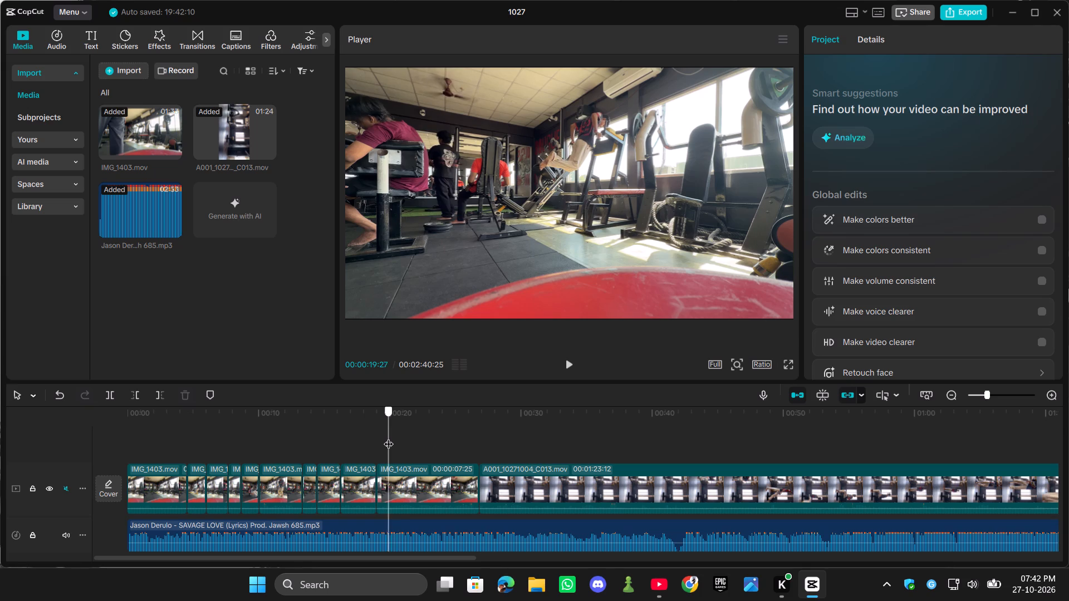
drag(389, 437, 400, 437)
click(399, 484)
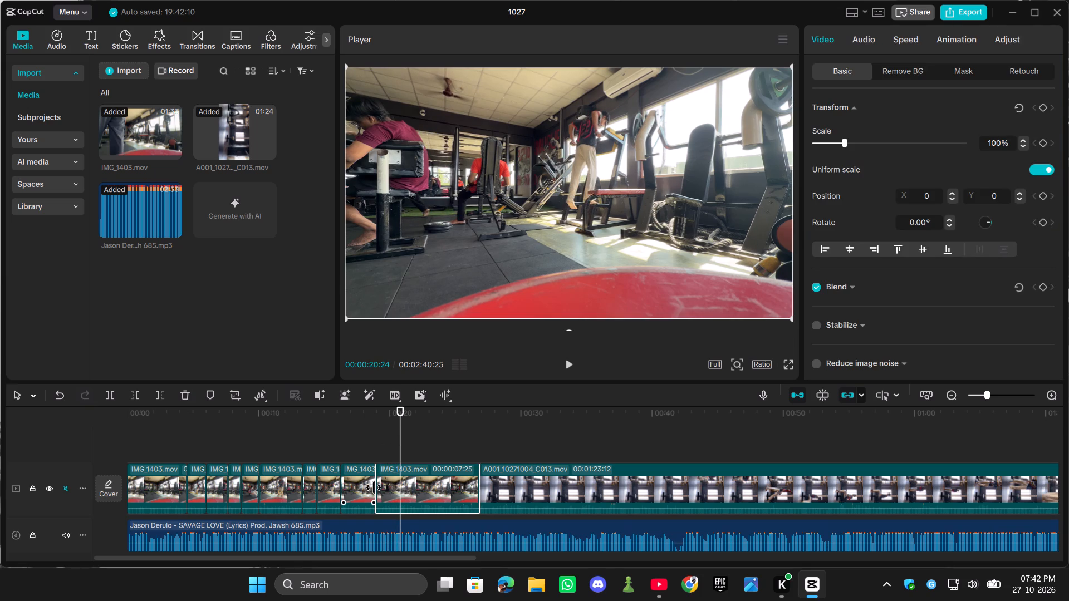
drag(374, 487, 362, 487)
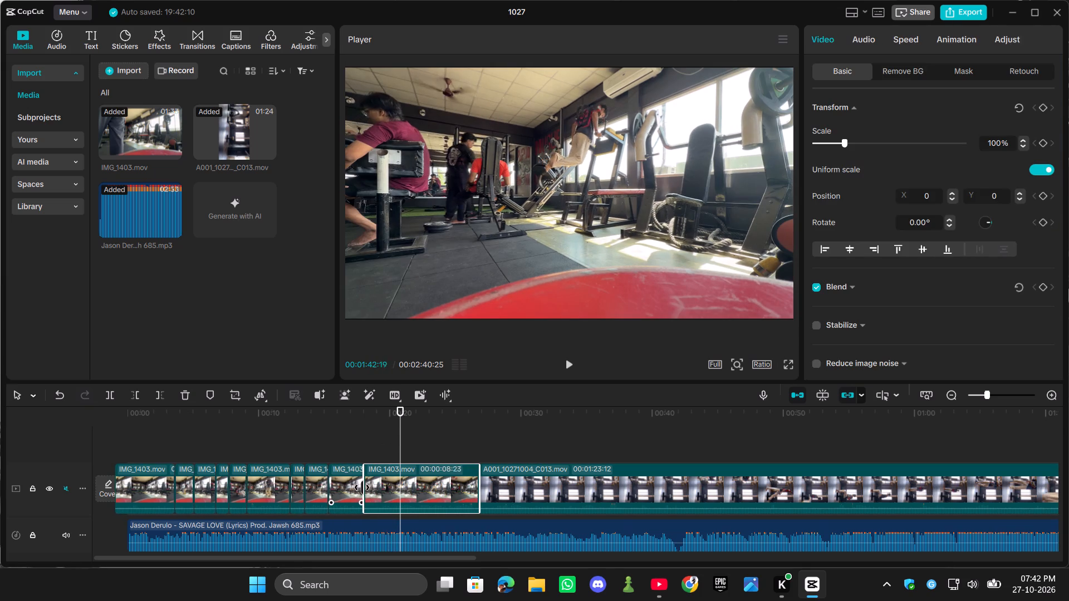
drag(362, 487, 354, 487)
Split the extended IMG_1403.mov segment at 00:00:19:26 and delete the short piece before the cut.
drag(395, 435, 384, 437)
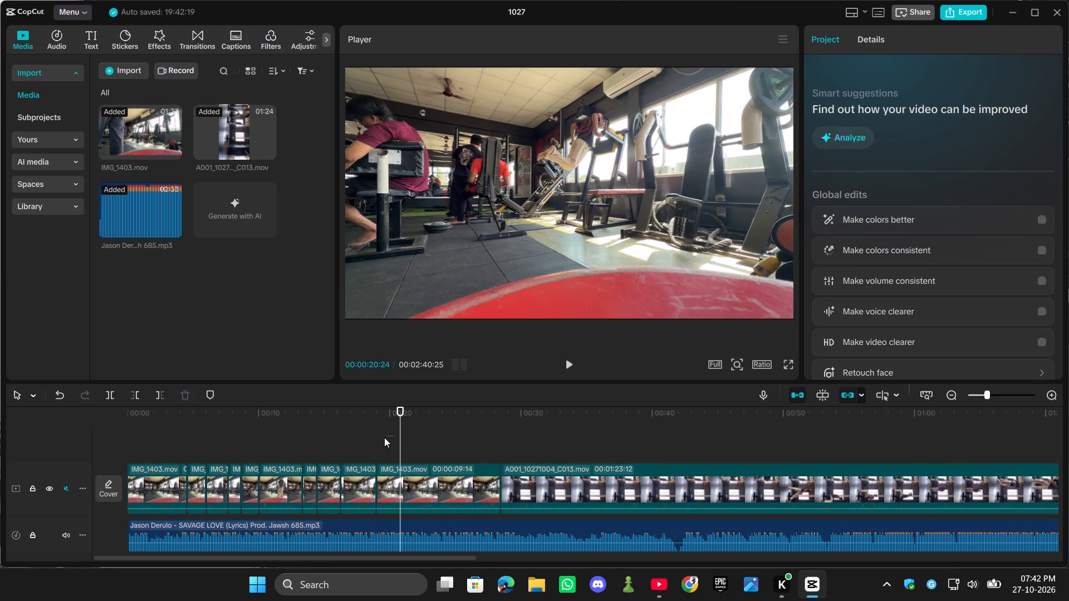
drag(384, 437, 376, 439)
drag(399, 437, 389, 438)
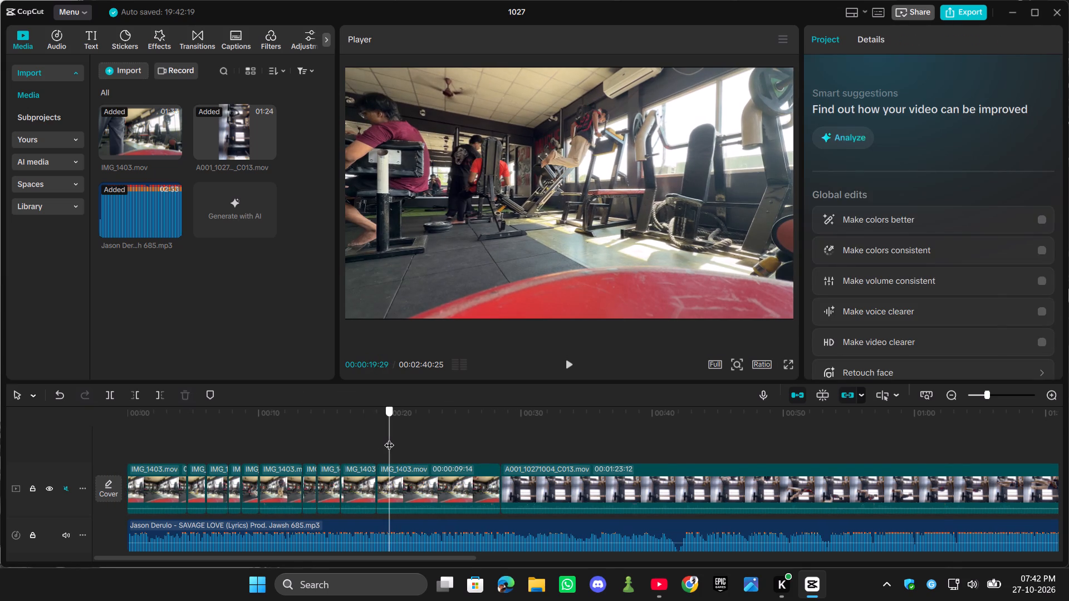
drag(389, 438, 388, 439)
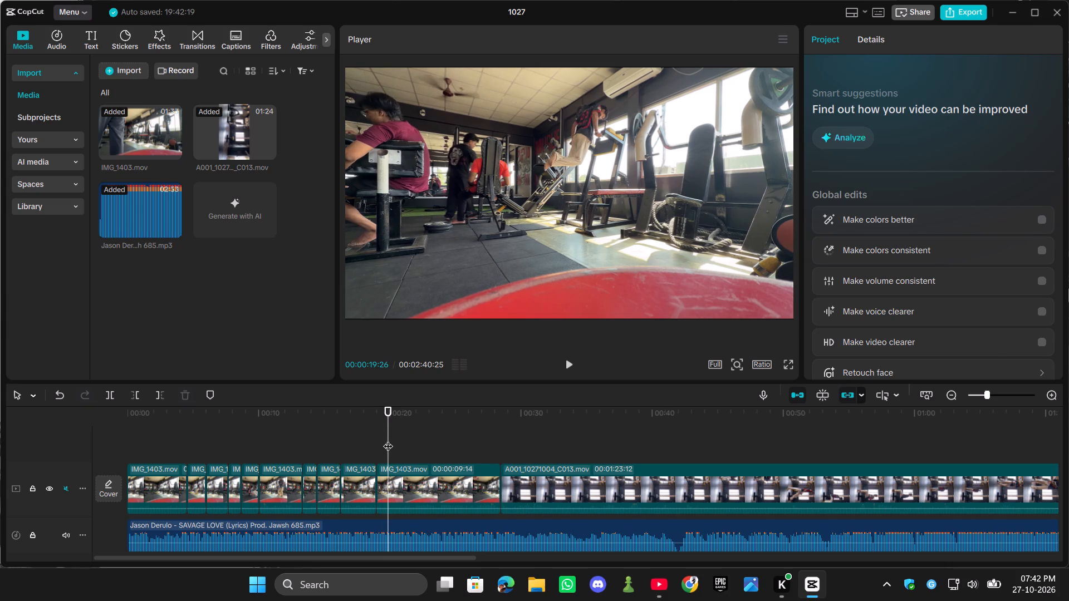
key(ctrl+b)
click(379, 472)
click(384, 478)
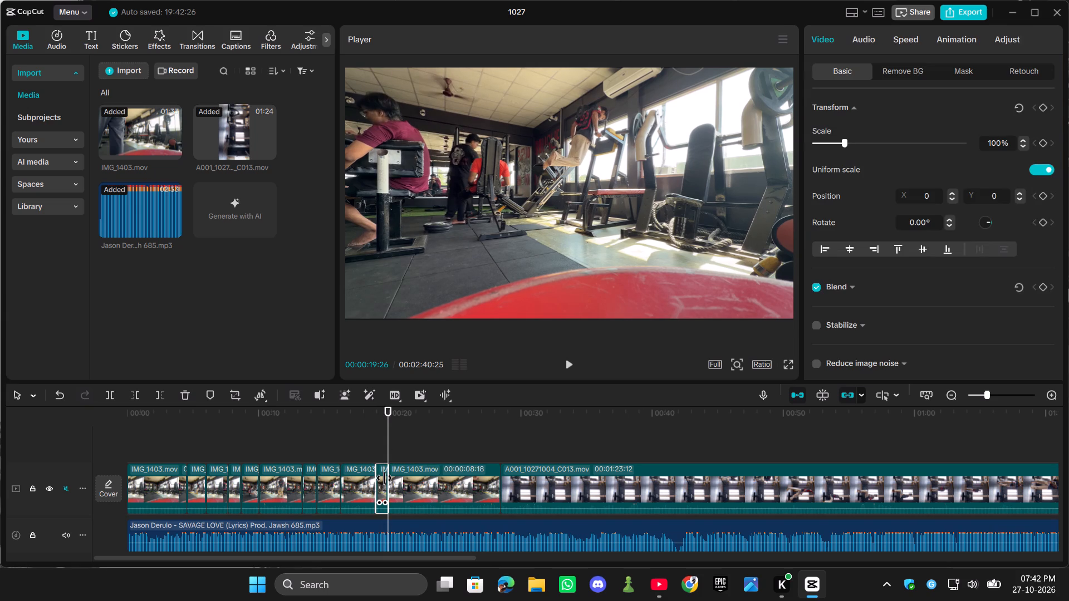
key(BackSpace)
Split the last IMG_1403.mov segment at 00:00:20:27 and delete the remainder after the cut, up to the A001_10271004_C013.mov clip.
drag(390, 446, 393, 448)
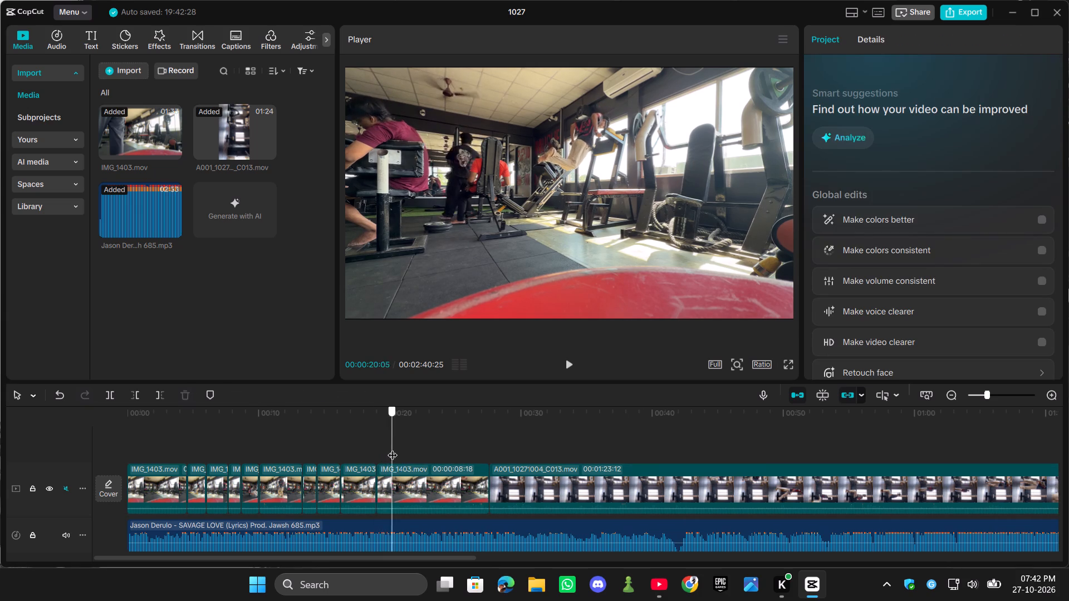
drag(393, 448, 401, 450)
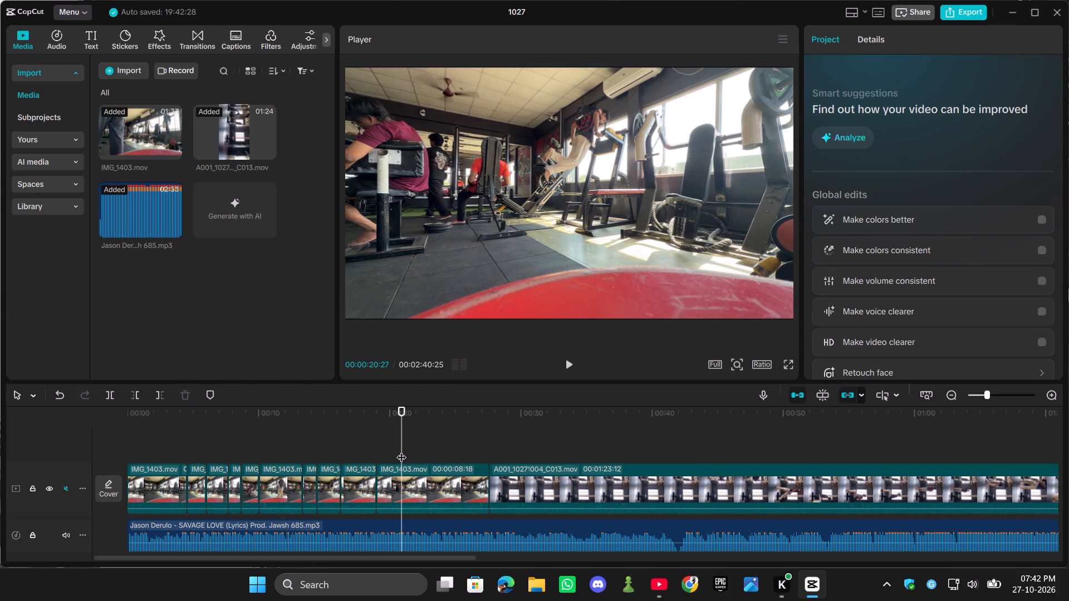
key(ctrl+b)
drag(401, 444, 464, 442)
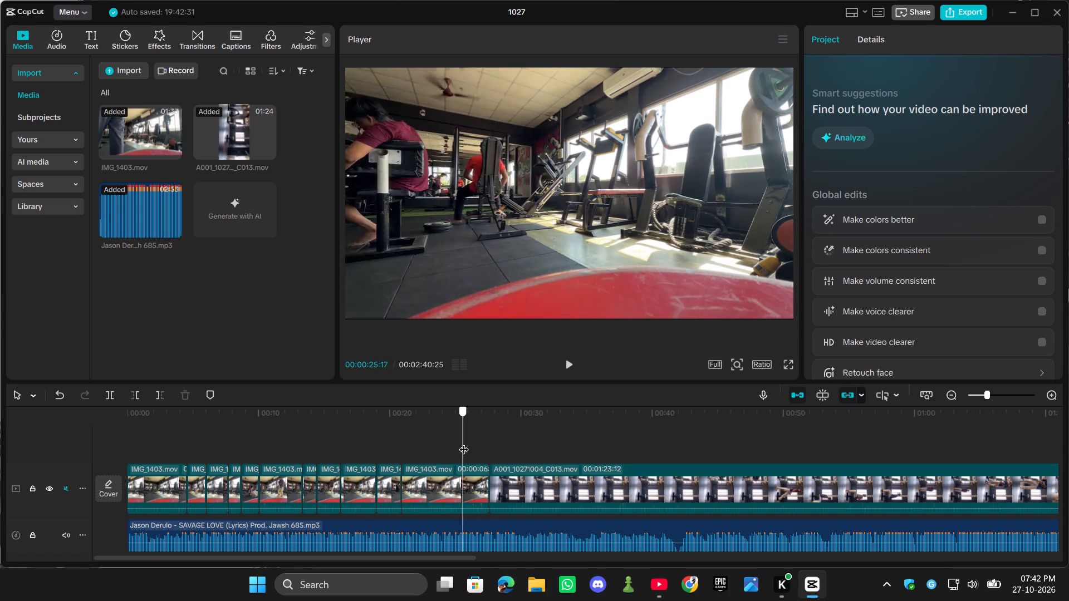
drag(464, 442, 463, 454)
click(446, 494)
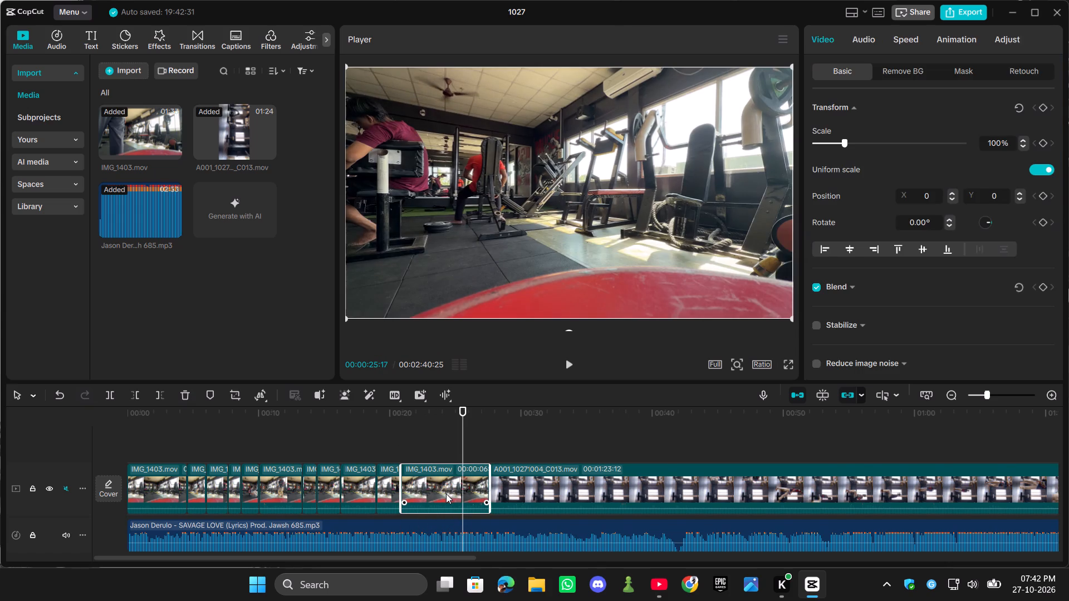
key(BackSpace)
Play and scrub through the first five seconds of the timeline to review the opening cuts.
drag(462, 446, 112, 445)
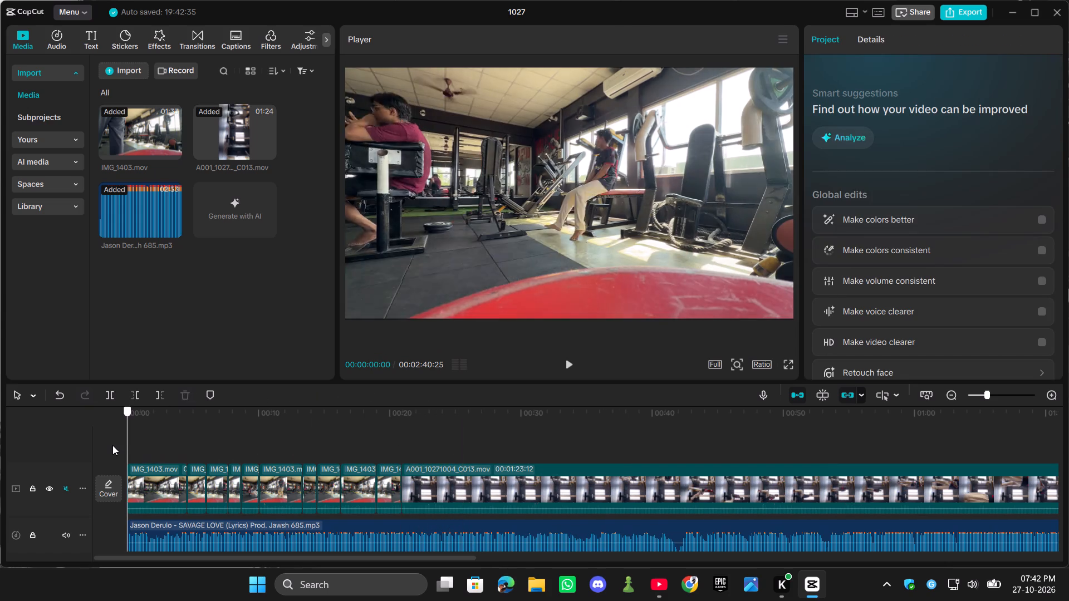
drag(112, 445, 112, 445)
key(space)
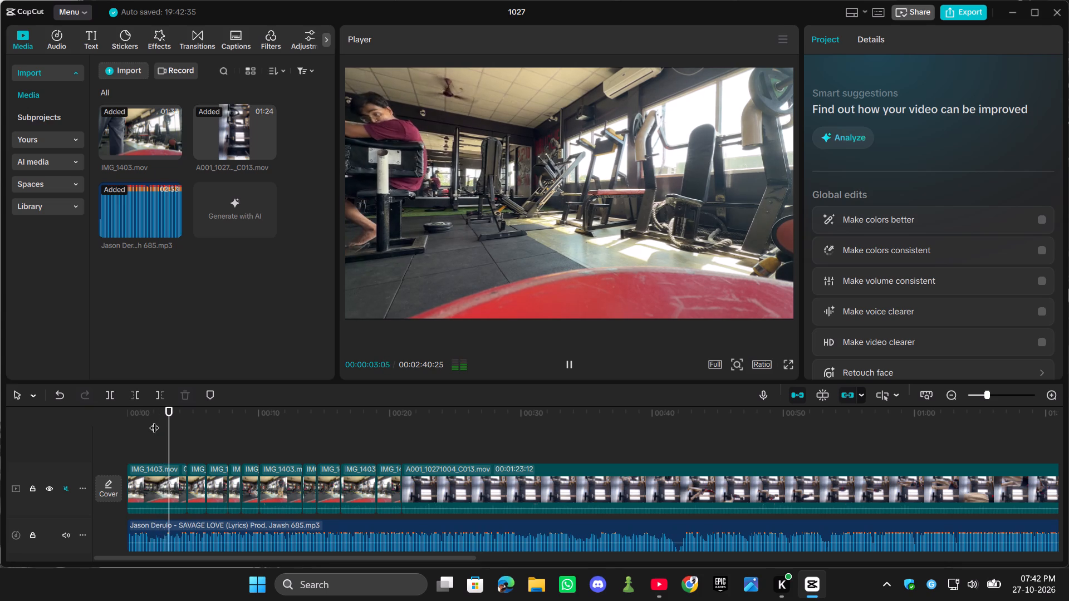
key(space)
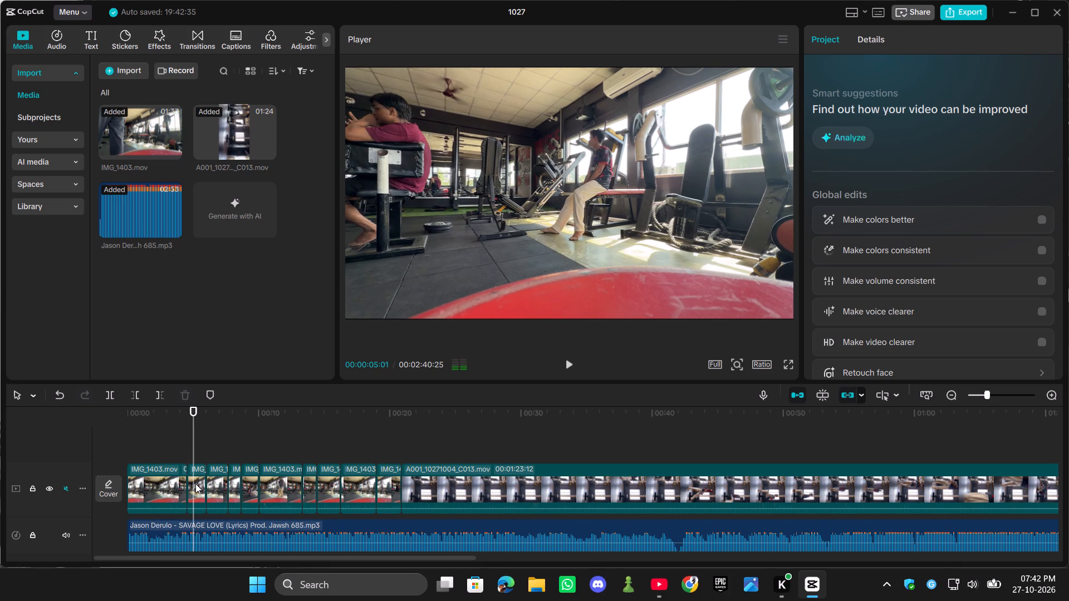
click(195, 484)
click(587, 188)
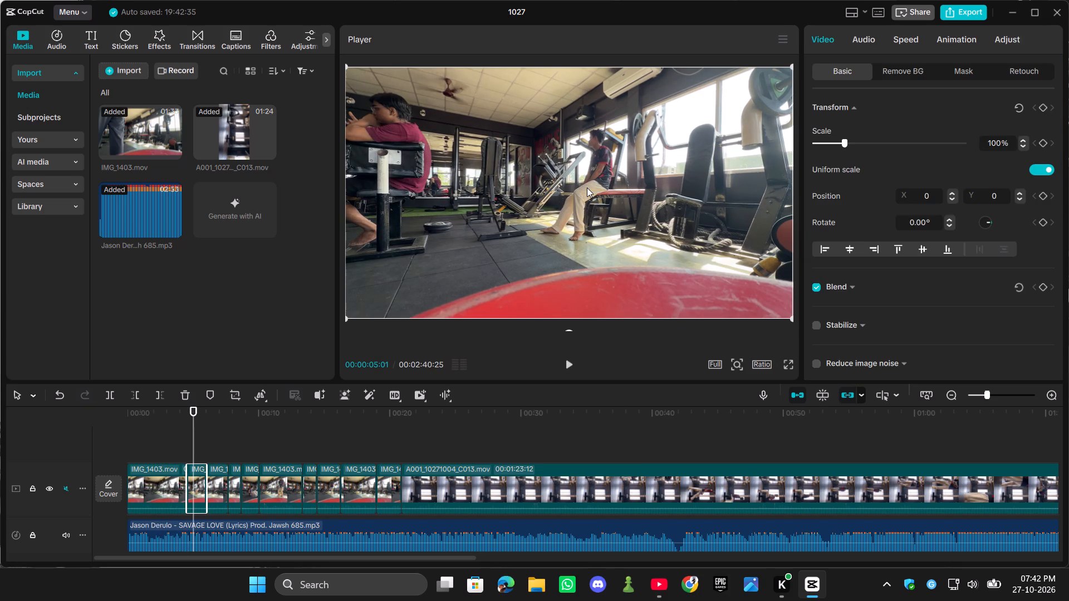
drag(193, 425, 136, 428)
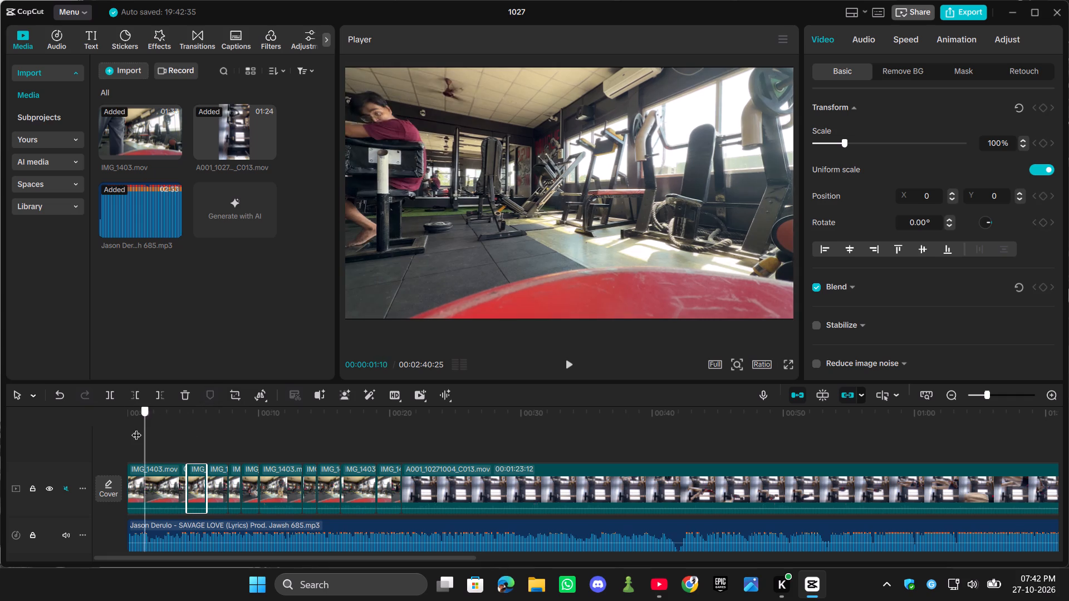
drag(136, 428, 131, 430)
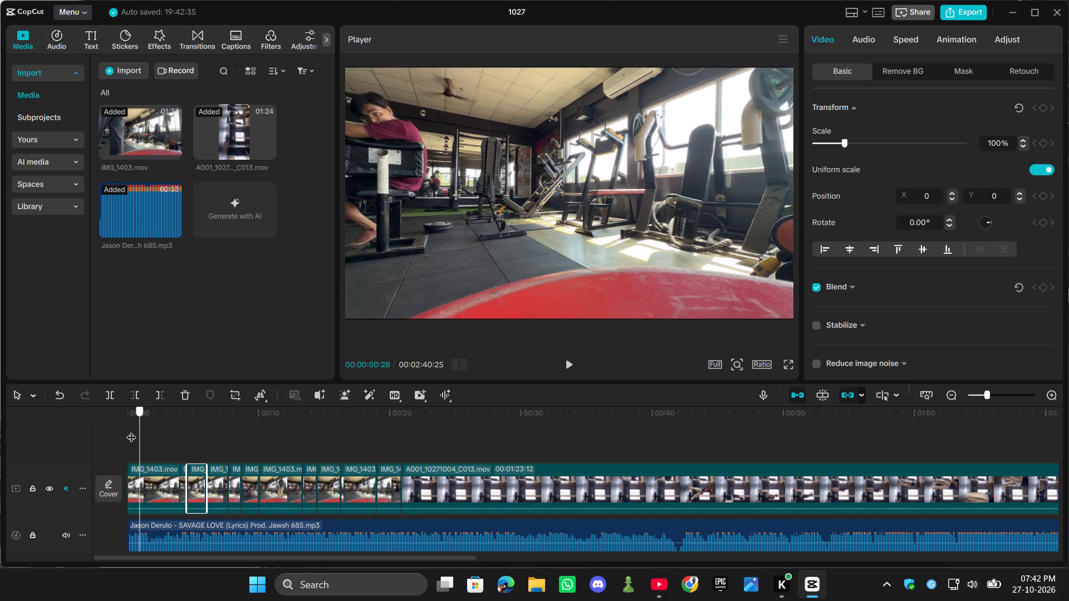
drag(131, 430, 192, 431)
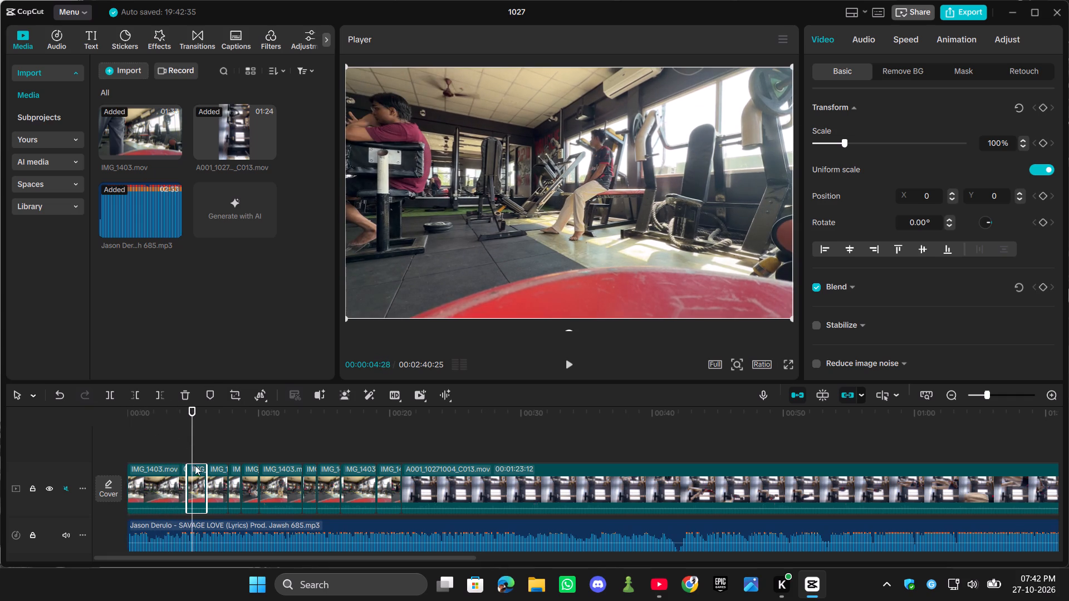
Select the short IMG_1403.mov segment at 00:00:04:28 and look through its clip actions and basic video settings.
click(197, 476)
right_click(194, 483)
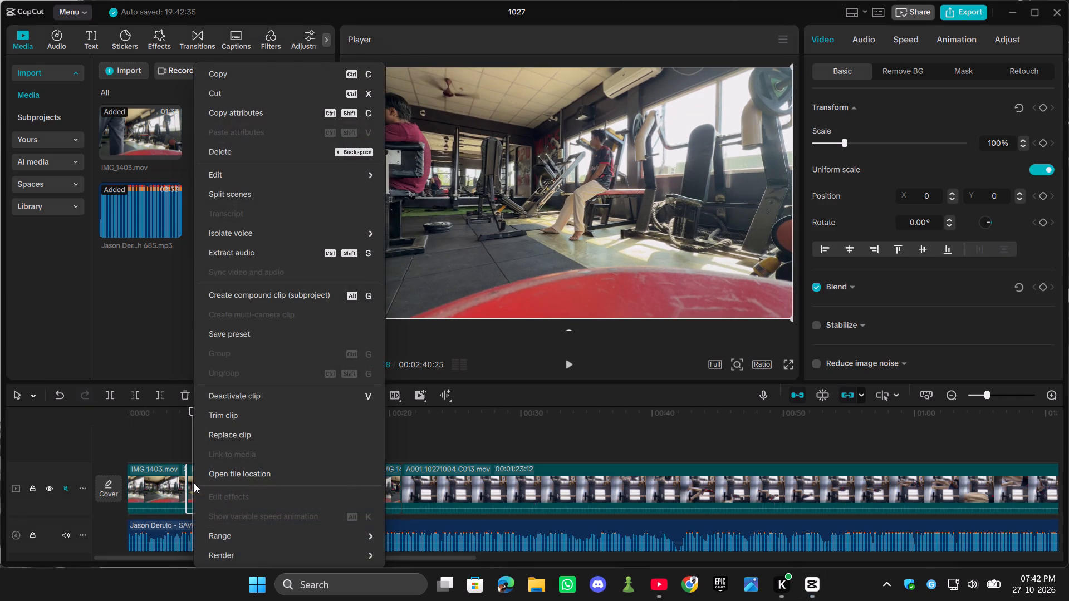
scroll(290, 329, down, 3)
click(416, 433)
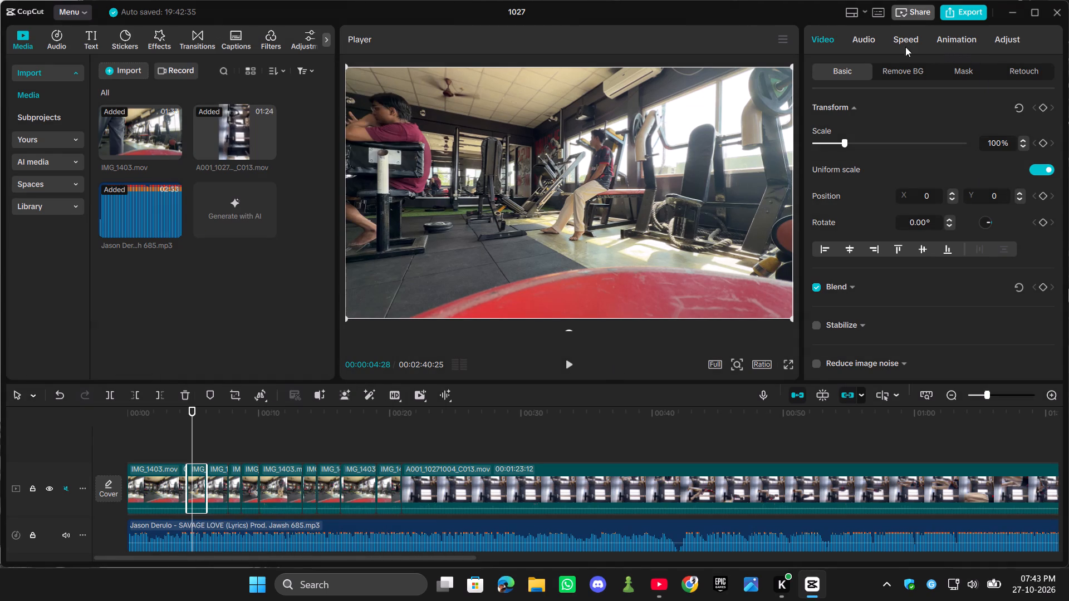
scroll(905, 200, down, 3)
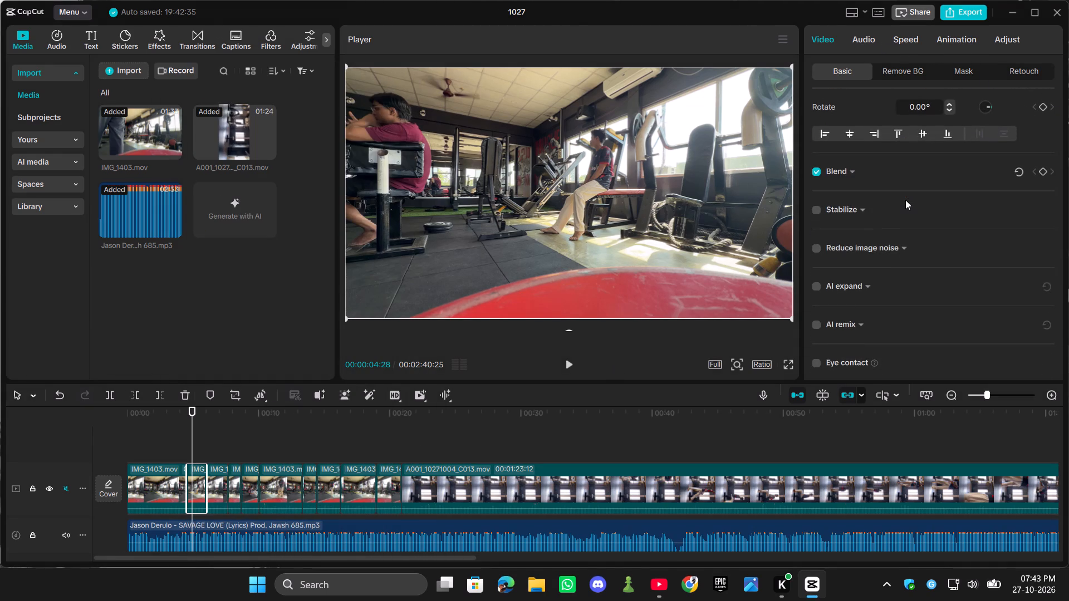
scroll(905, 200, down, 5)
scroll(887, 252, down, 3)
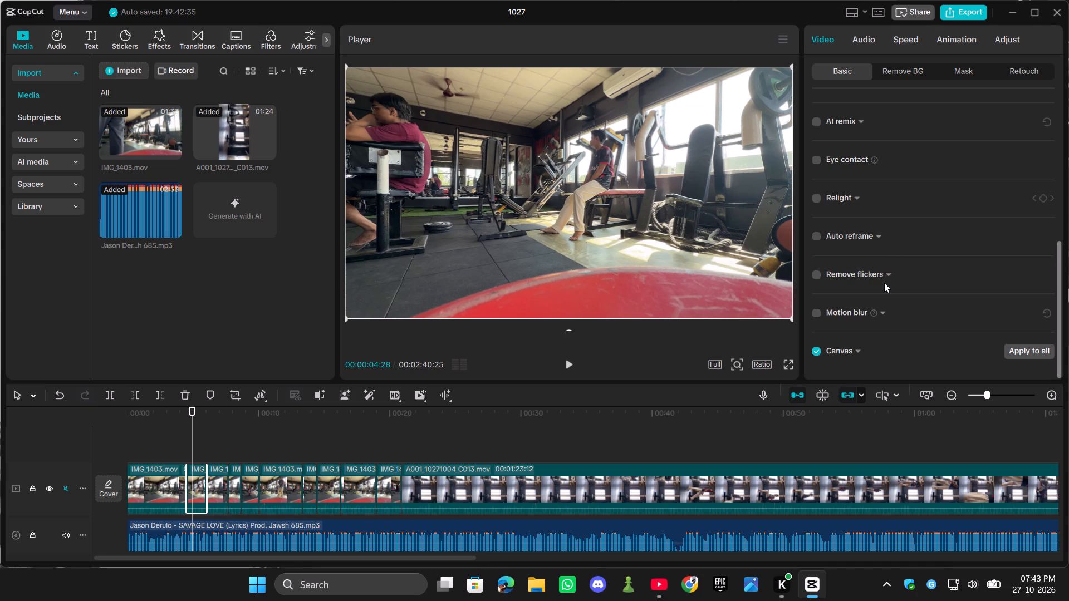
scroll(884, 283, up, 11)
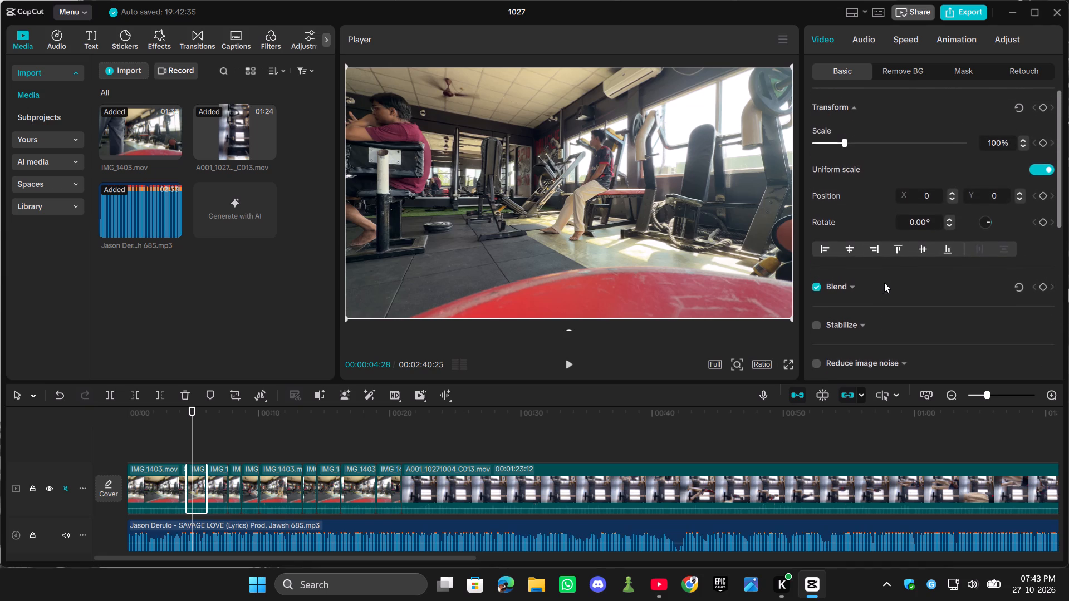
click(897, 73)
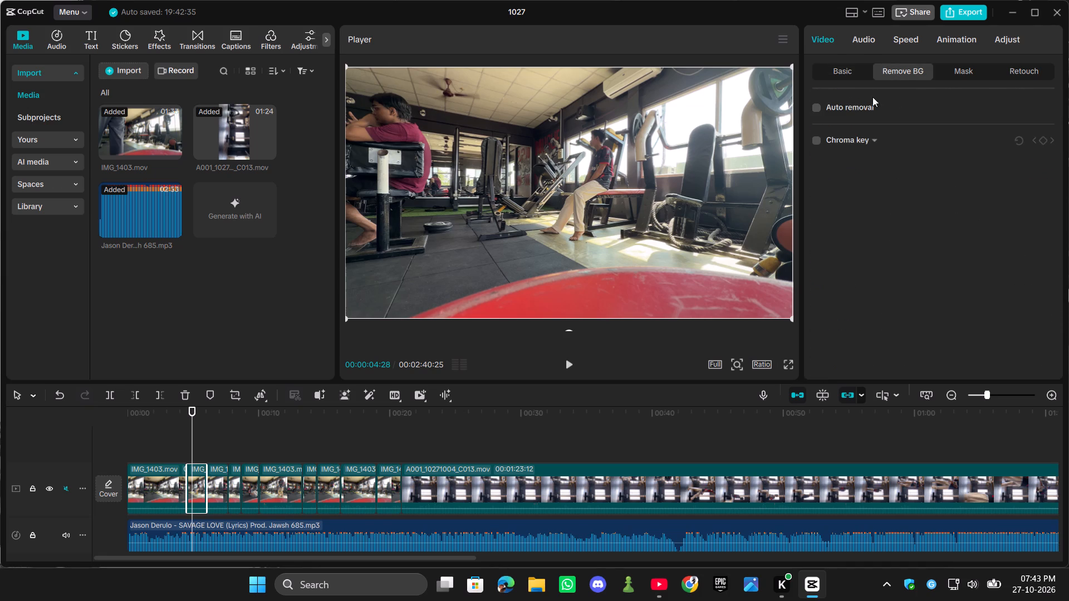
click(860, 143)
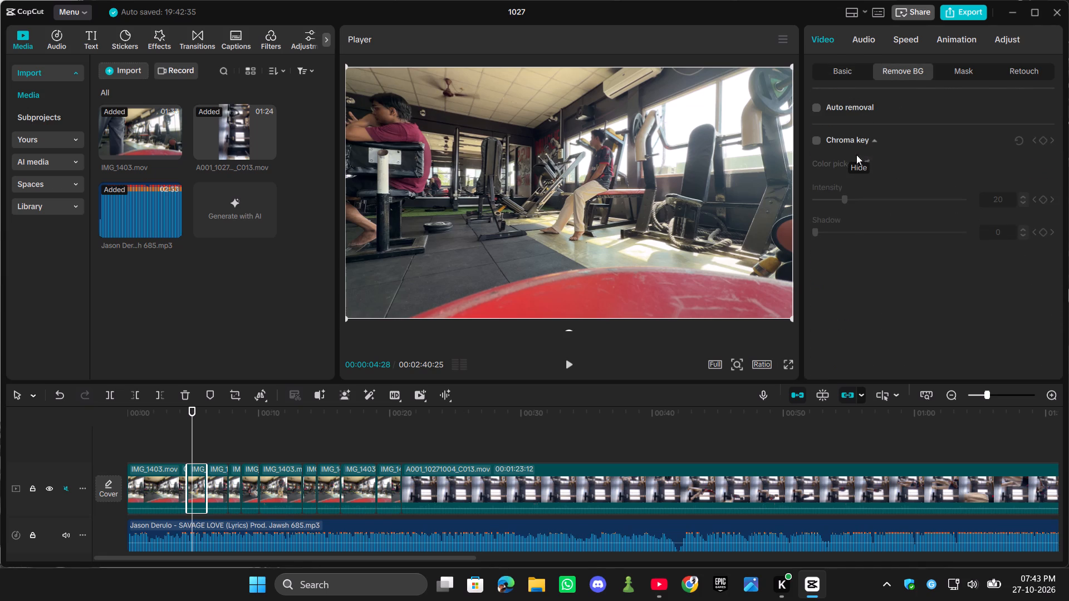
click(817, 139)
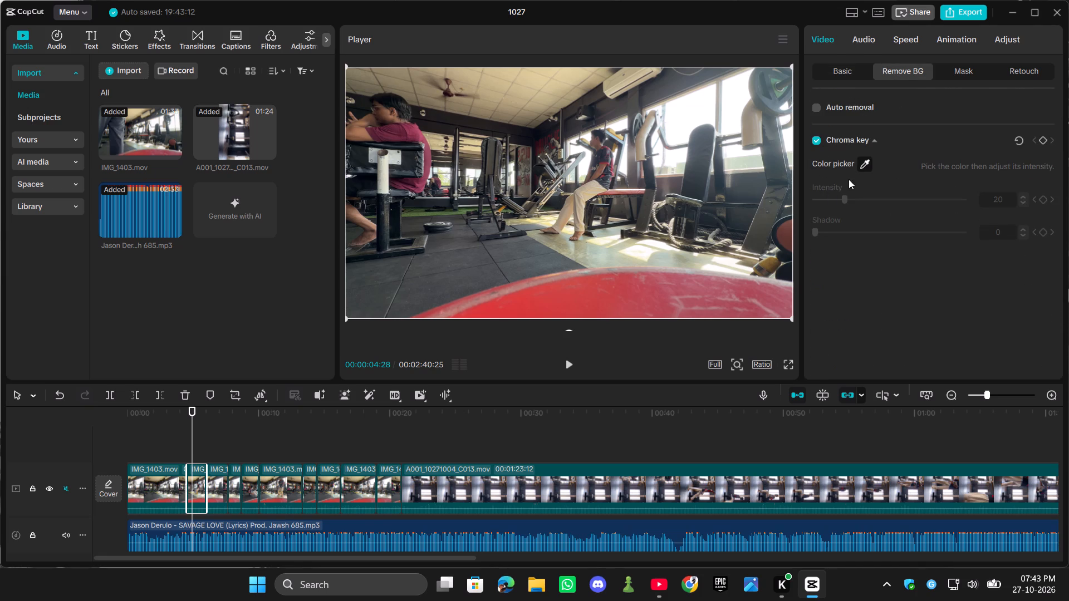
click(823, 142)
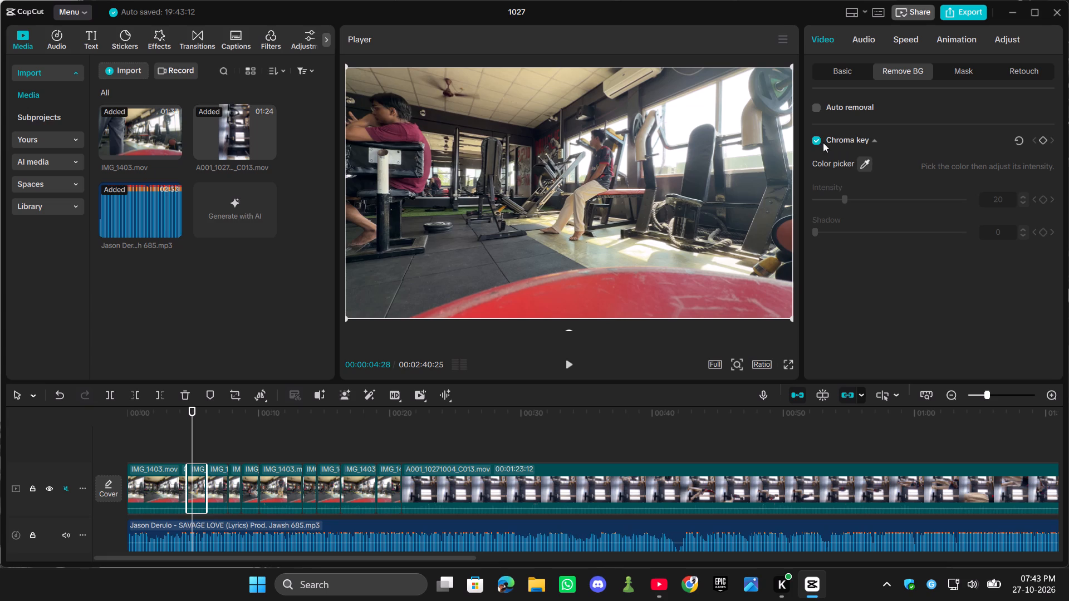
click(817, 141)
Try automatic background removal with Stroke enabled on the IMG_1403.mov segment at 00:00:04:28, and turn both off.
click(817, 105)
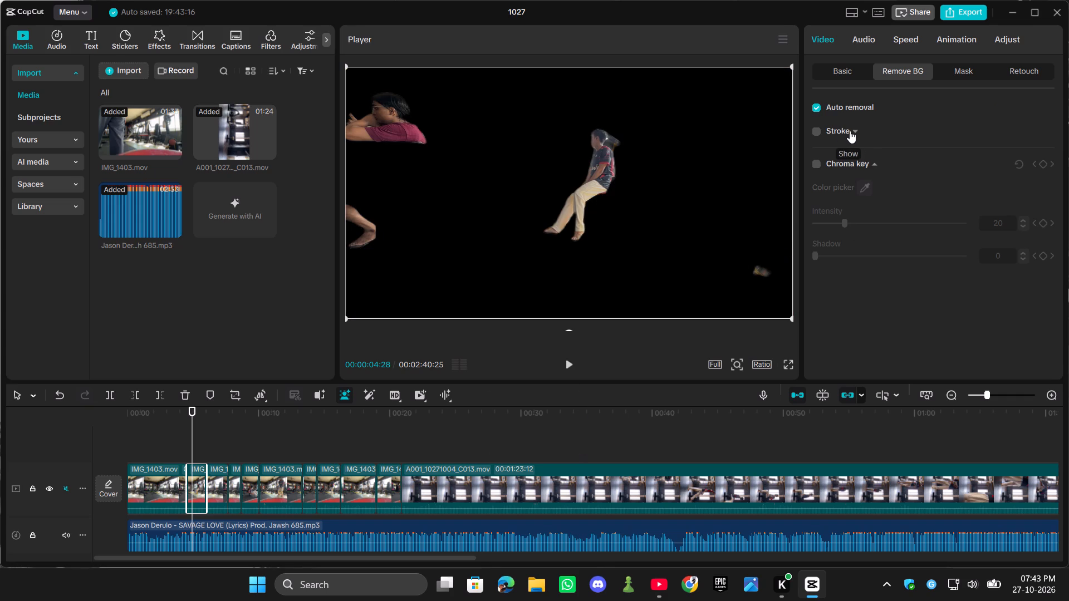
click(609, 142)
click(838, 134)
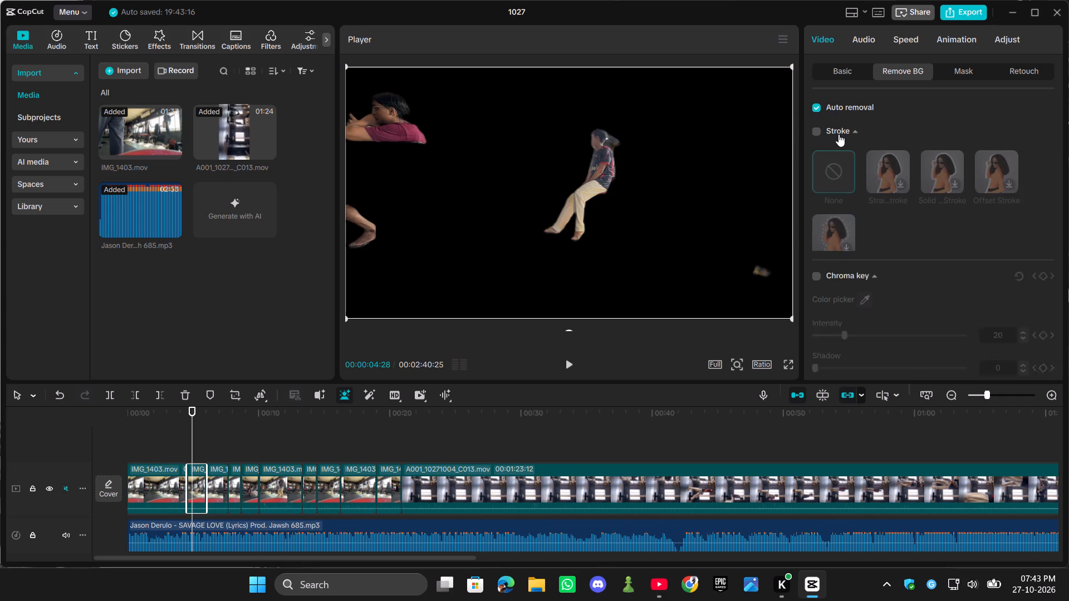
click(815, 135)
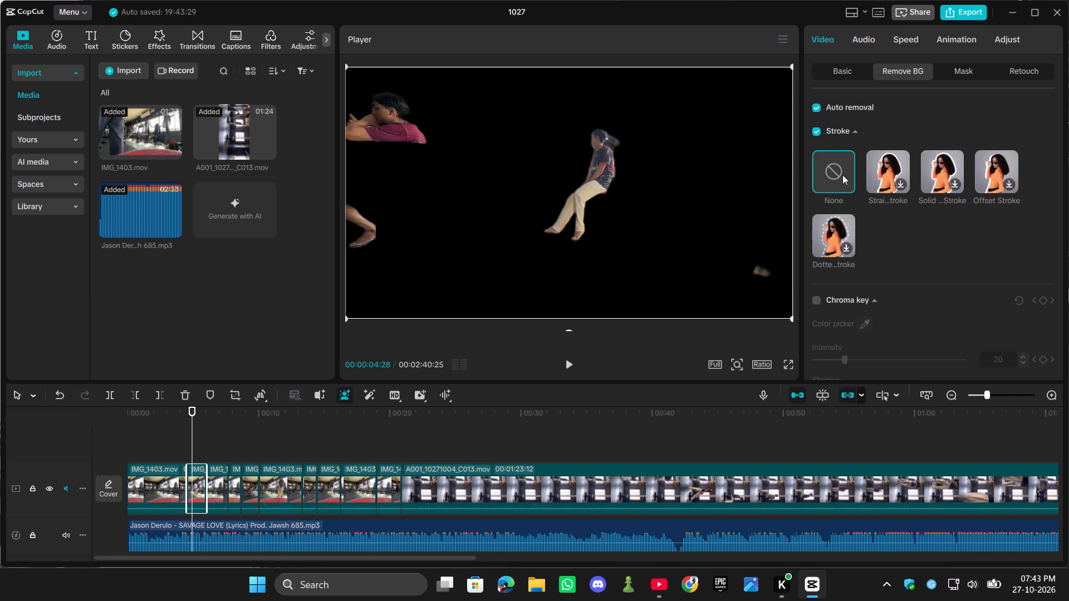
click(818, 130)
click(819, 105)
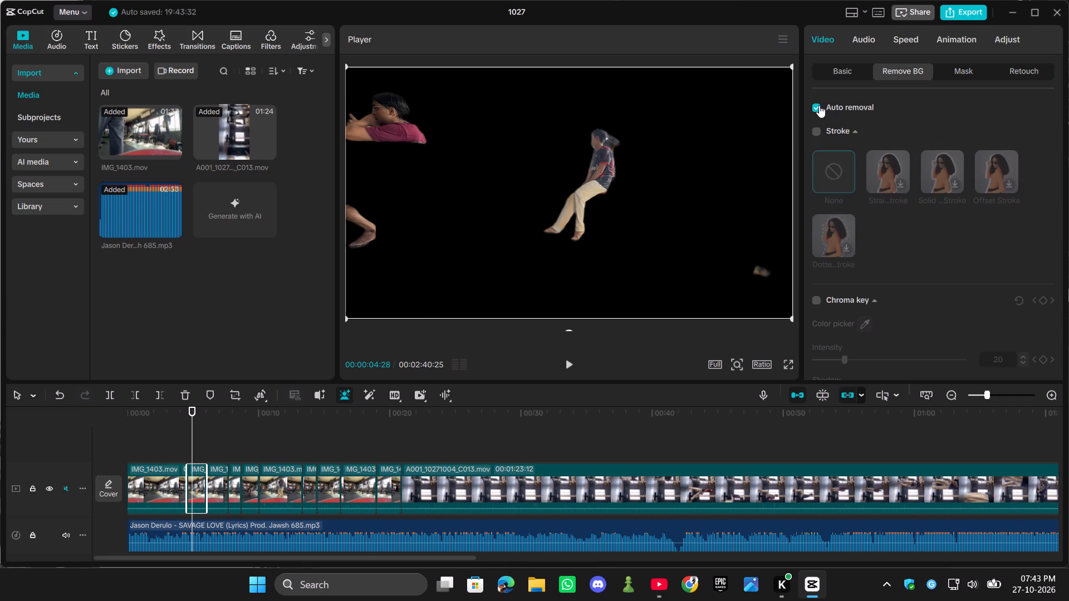
Enable Chroma key on the IMG_1403.mov segment at 00:00:04:28, sampling the beige of the seated man's trousers as the key colour.
click(818, 140)
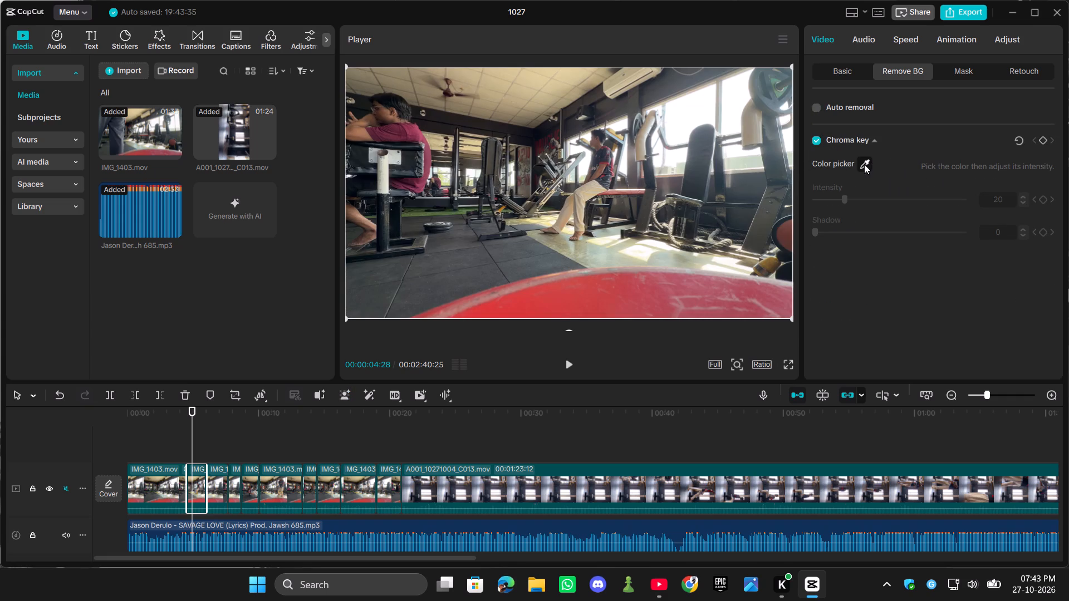
click(864, 164)
click(865, 165)
click(863, 165)
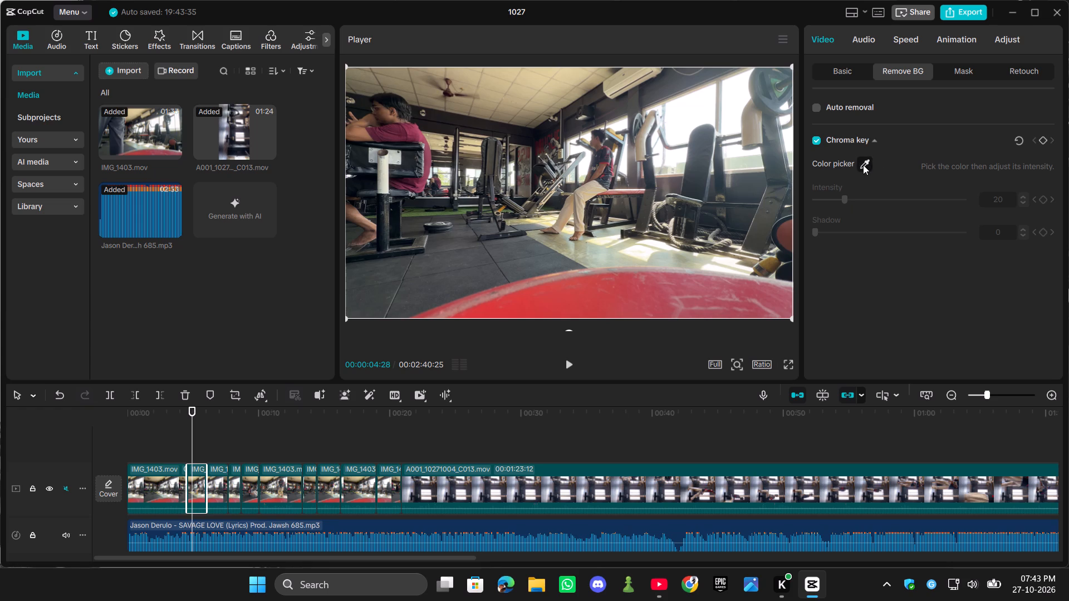
click(863, 162)
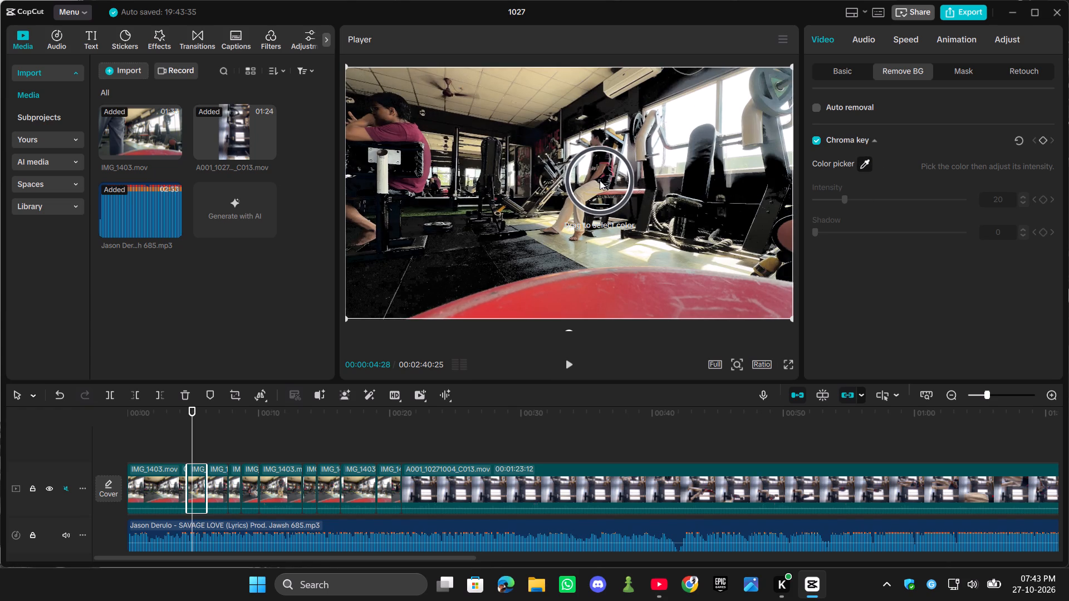
click(587, 192)
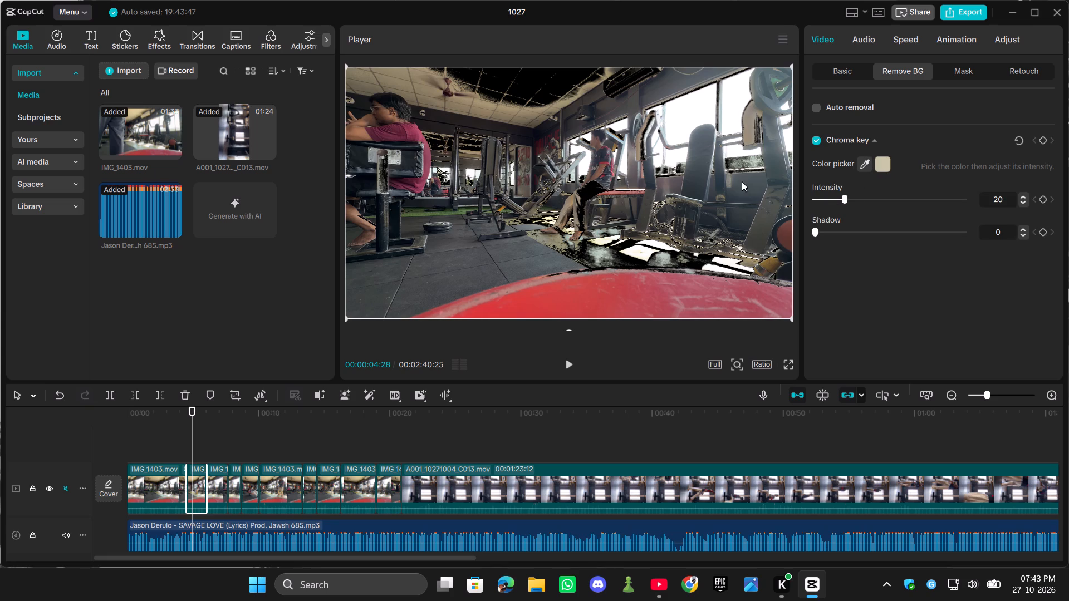
drag(601, 148, 601, 157)
click(818, 139)
click(818, 139)
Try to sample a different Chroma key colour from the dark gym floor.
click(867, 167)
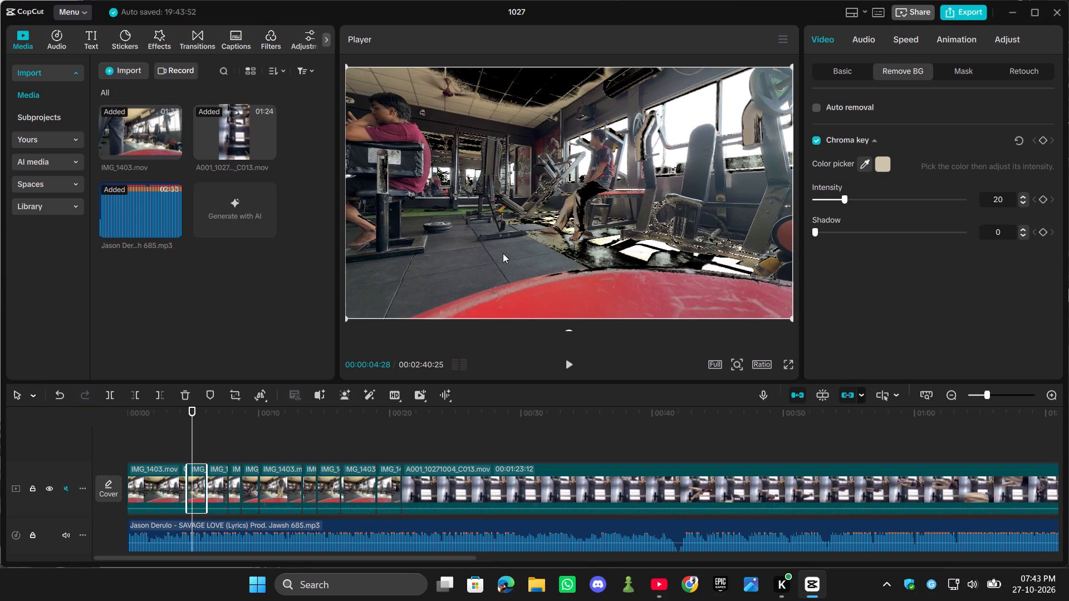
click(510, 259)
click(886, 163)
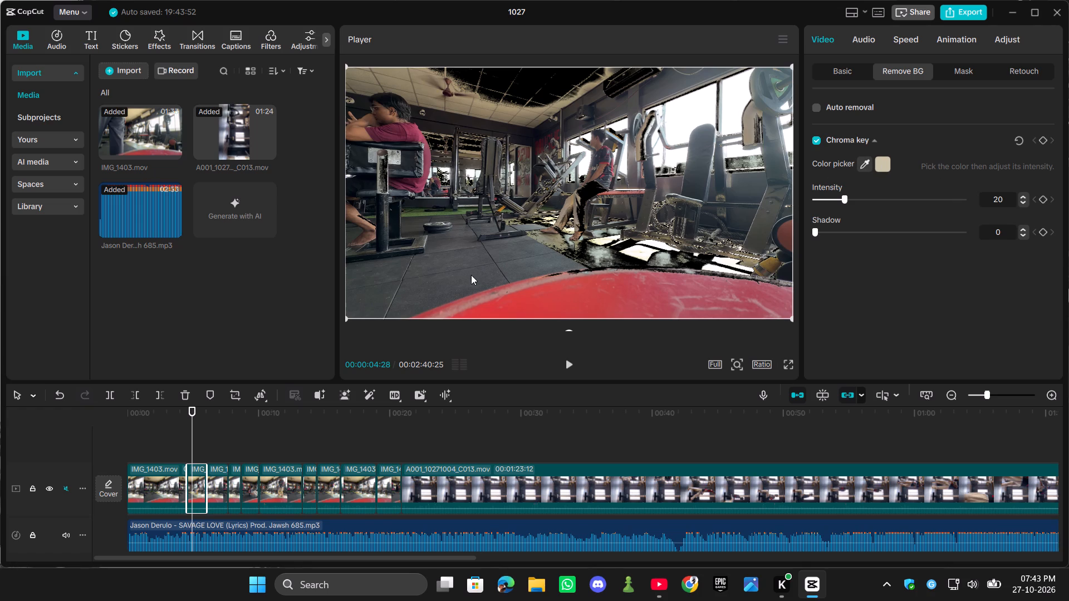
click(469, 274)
Set the Chroma key intensity to 90 for the segment at 00:00:04:28.
drag(845, 199, 953, 204)
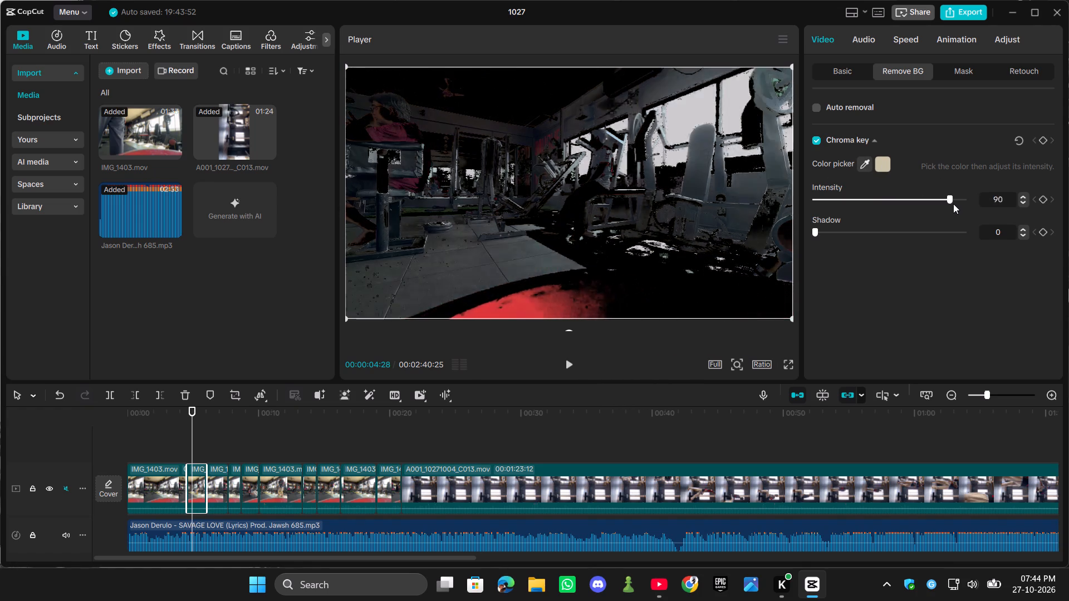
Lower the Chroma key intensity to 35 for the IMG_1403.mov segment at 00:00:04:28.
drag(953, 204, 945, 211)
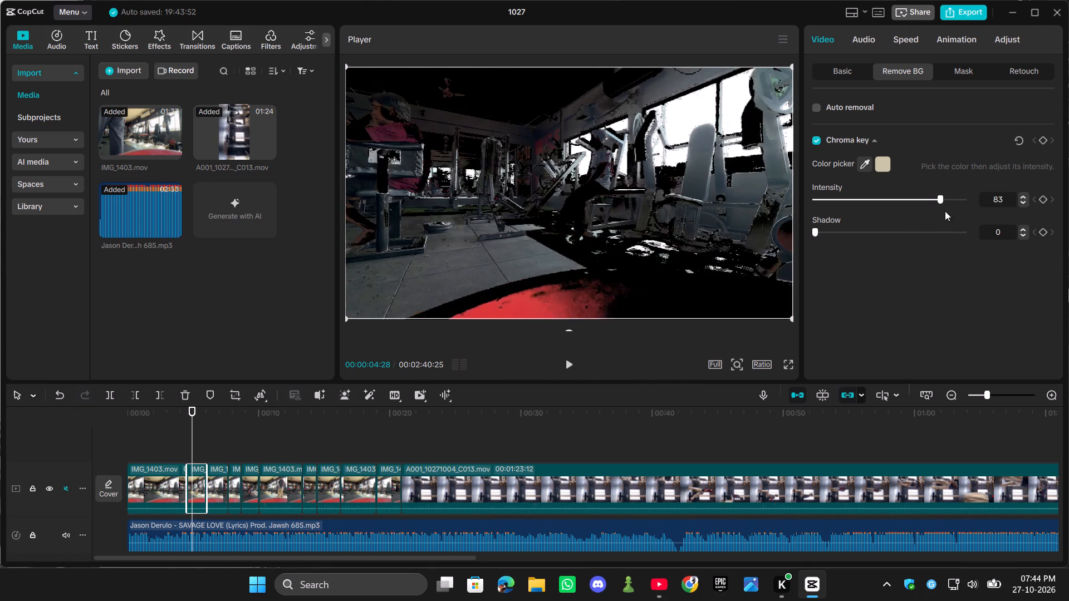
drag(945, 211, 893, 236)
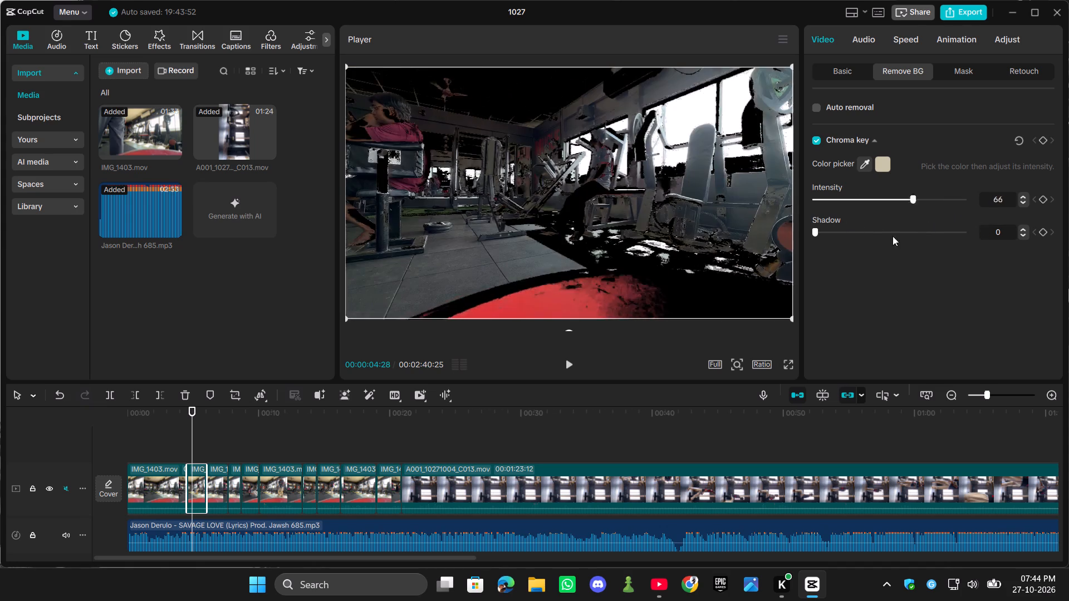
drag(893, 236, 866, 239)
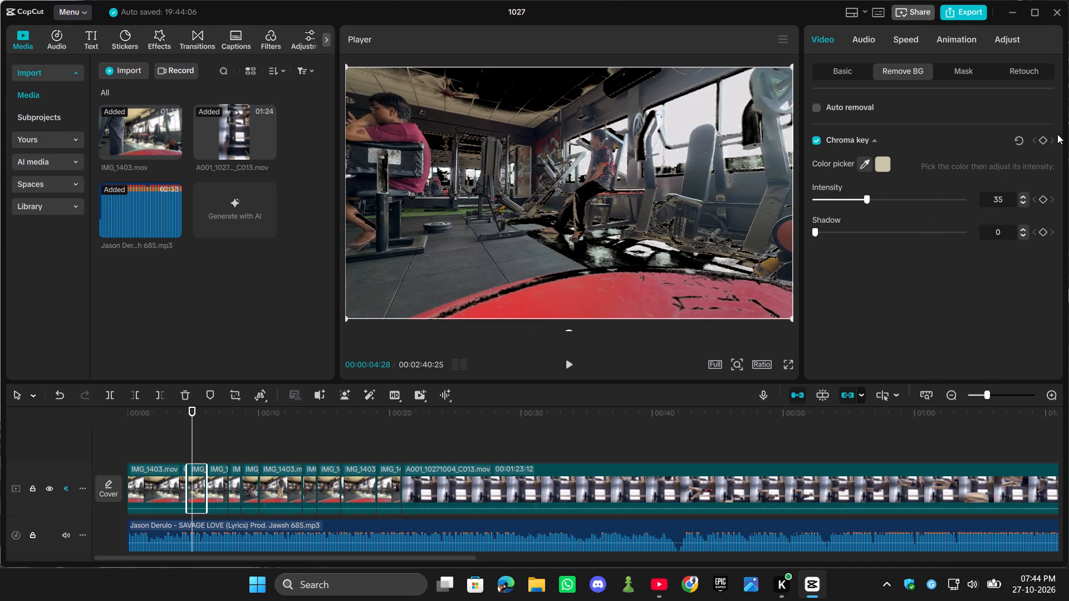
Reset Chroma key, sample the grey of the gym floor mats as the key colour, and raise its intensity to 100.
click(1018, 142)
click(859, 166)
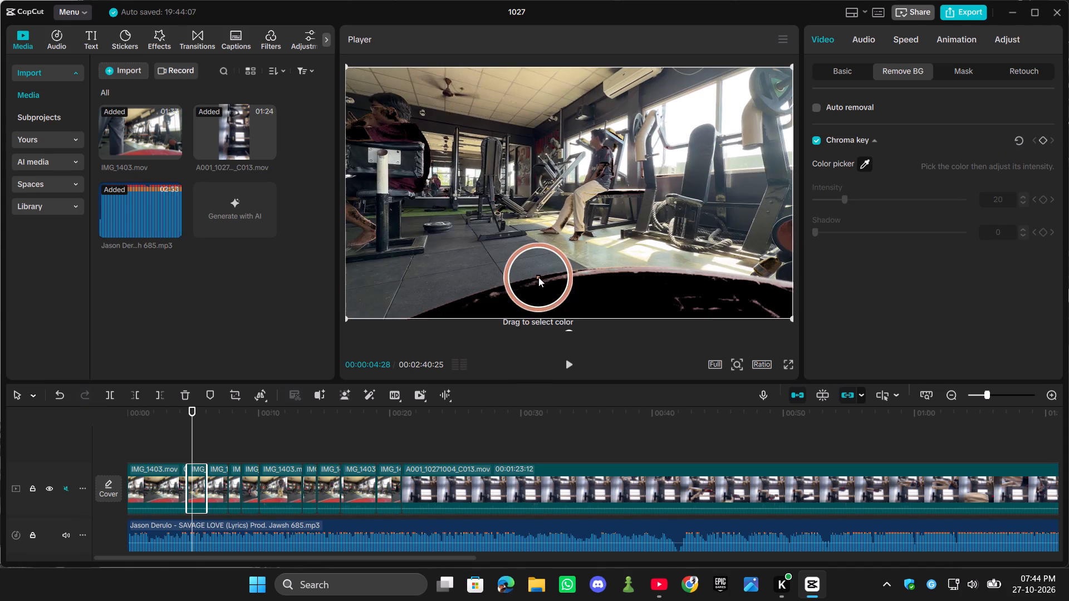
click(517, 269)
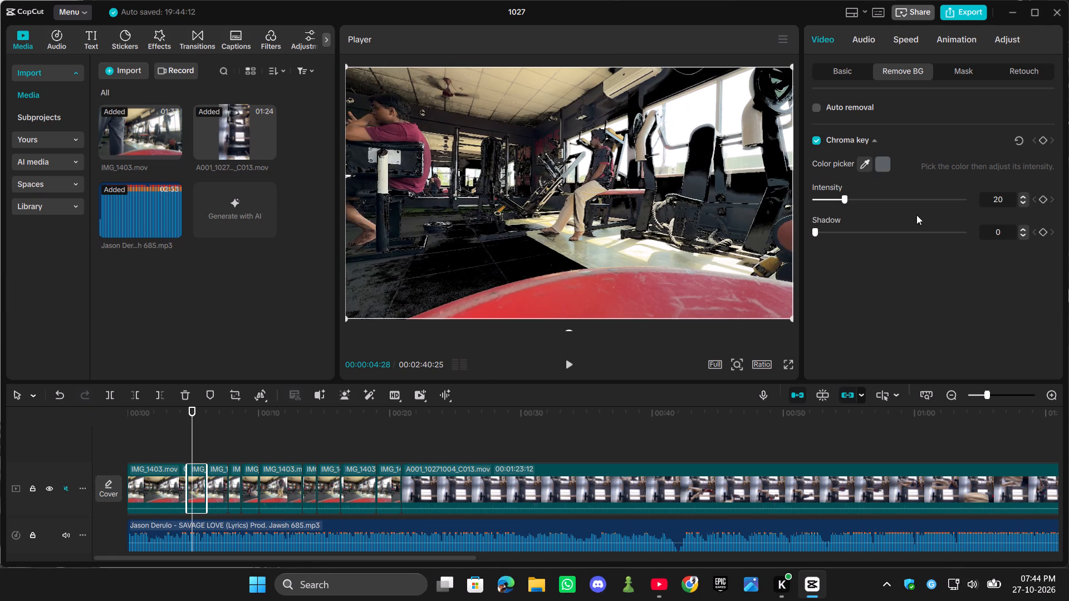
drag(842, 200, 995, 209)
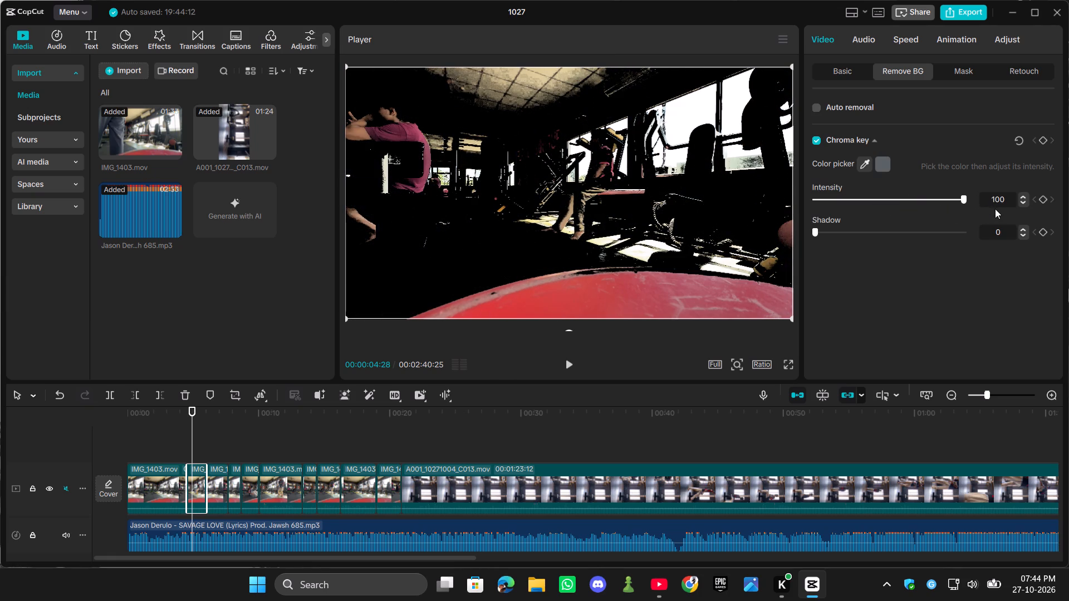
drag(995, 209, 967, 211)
Reset the Chroma key settings and turn Chroma key off for the segment at 00:00:04:28.
click(1019, 139)
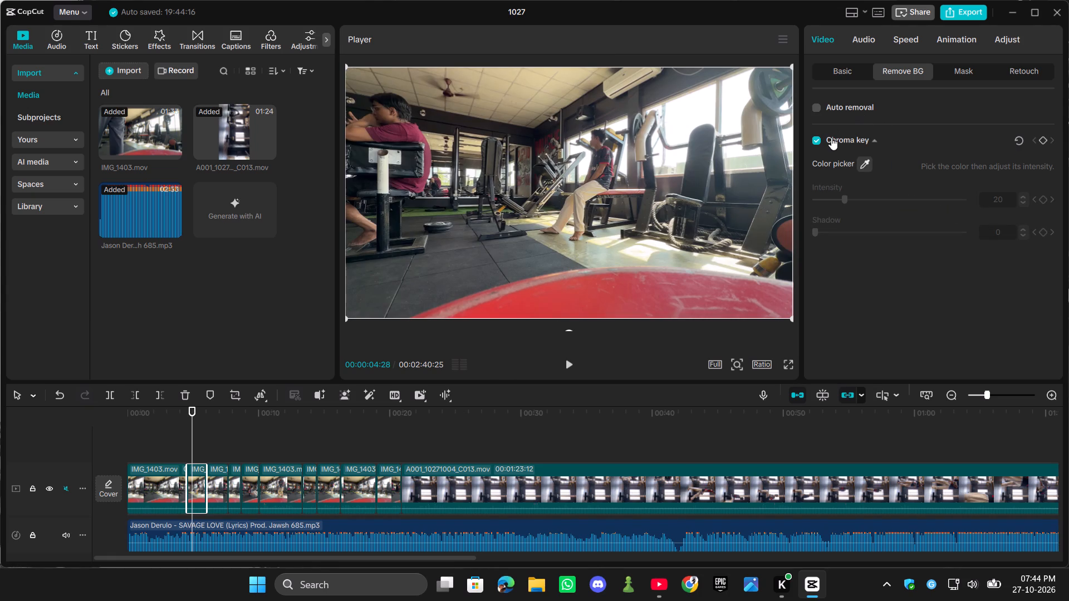
click(820, 140)
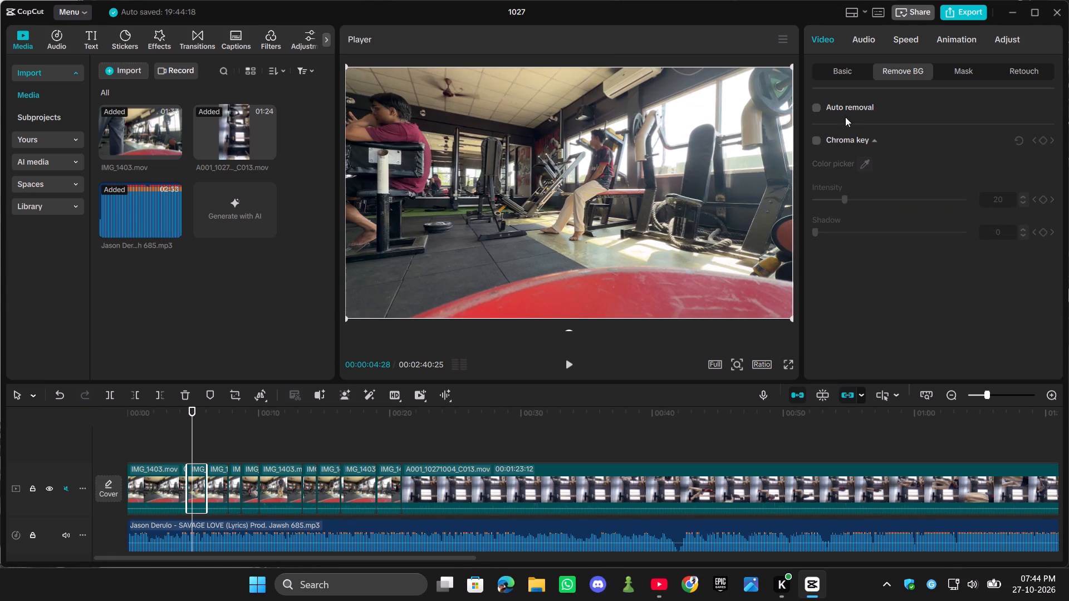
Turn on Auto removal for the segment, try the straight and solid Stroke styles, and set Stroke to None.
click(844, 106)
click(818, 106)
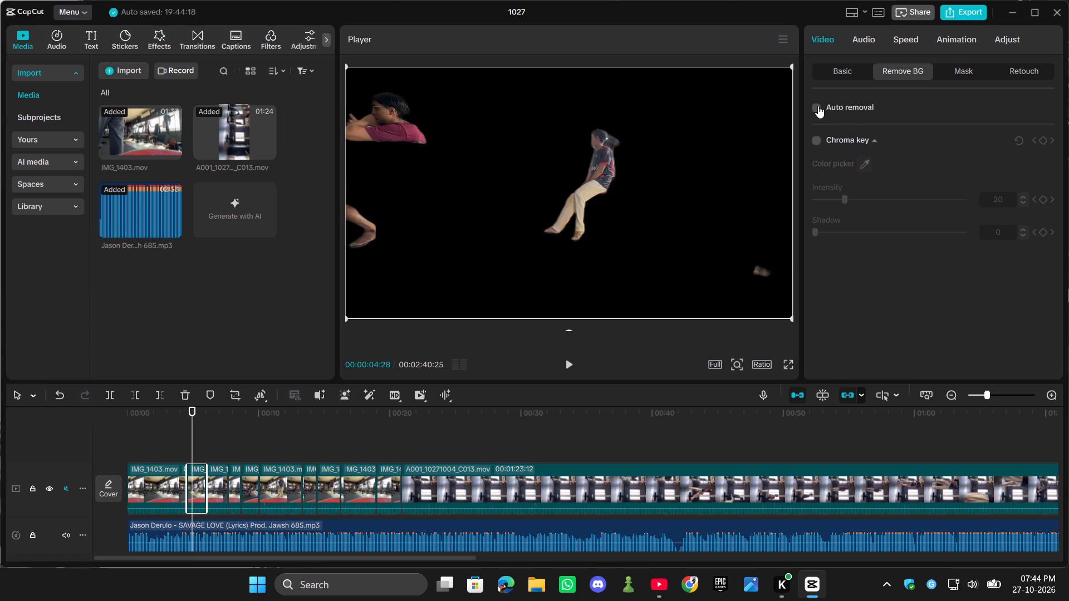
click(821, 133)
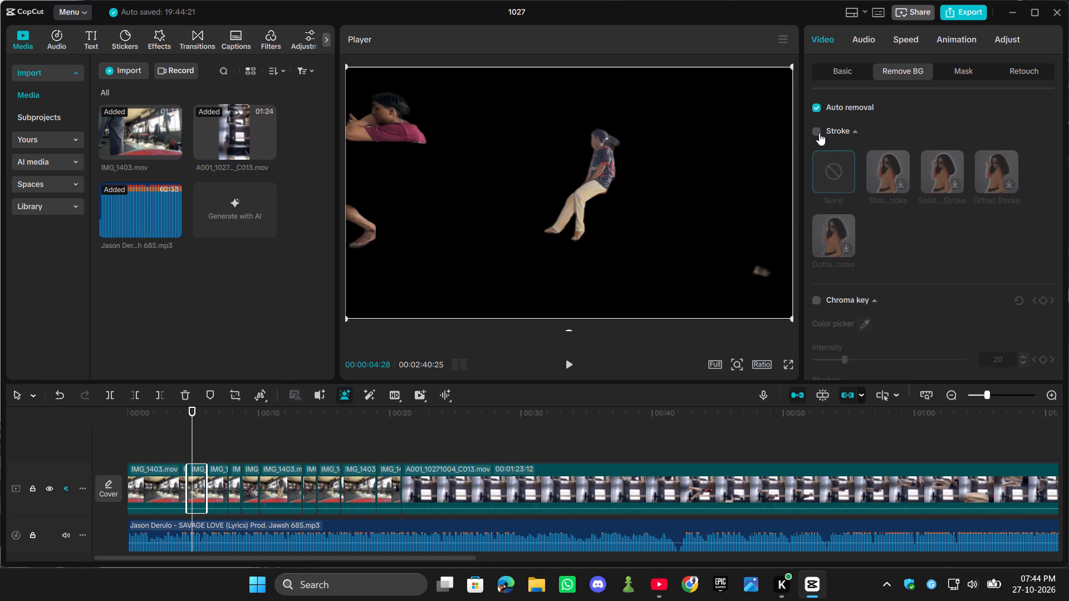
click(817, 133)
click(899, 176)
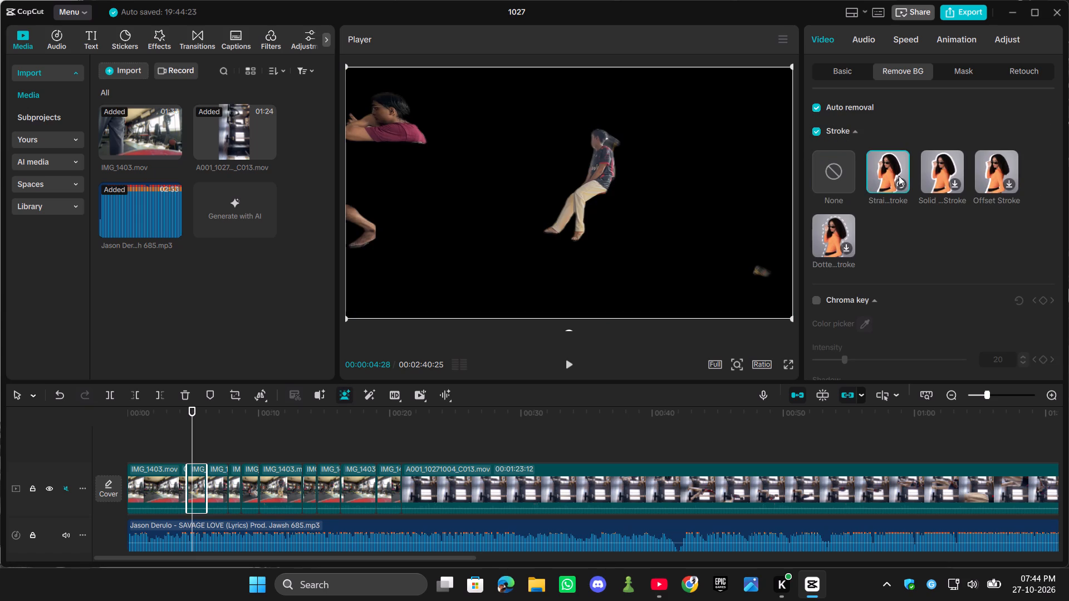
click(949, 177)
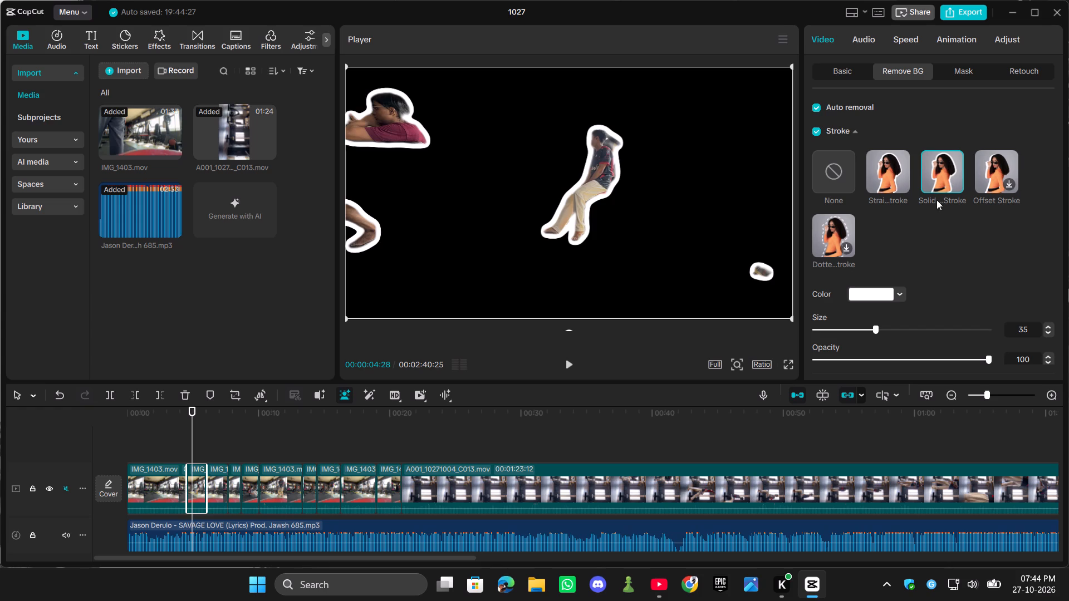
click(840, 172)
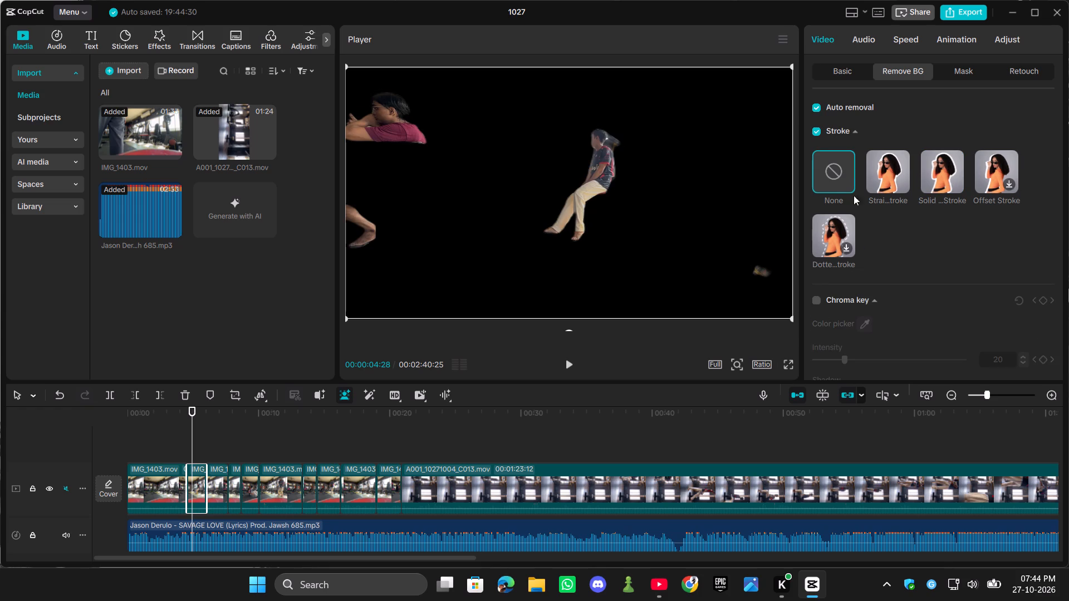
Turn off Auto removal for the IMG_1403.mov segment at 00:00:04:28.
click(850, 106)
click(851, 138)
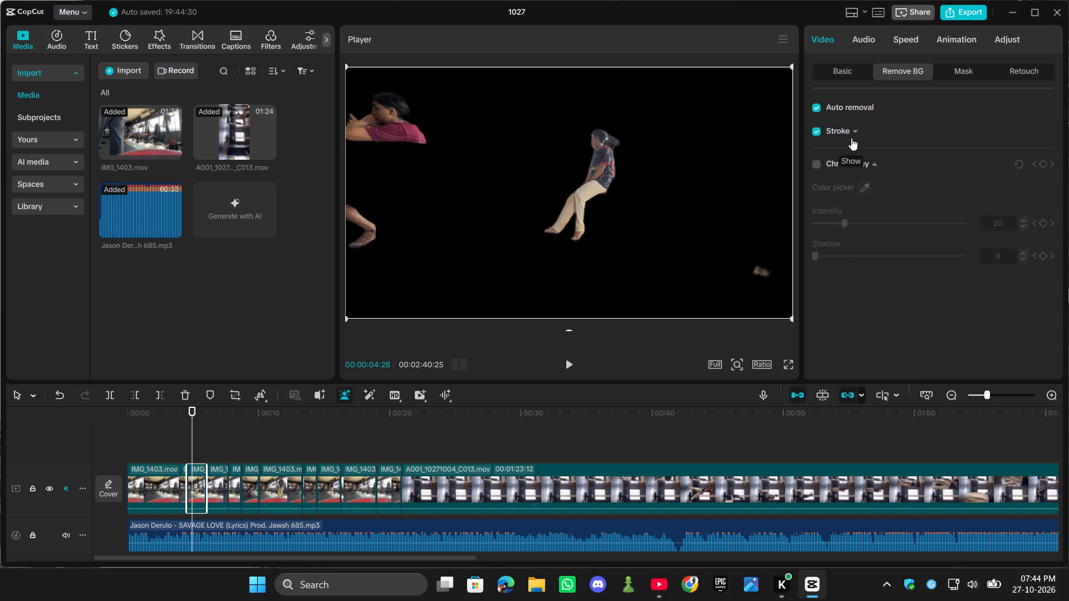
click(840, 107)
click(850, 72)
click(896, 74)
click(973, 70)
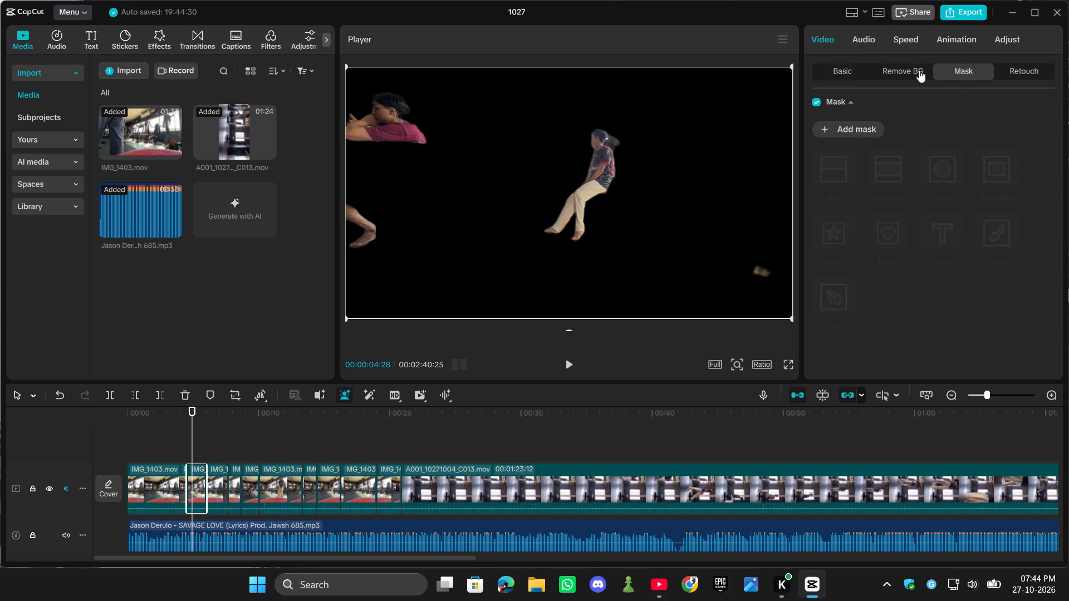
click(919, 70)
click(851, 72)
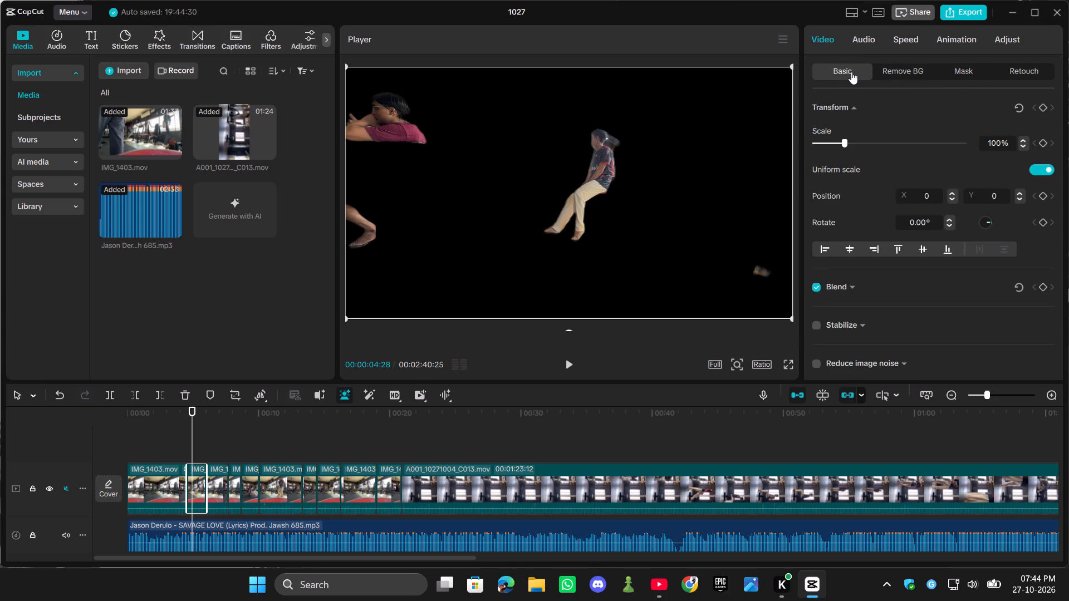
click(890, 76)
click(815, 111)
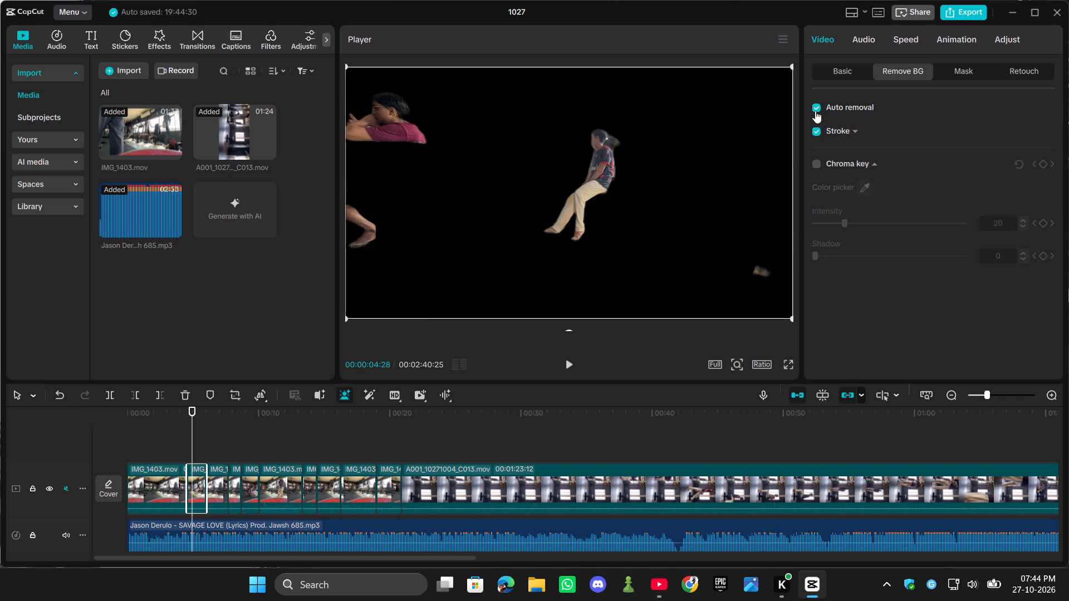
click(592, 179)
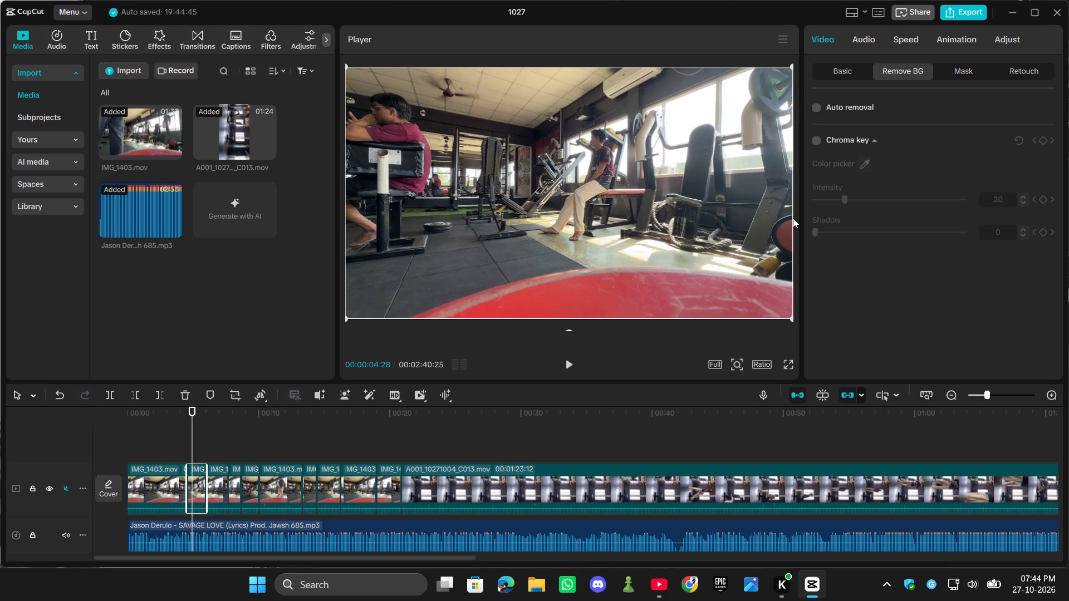
Look through the clip commands and the audio, speed, animation and colour adjustment settings available for the selected segment.
click(847, 144)
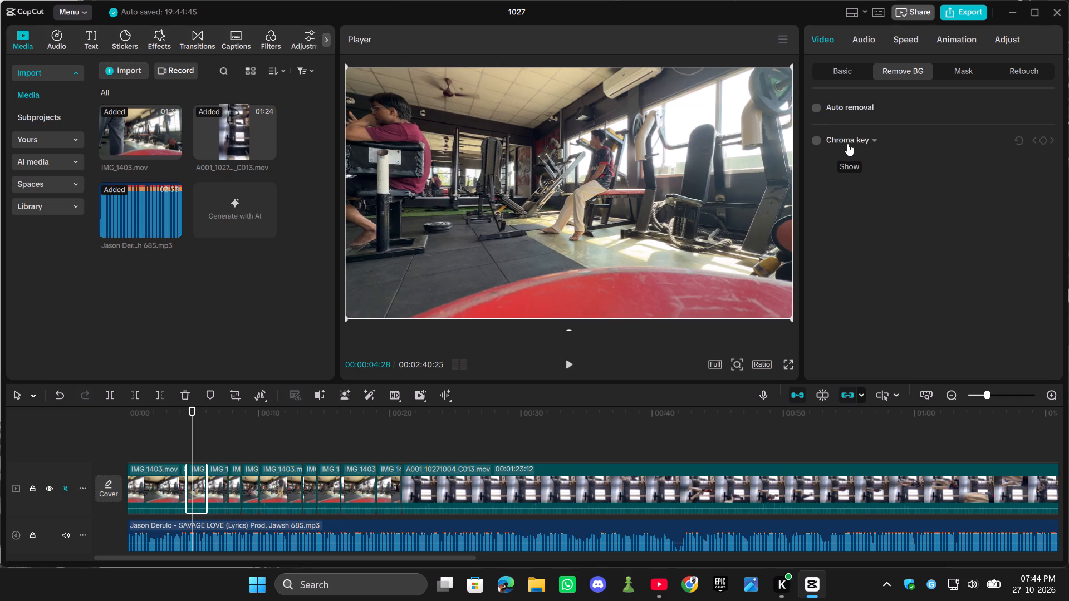
click(847, 144)
click(847, 144)
click(866, 40)
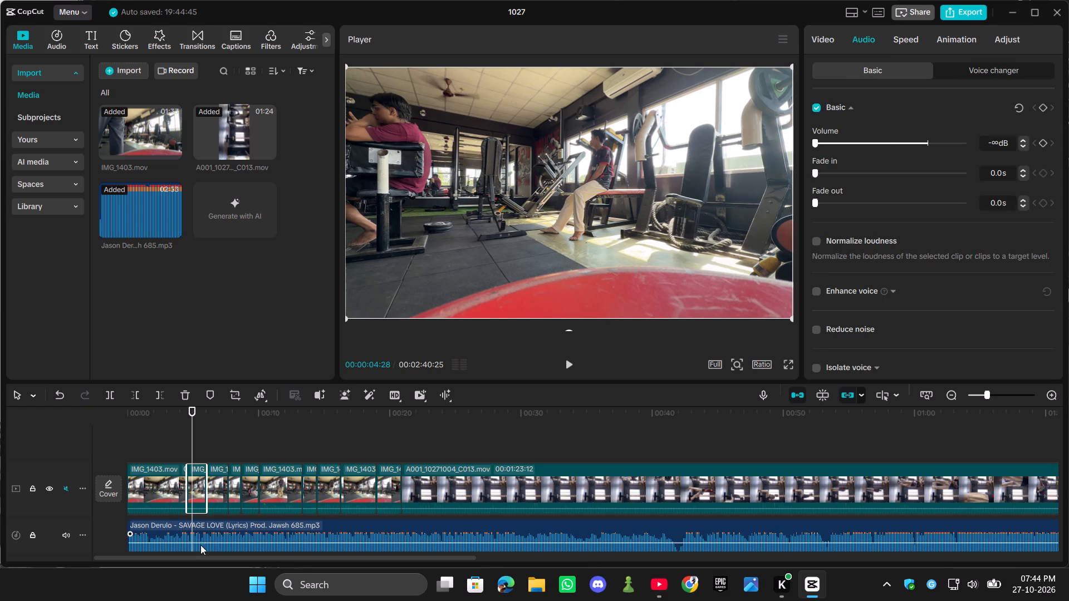
right_click(196, 496)
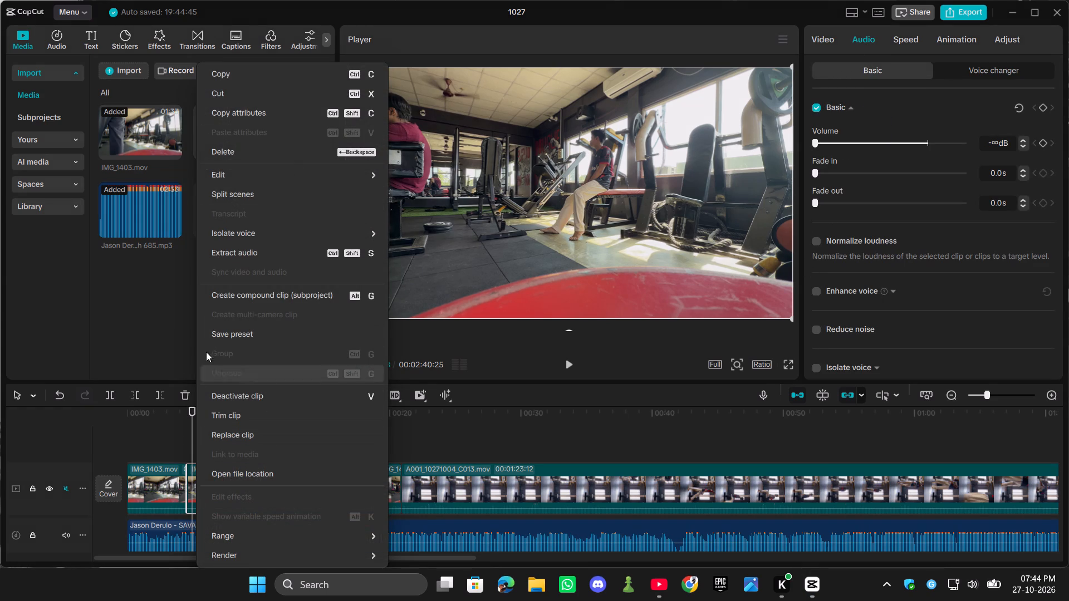
click(175, 319)
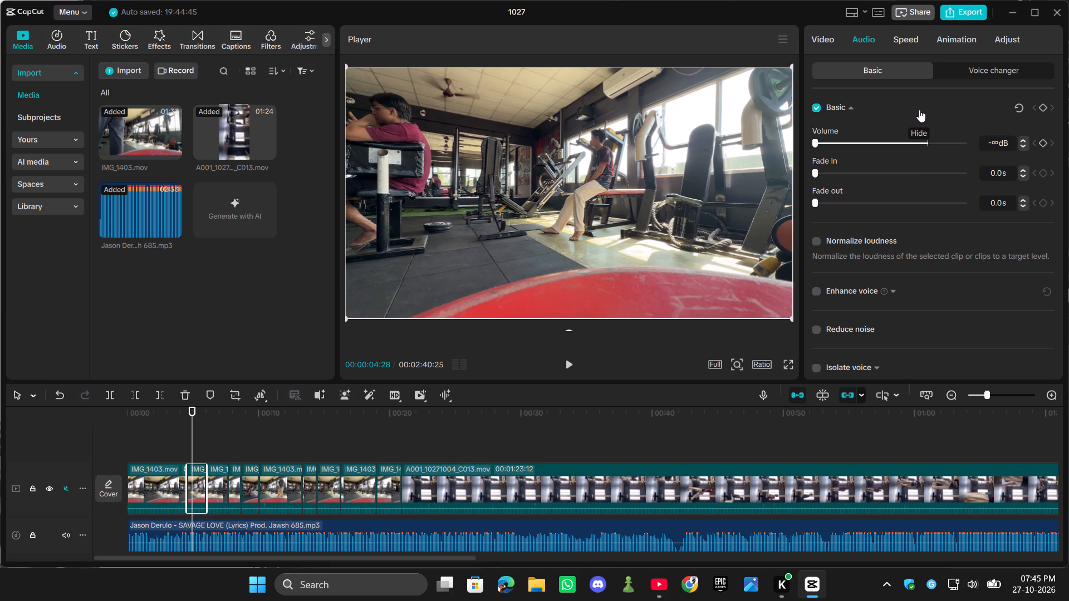
scroll(903, 233, down, 5)
scroll(903, 233, up, 2)
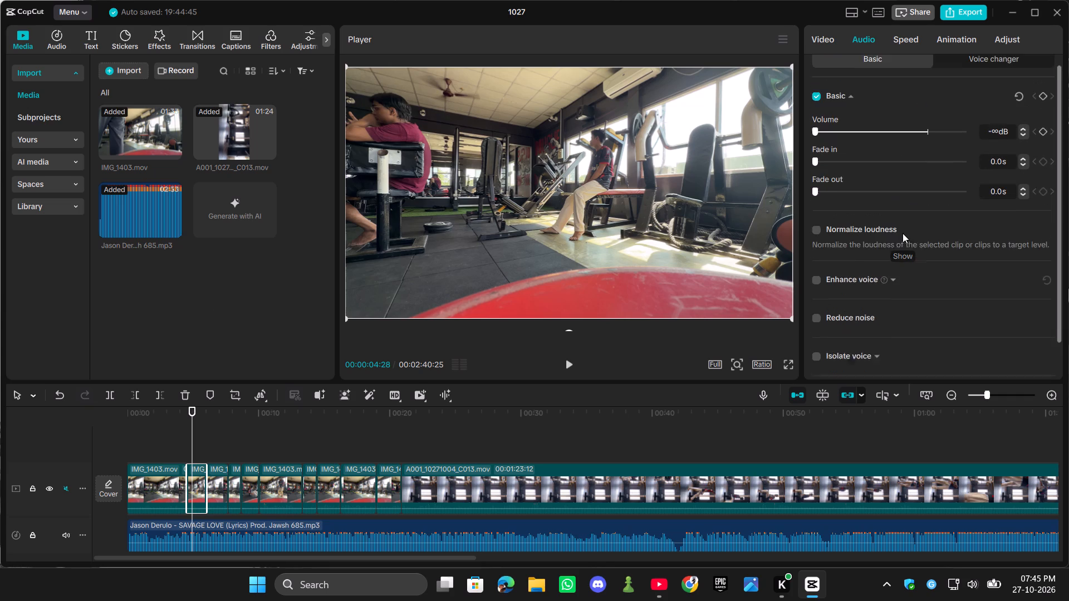
scroll(903, 233, up, 2)
click(959, 68)
click(823, 40)
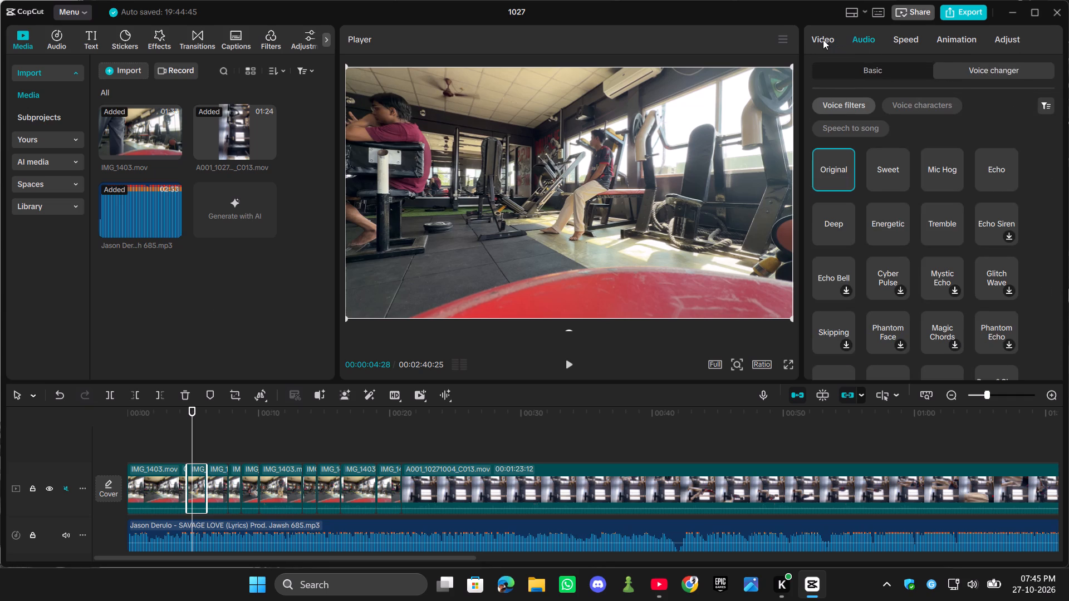
click(911, 40)
click(958, 42)
click(1012, 40)
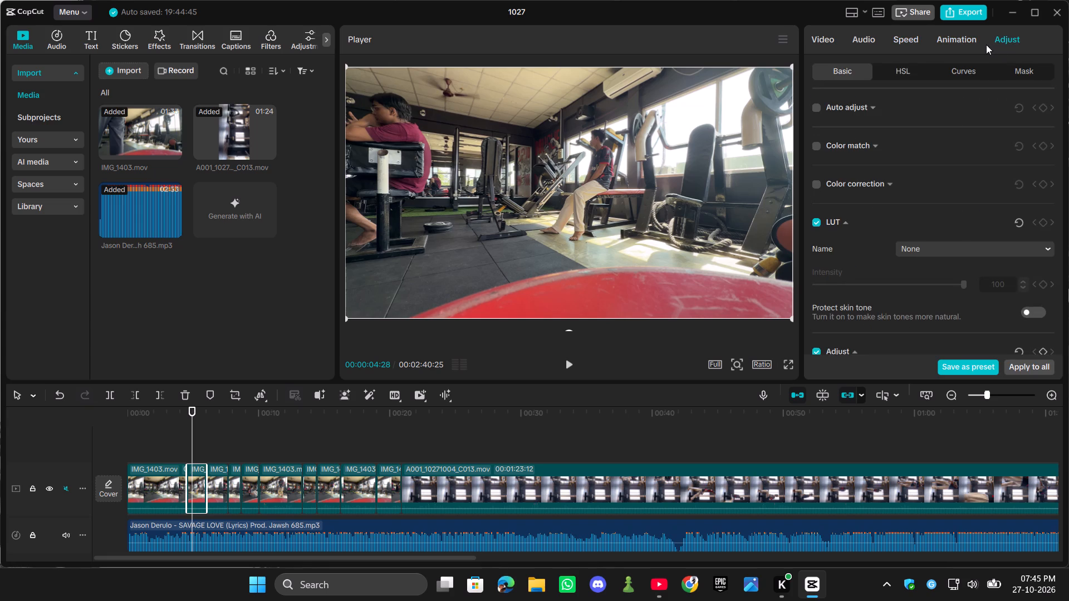
click(970, 45)
click(1001, 41)
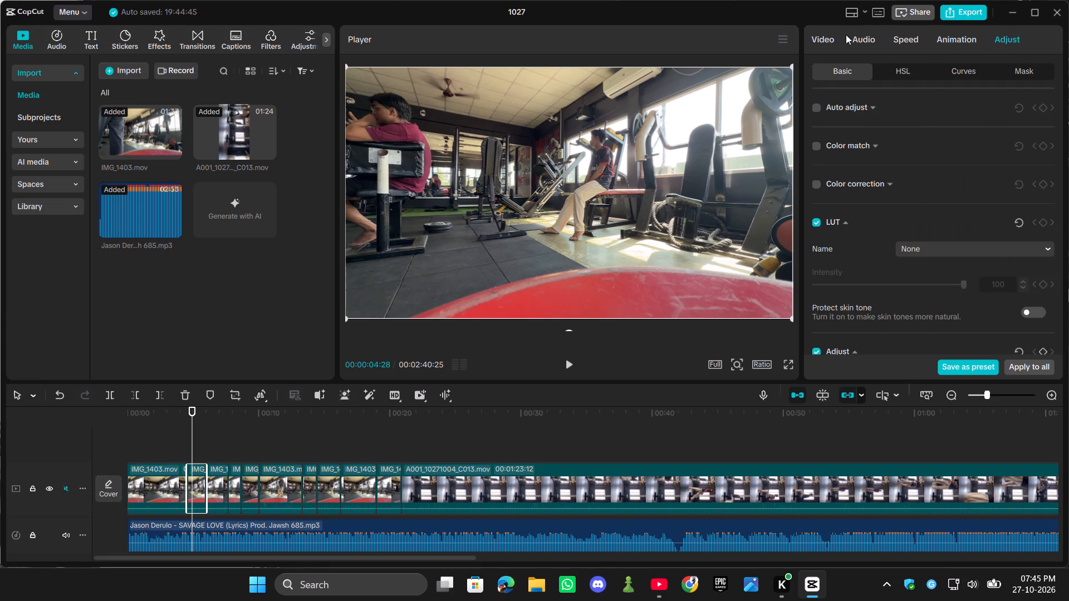
Examine the segment's video settings, covering the Mask options, the Retouch skin, face, features and makeup controls, and the basic transform.
click(839, 36)
click(955, 77)
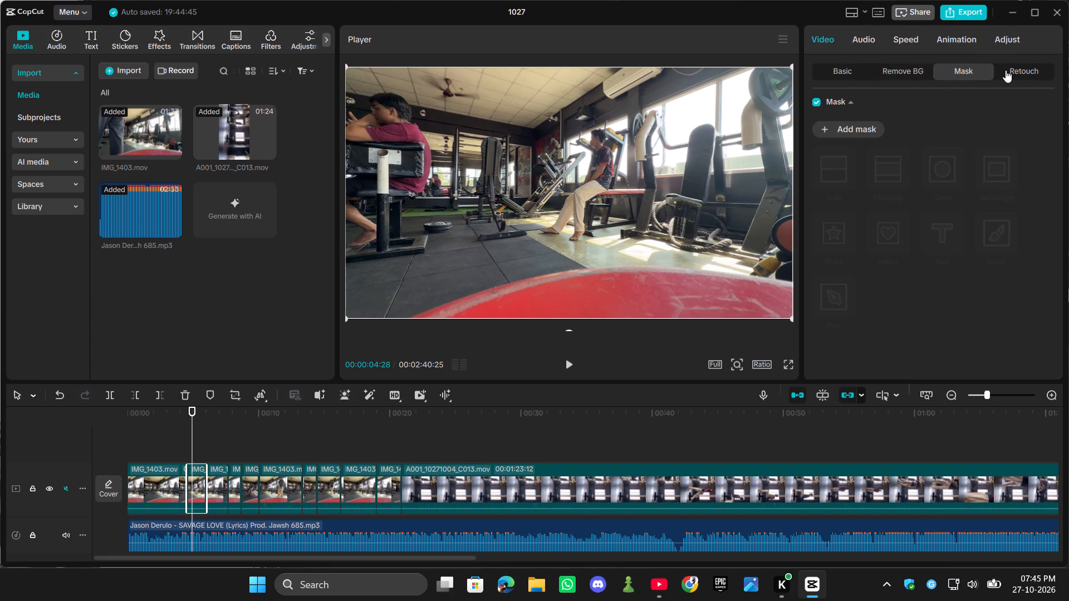
click(1009, 70)
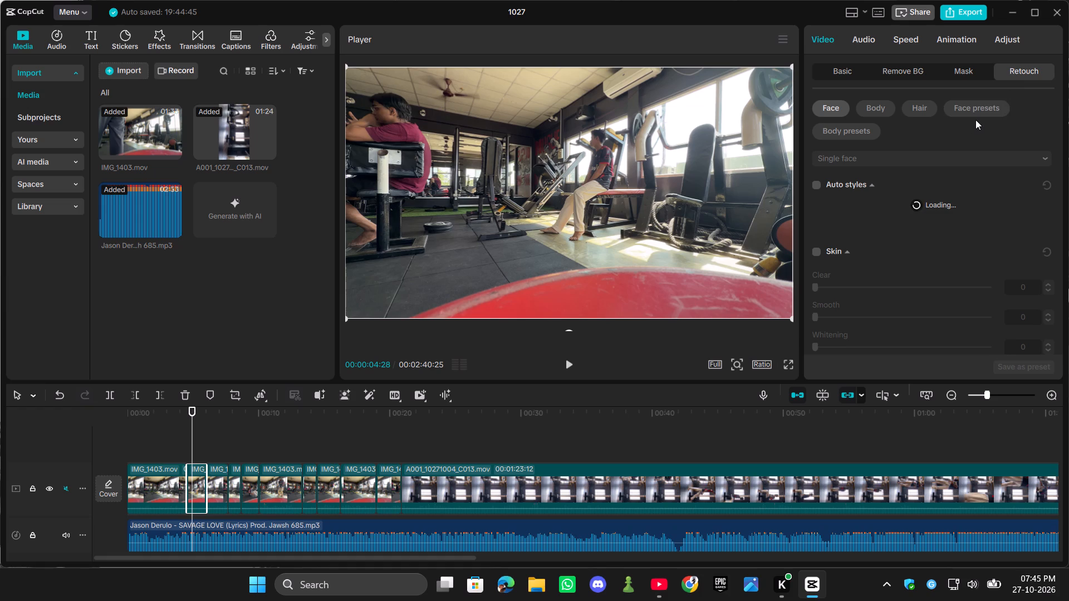
scroll(923, 213, down, 4)
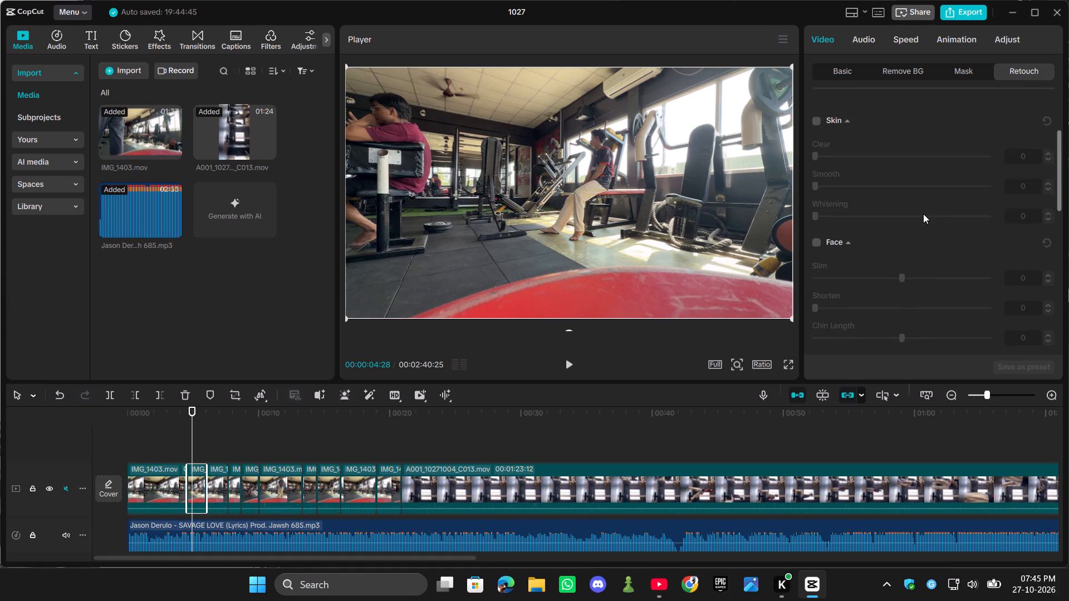
scroll(923, 214, down, 3)
scroll(923, 214, up, 2)
scroll(923, 214, down, 12)
scroll(923, 214, up, 2)
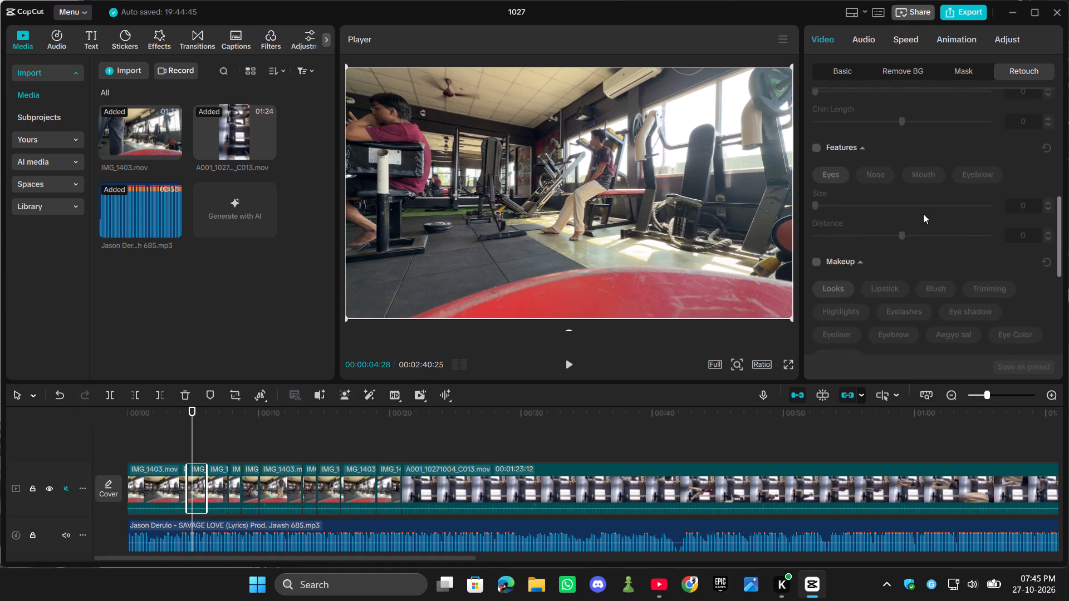
scroll(923, 214, down, 4)
scroll(923, 214, up, 4)
click(960, 75)
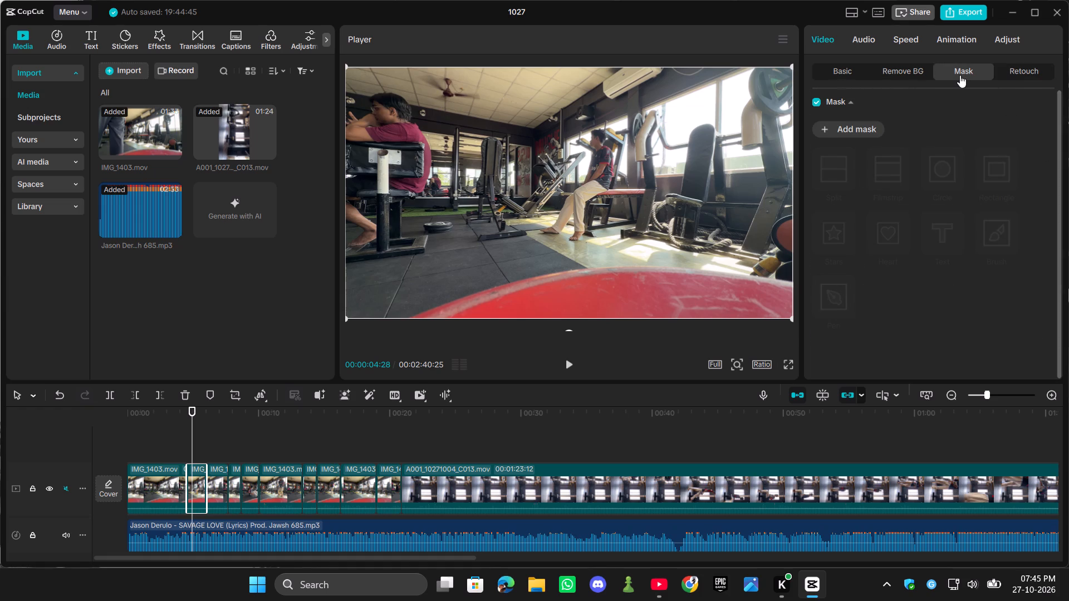
click(830, 102)
click(830, 102)
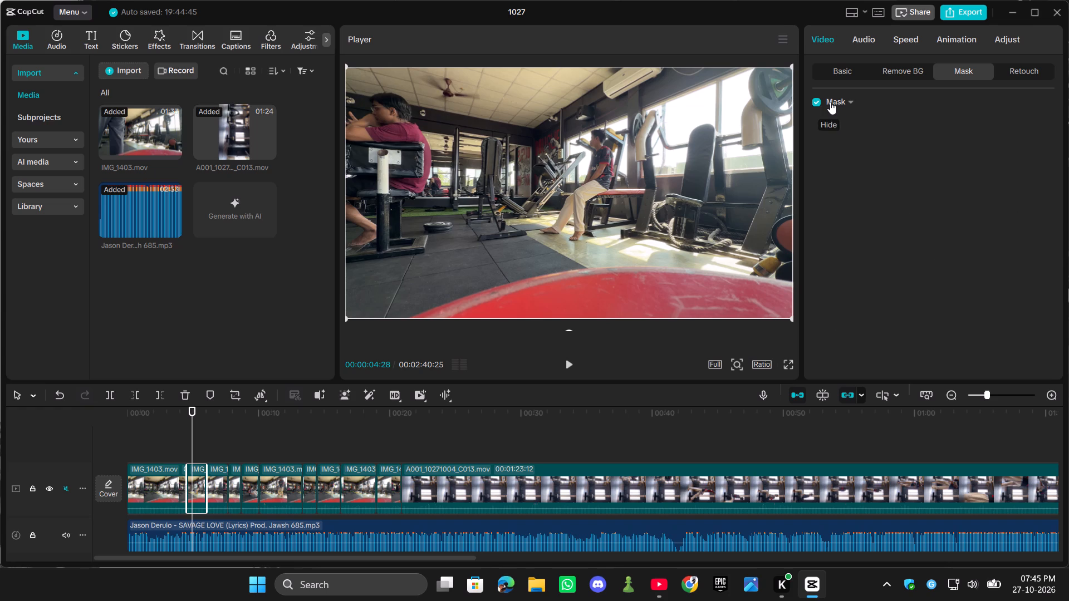
click(900, 67)
click(847, 73)
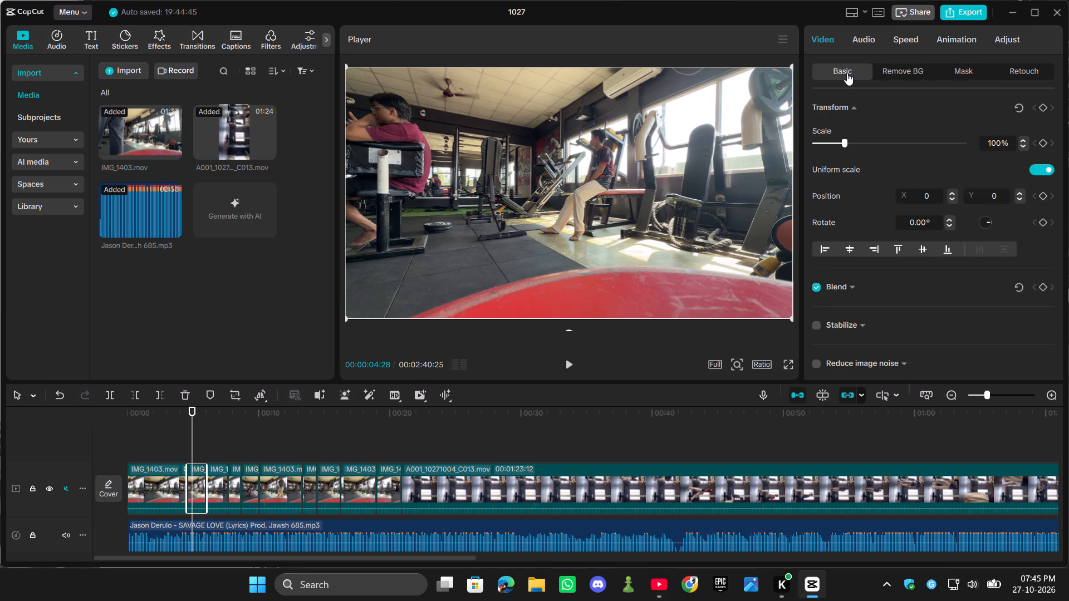
Examine the segment's remaining basic video settings, including Stabilize, Reduce image noise and AI expand, and decline the media upload for AI expand.
scroll(867, 109, down, 2)
click(861, 244)
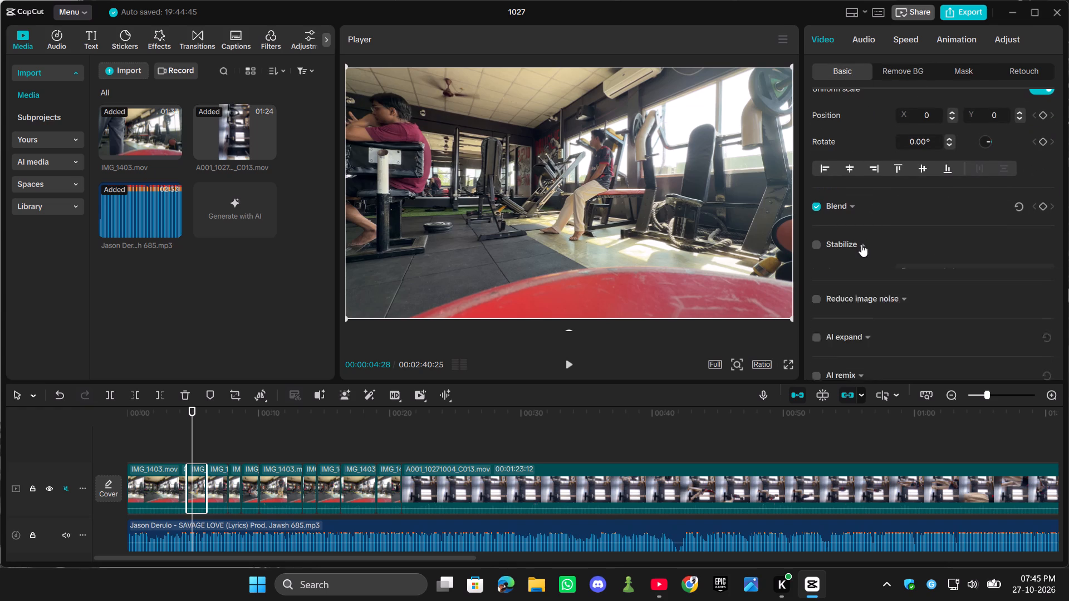
click(861, 244)
scroll(861, 244, down, 4)
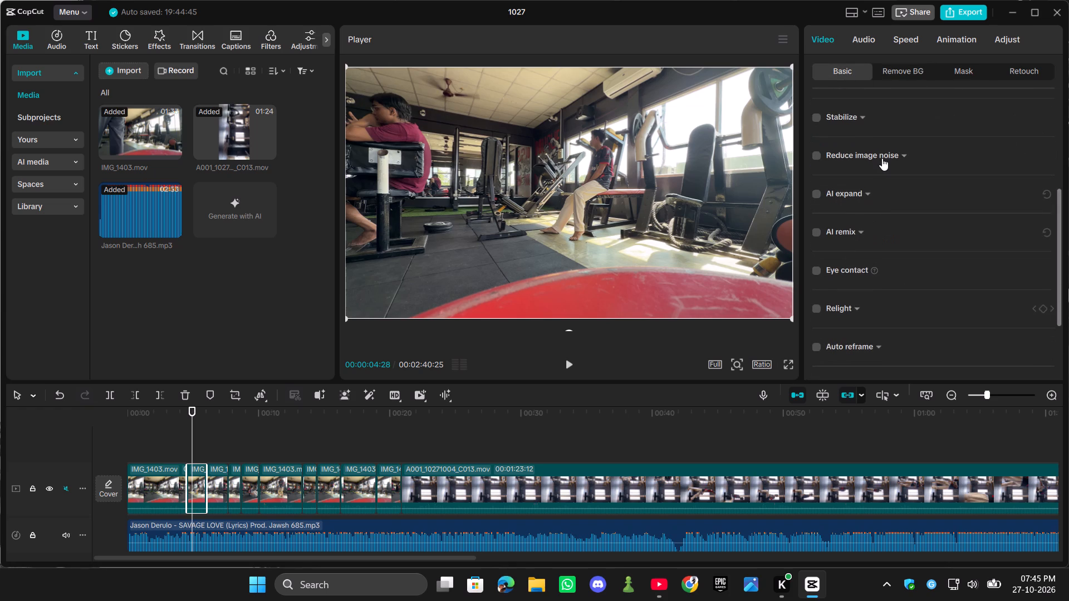
double_click(882, 158)
scroll(856, 214, down, 2)
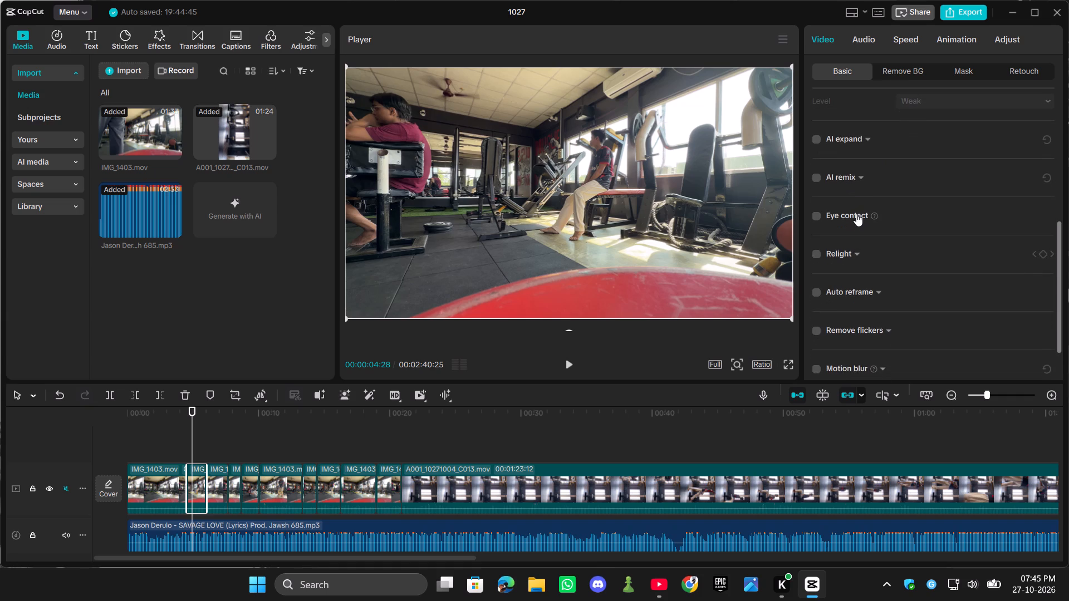
click(852, 142)
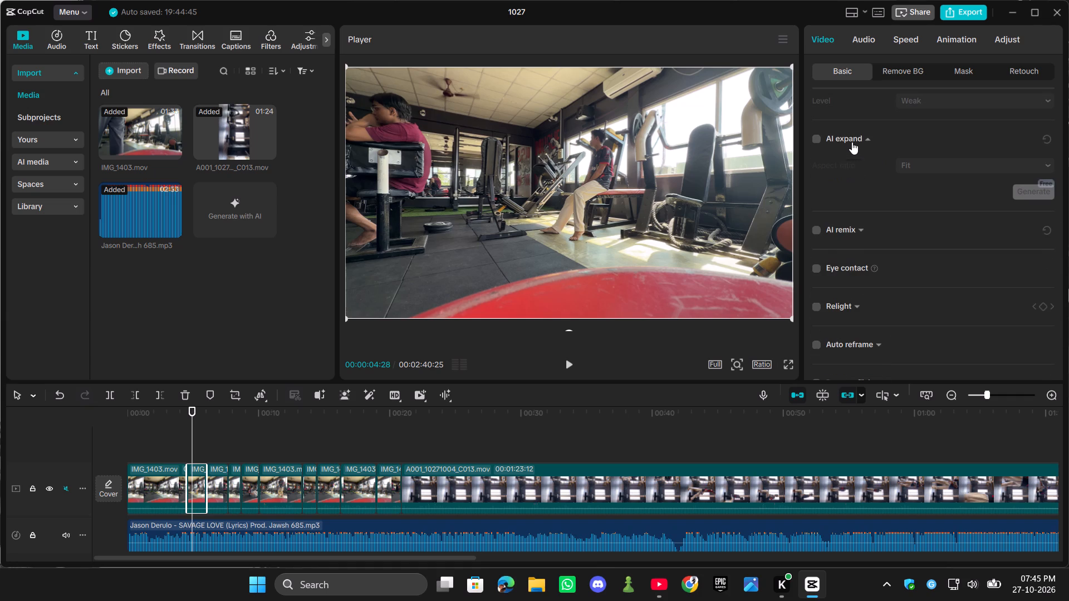
click(816, 139)
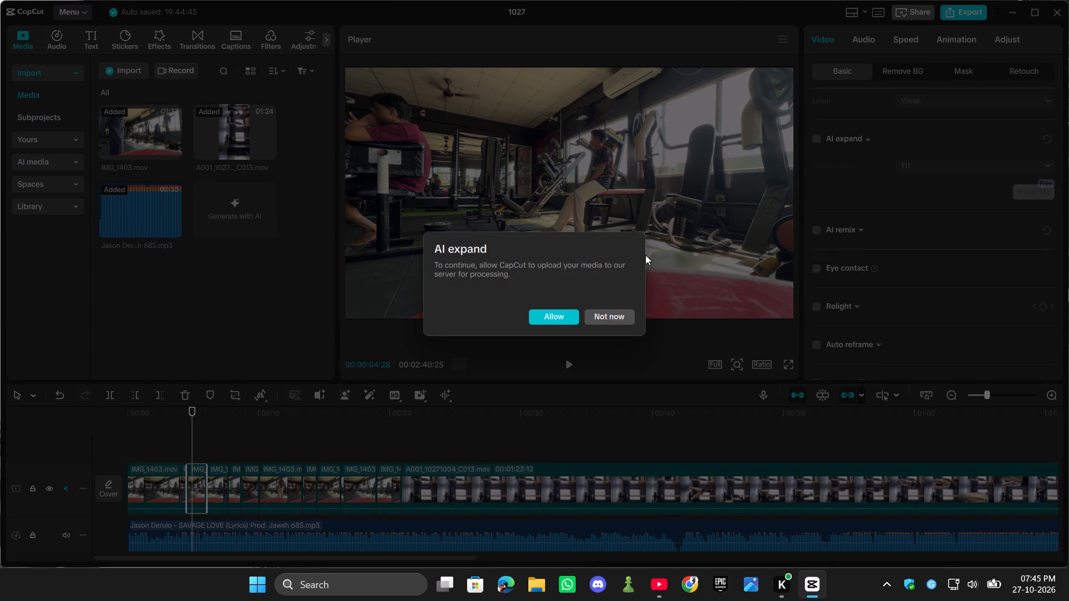
click(610, 316)
scroll(858, 179, up, 4)
scroll(871, 160, down, 8)
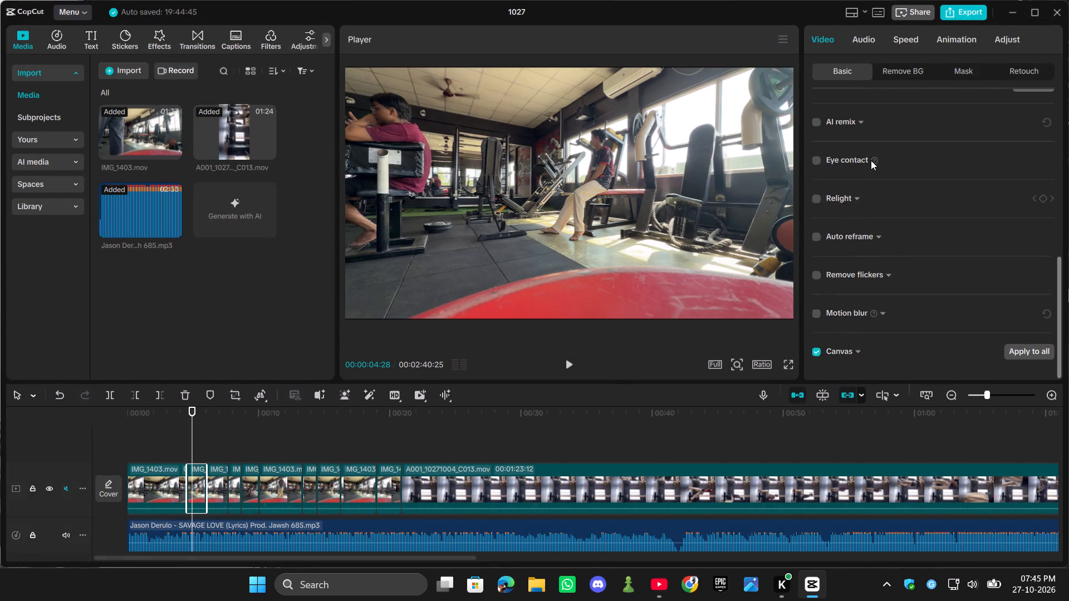
scroll(870, 165, down, 2)
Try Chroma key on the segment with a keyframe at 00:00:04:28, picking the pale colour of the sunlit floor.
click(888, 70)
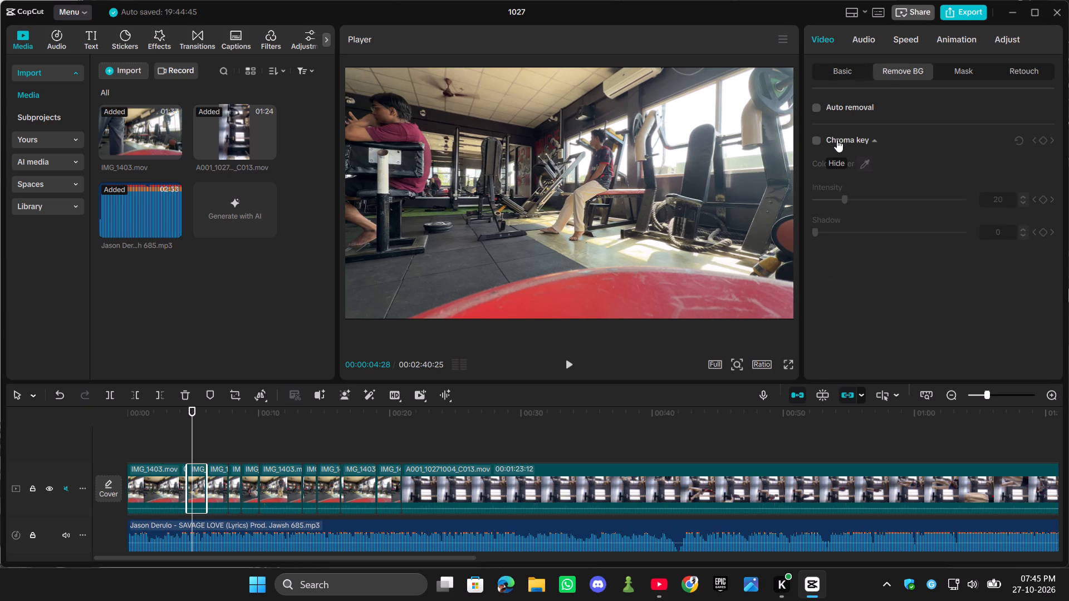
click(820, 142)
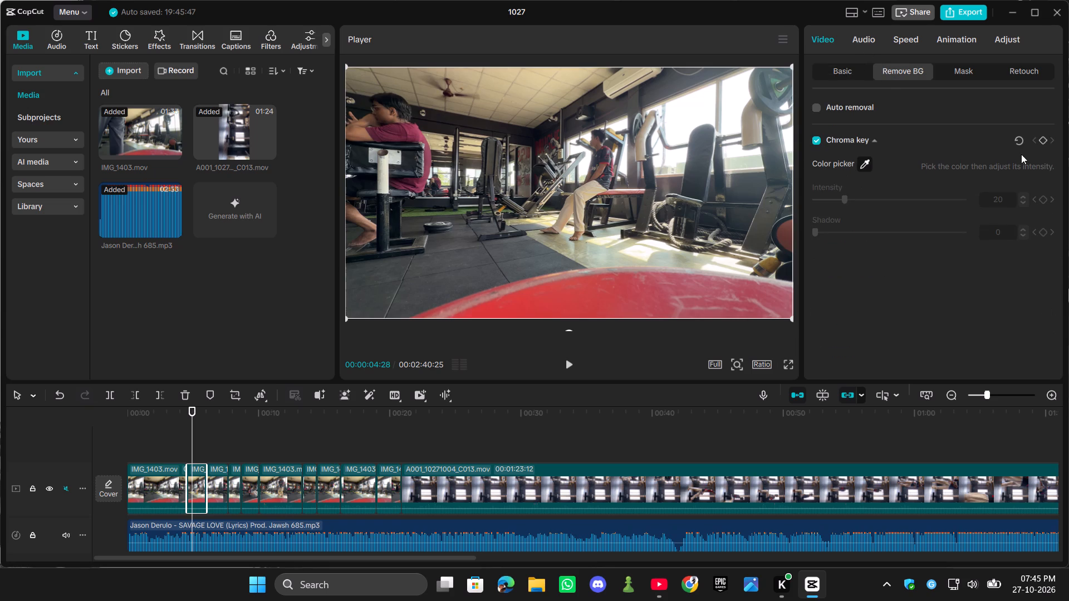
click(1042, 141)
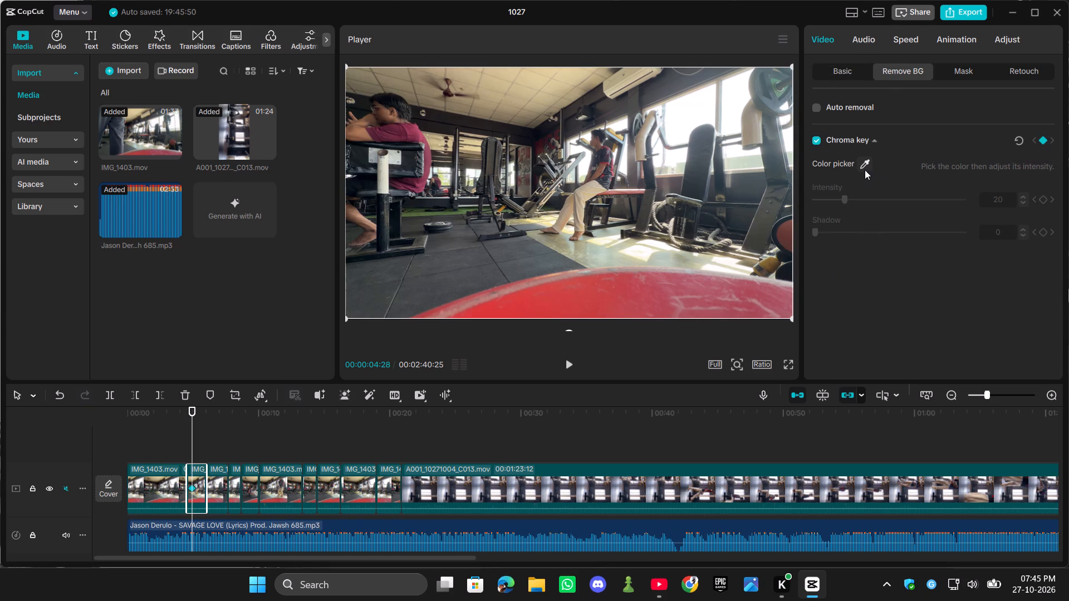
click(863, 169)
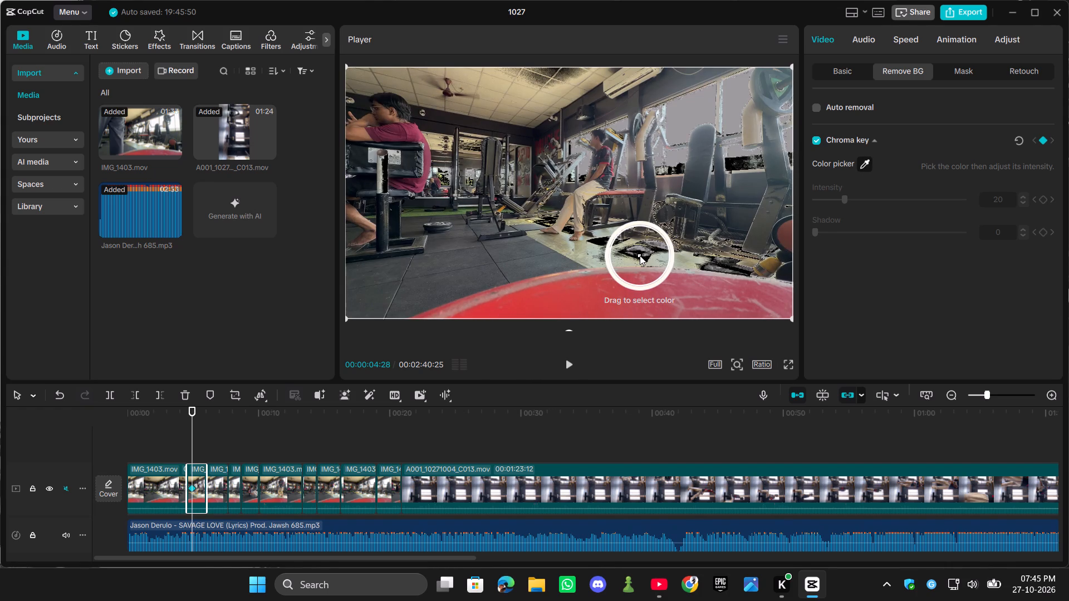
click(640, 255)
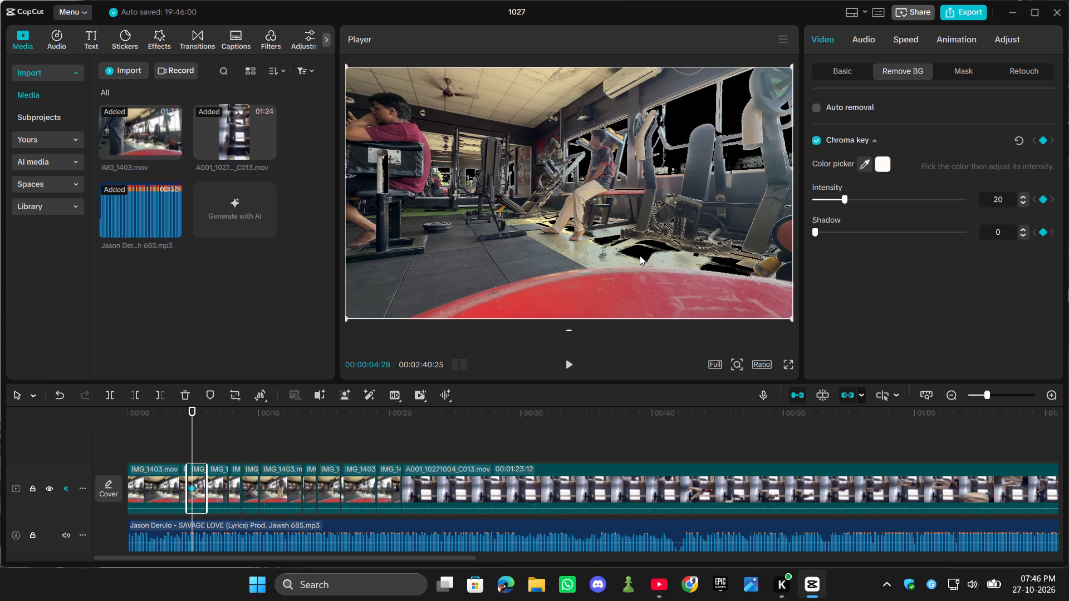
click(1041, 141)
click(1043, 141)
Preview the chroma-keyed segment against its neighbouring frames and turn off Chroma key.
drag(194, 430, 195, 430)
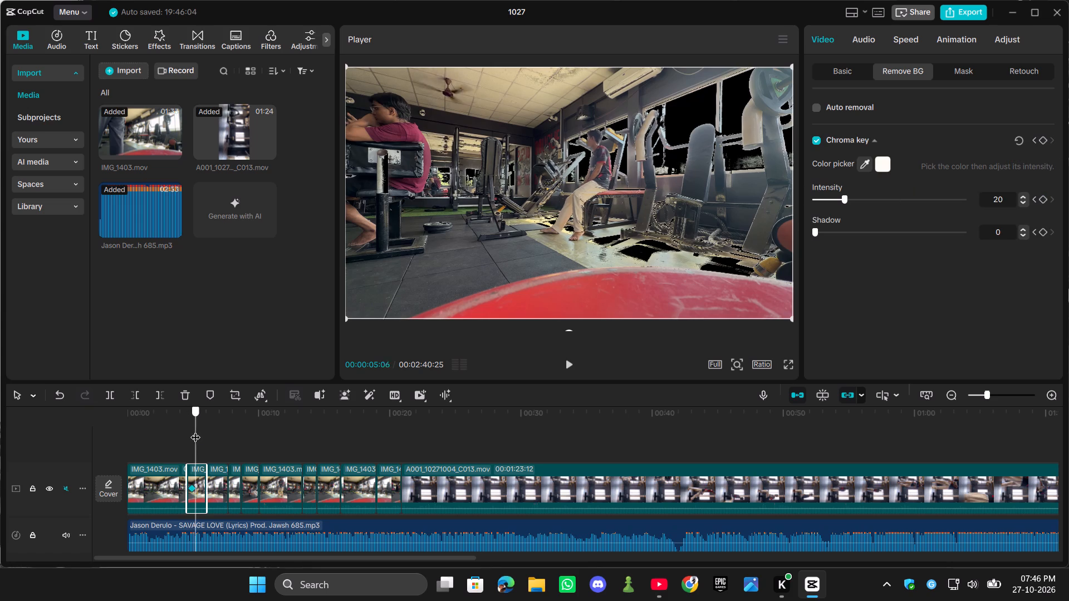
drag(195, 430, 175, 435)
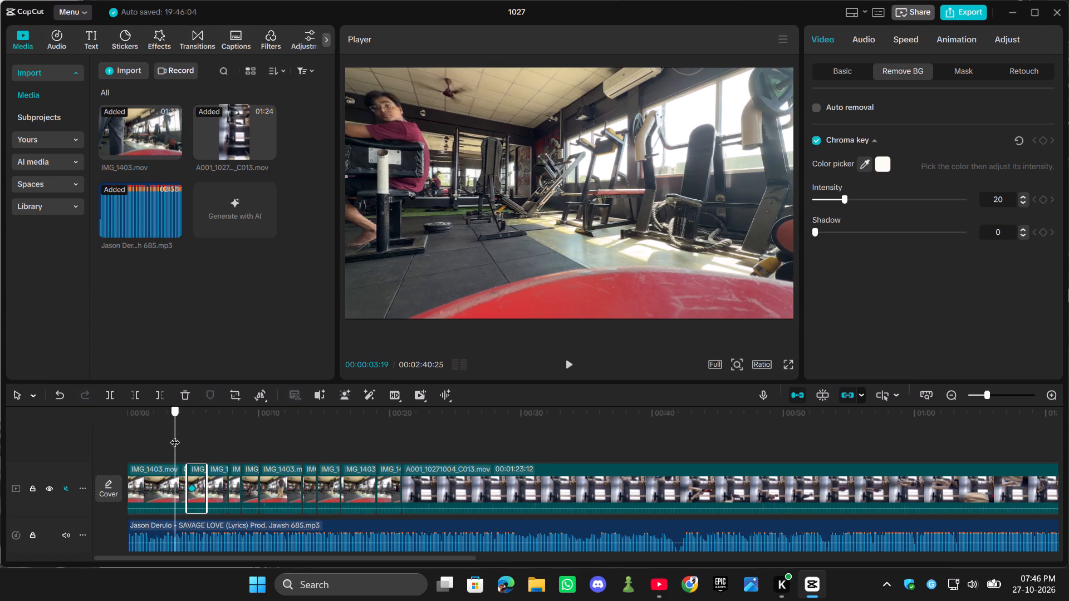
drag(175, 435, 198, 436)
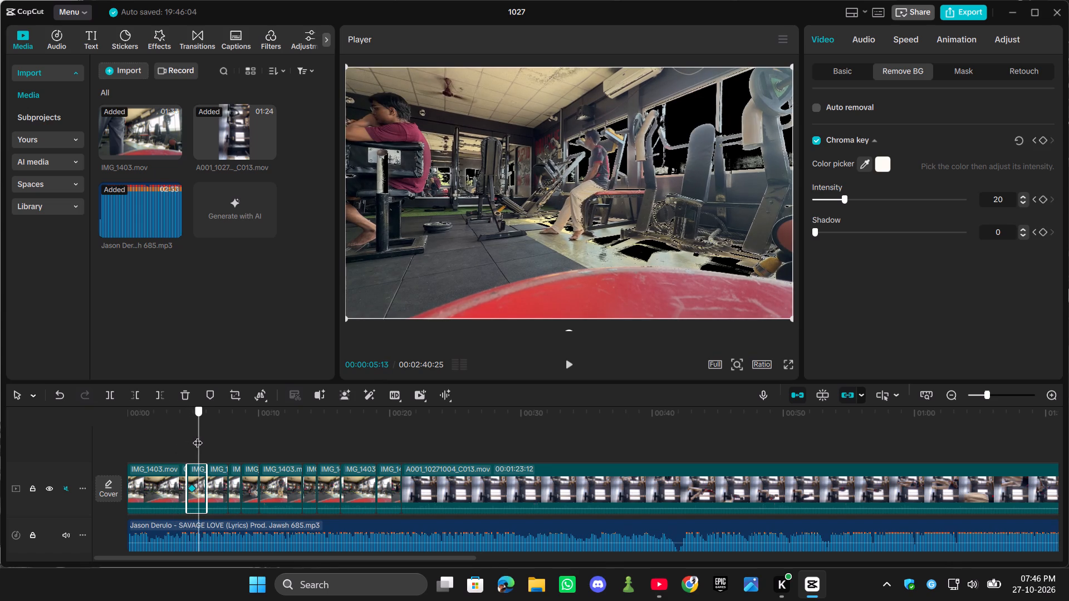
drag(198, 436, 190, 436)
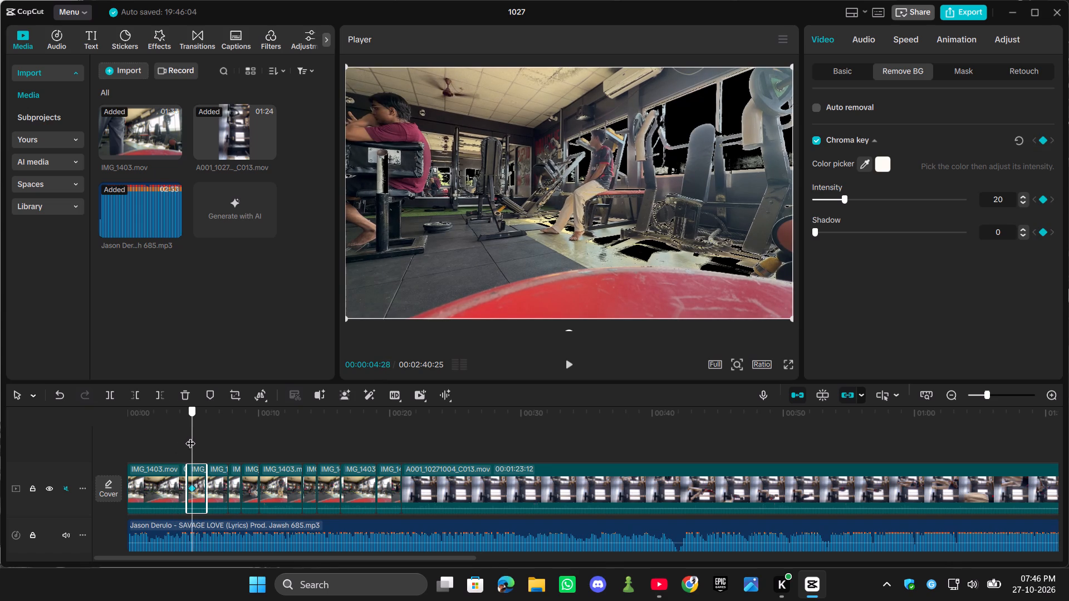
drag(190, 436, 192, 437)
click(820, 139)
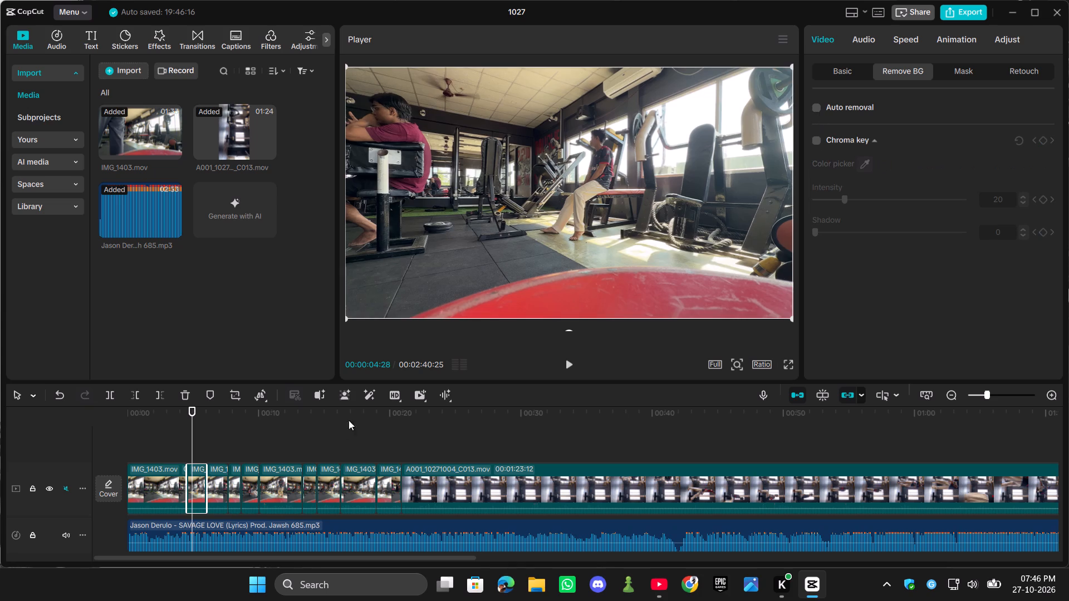
Look through the selected segment's clip commands, including the Render options, and its basic and background removal settings.
right_click(195, 487)
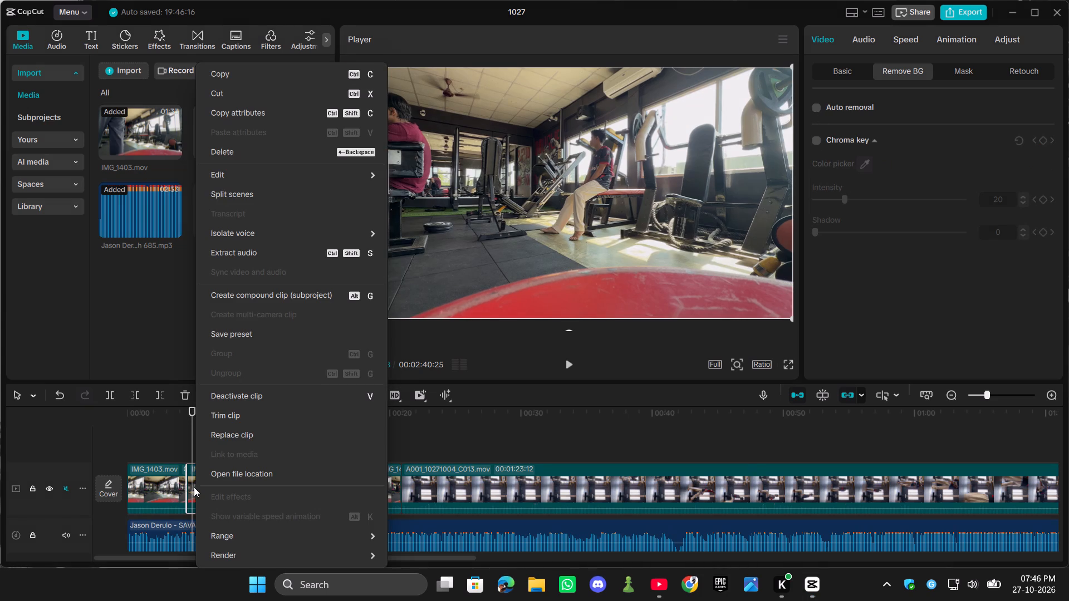
click(335, 561)
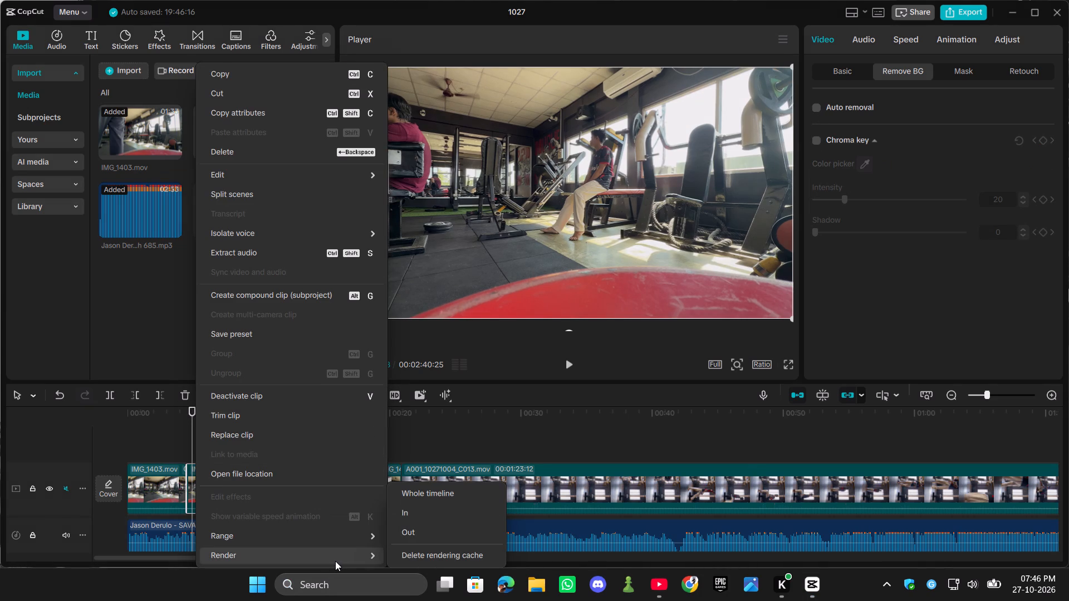
click(464, 440)
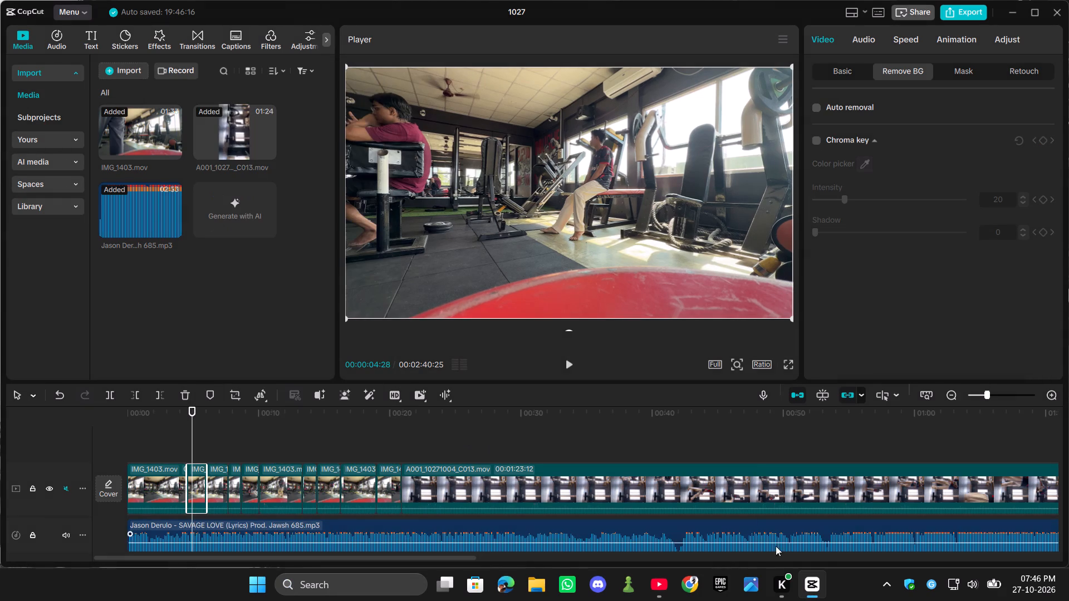
scroll(588, 193, up, 7)
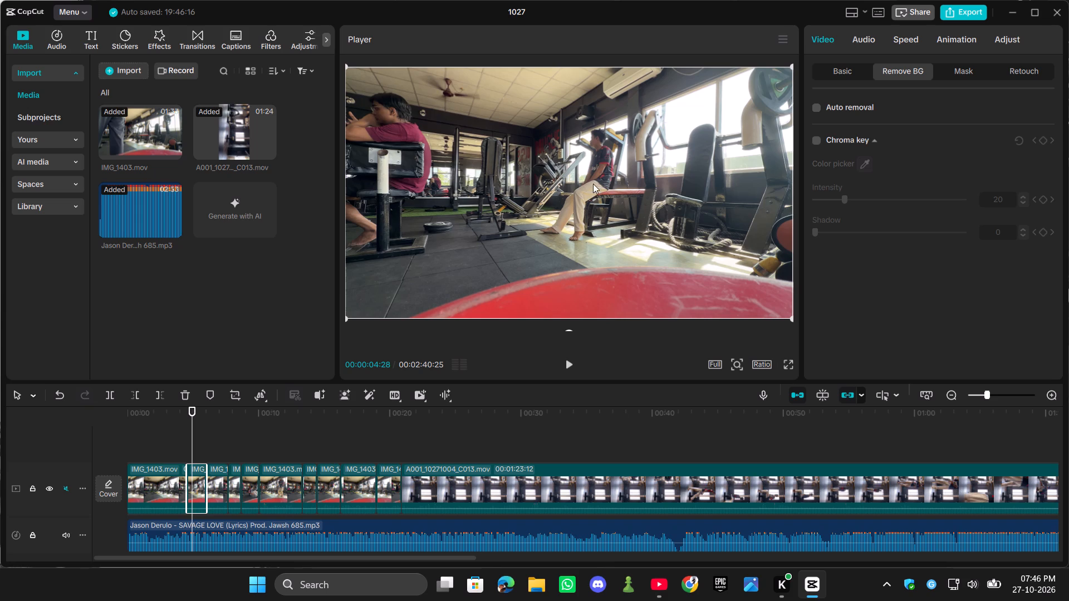
right_click(596, 169)
right_click(192, 495)
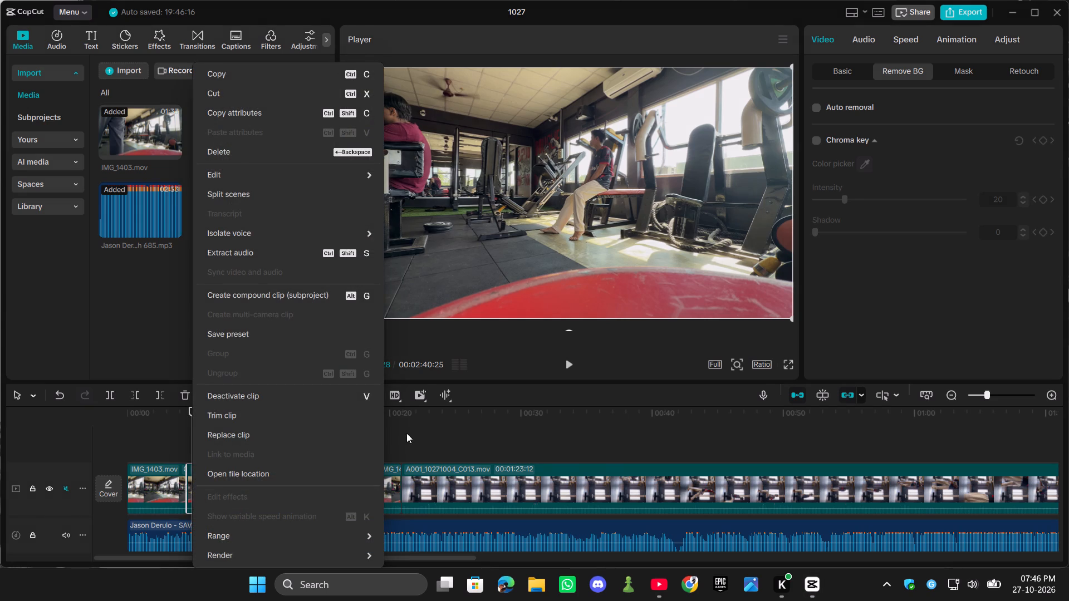
click(431, 430)
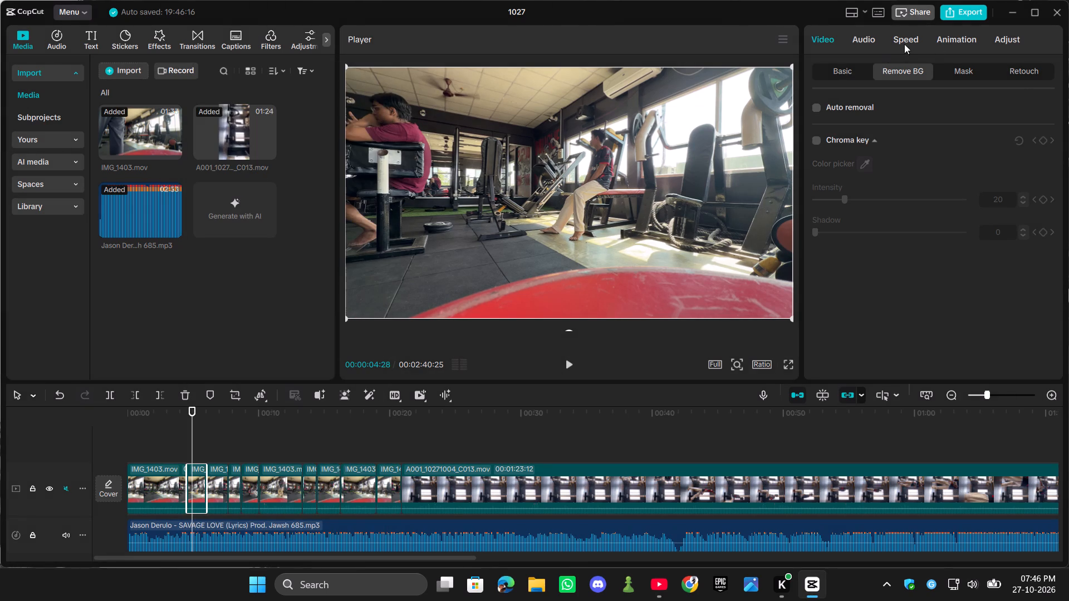
click(857, 76)
click(891, 76)
scroll(856, 135, up, 3)
Turn on Auto removal for the segment at 00:00:04:28, comparing it on and off and previewing the cutout against earlier footage.
click(815, 105)
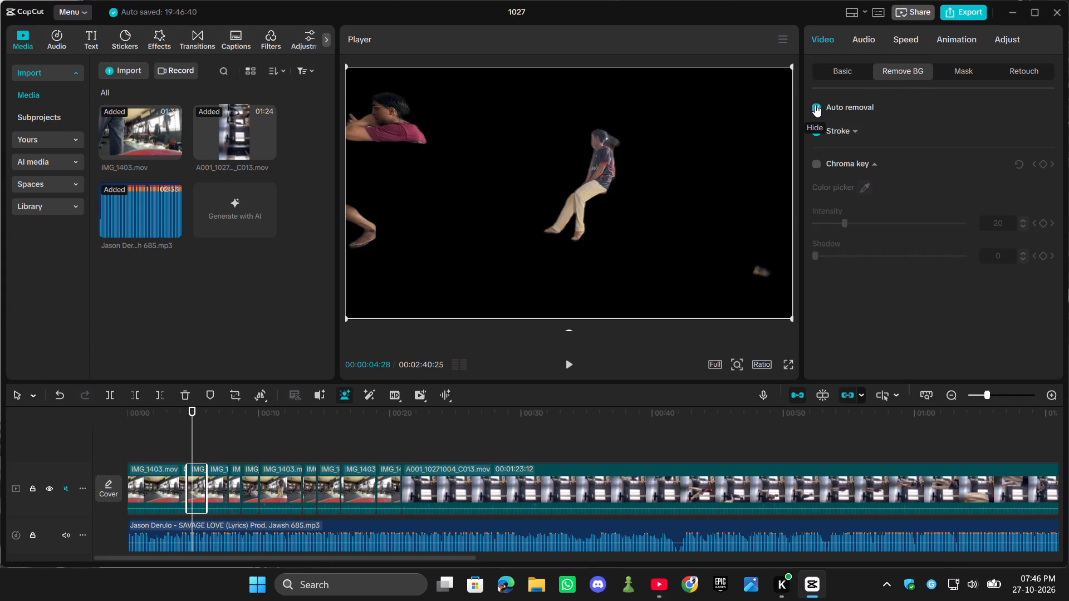
click(815, 105)
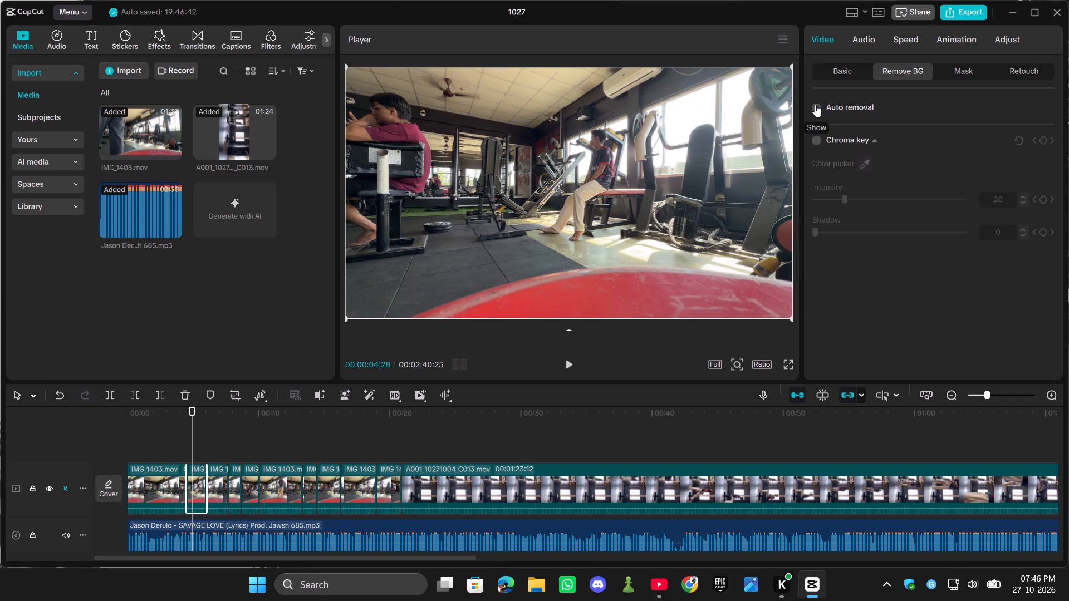
click(815, 105)
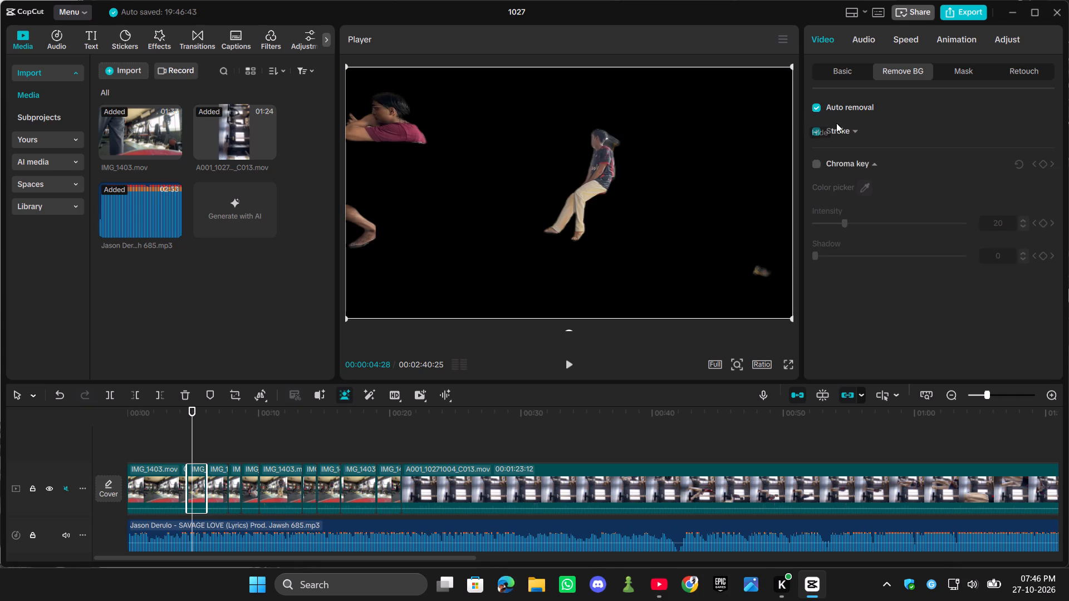
drag(191, 428, 163, 435)
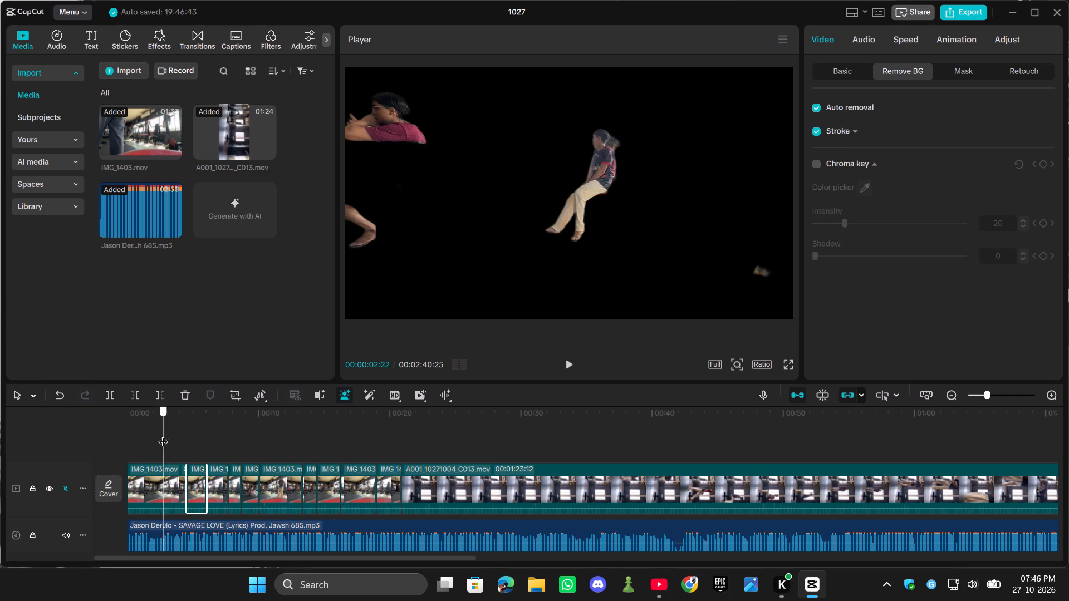
drag(163, 435, 192, 441)
Move the background-removed segment onto a new track above the main video, starting at about 2 seconds.
drag(198, 486, 179, 449)
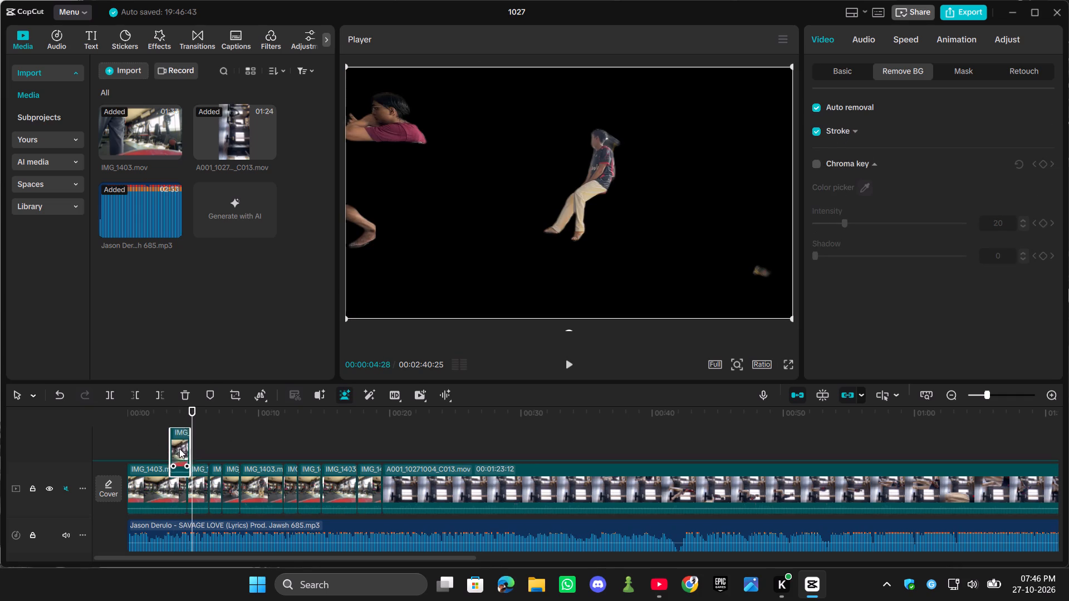
drag(179, 449, 163, 435)
Turn on Auto removal for the main-track IMG_1403.mov segment at 00:00:04:29.
click(194, 427)
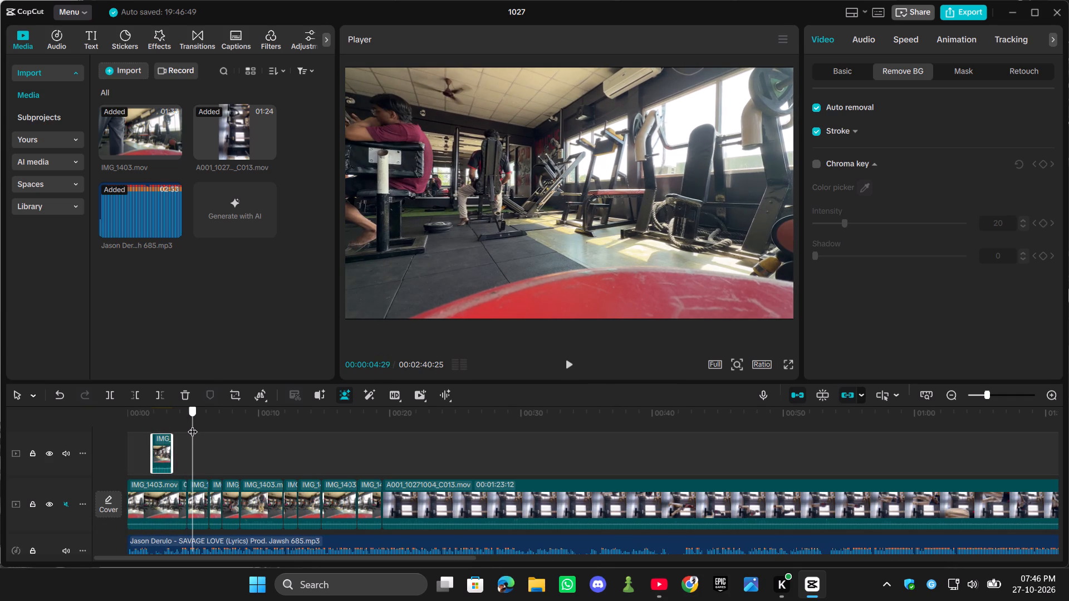
click(195, 504)
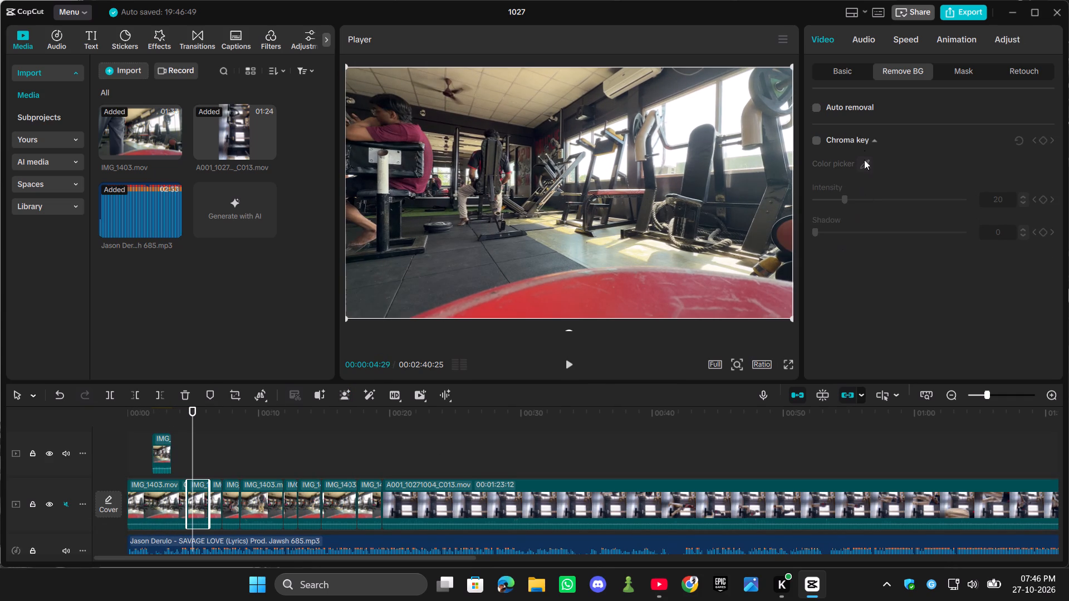
click(817, 107)
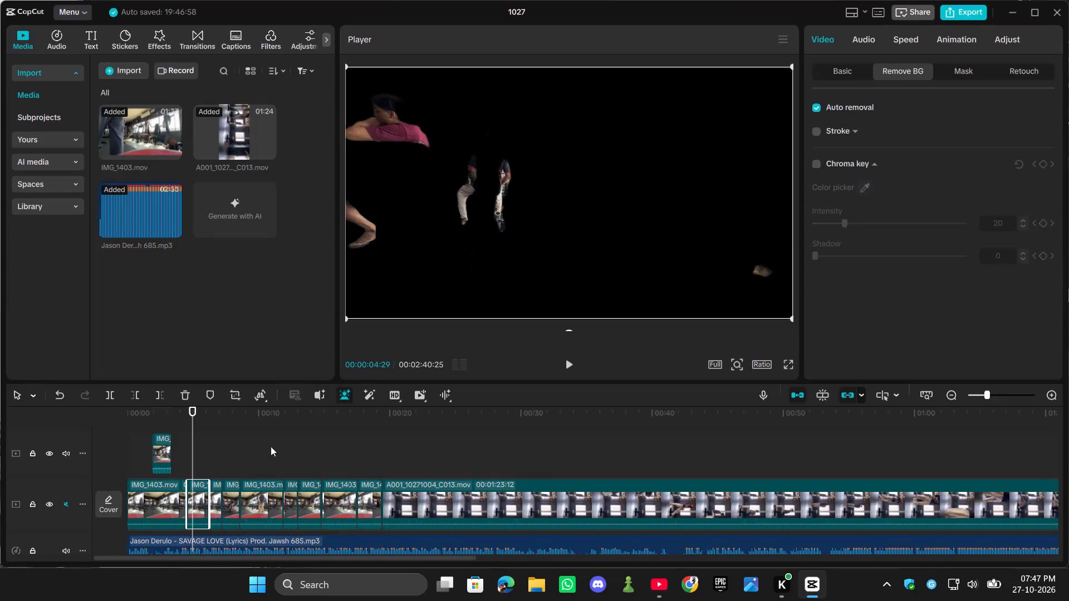
Move this second background-removed segment onto the upper track, directly after the first overlay clip.
drag(199, 502, 185, 447)
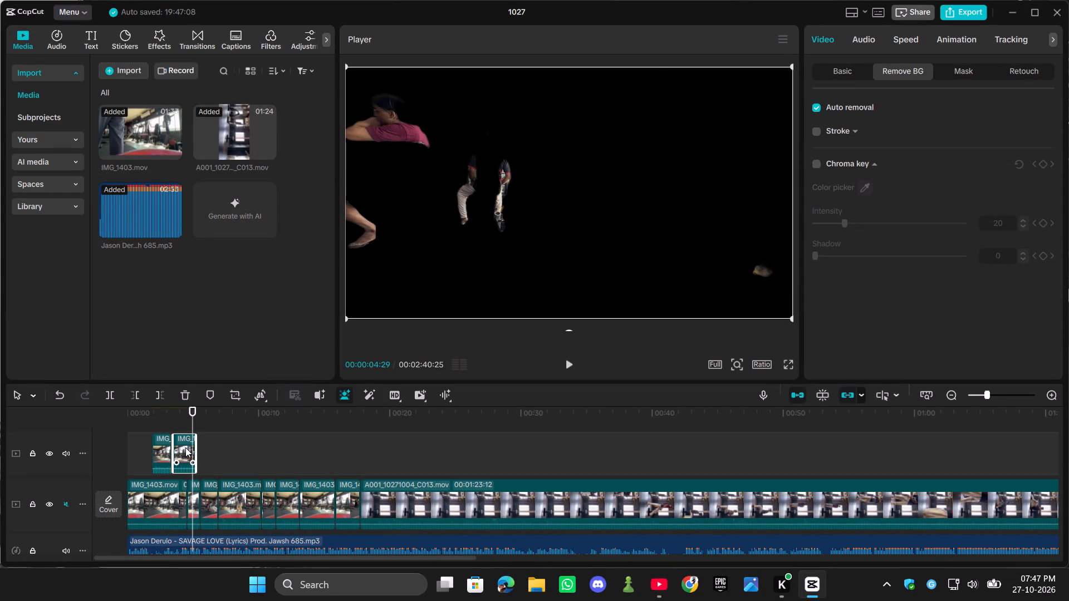
Move the first background-removed overlay clip to the start of the timeline on its own track.
drag(192, 417, 187, 421)
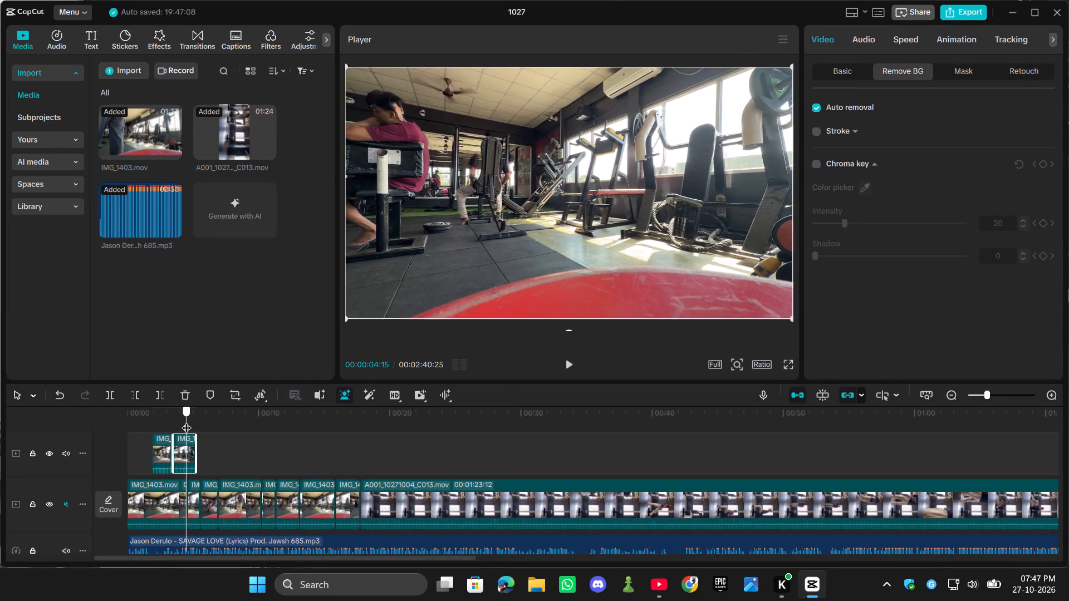
drag(187, 421, 137, 421)
drag(163, 452, 146, 454)
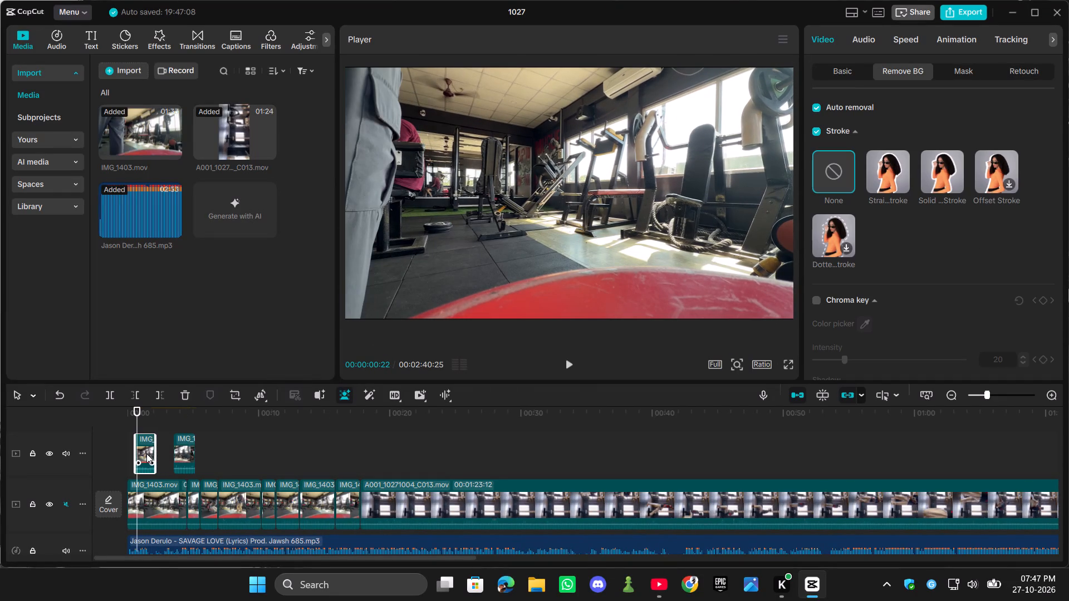
drag(146, 454, 142, 454)
Move the second background-removed overlay clip onto a new track above the first, at the start of the timeline.
scroll(179, 456, up, 3)
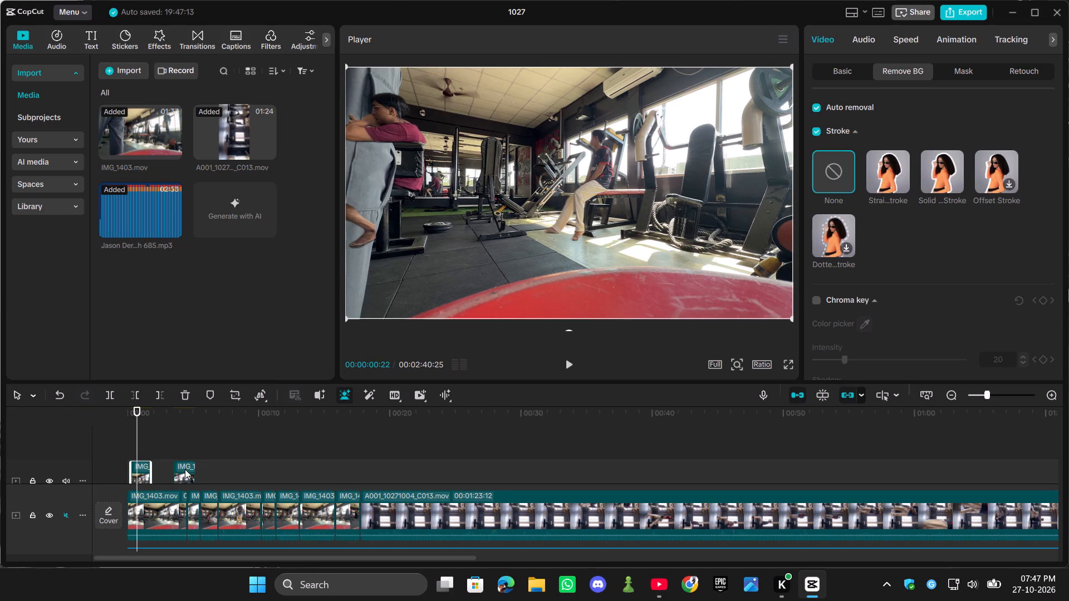
drag(185, 469, 140, 426)
Turn on Auto removal for the short main-track IMG_1403.mov segment at 00:00:04:29.
drag(135, 407, 139, 412)
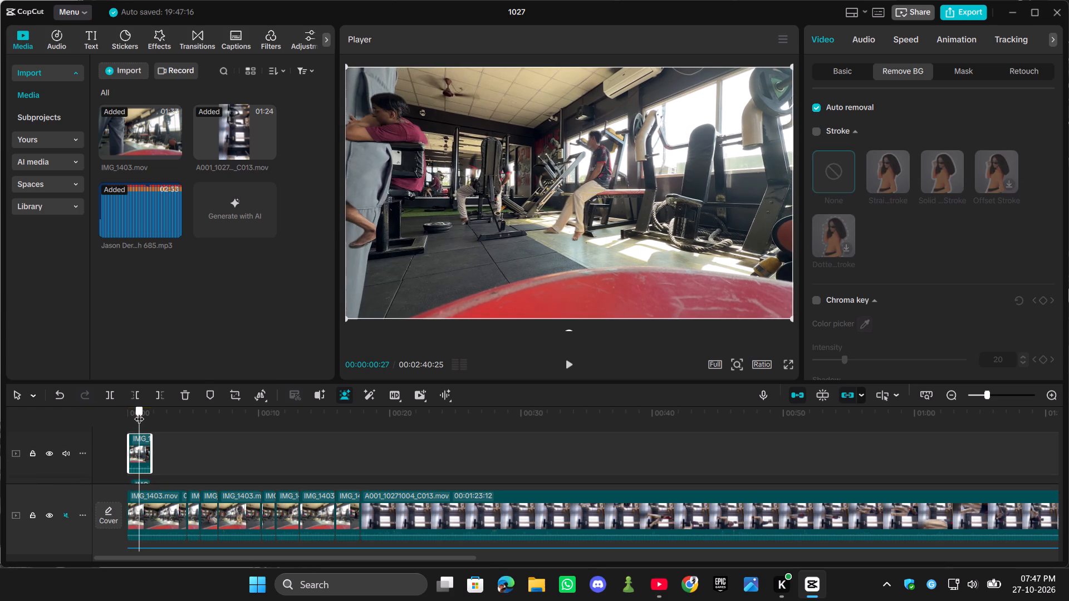
drag(139, 412, 164, 412)
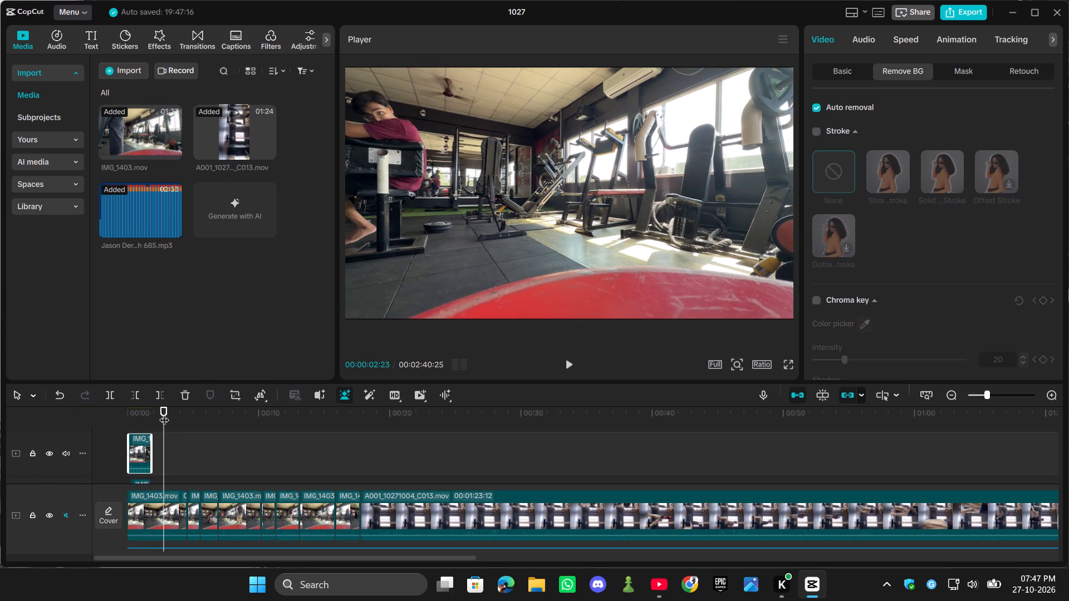
scroll(187, 452, down, 2)
drag(165, 451, 180, 454)
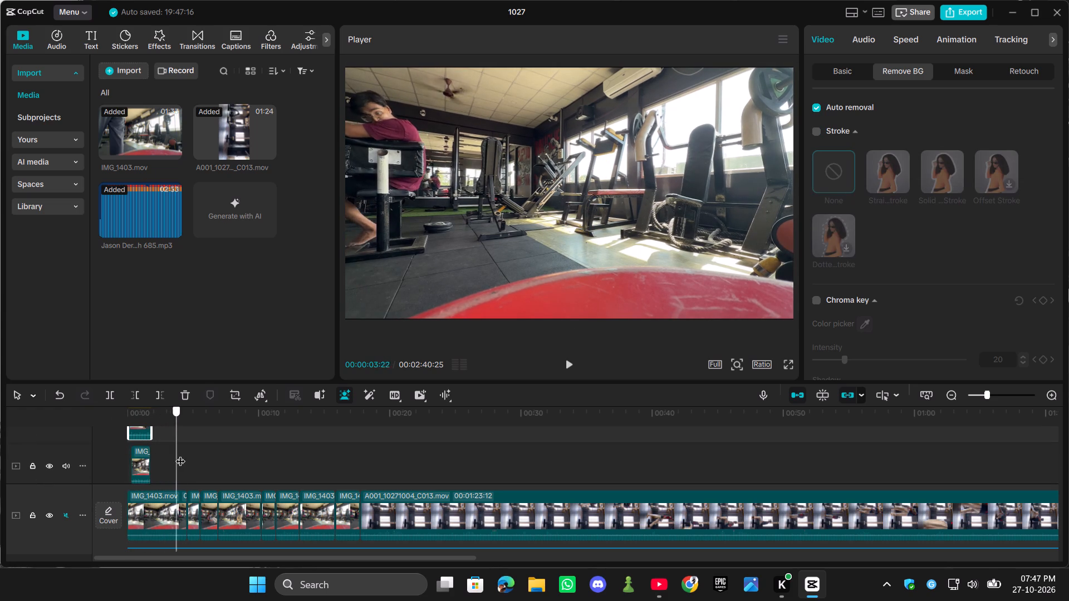
drag(180, 454, 193, 456)
drag(420, 383, 430, 267)
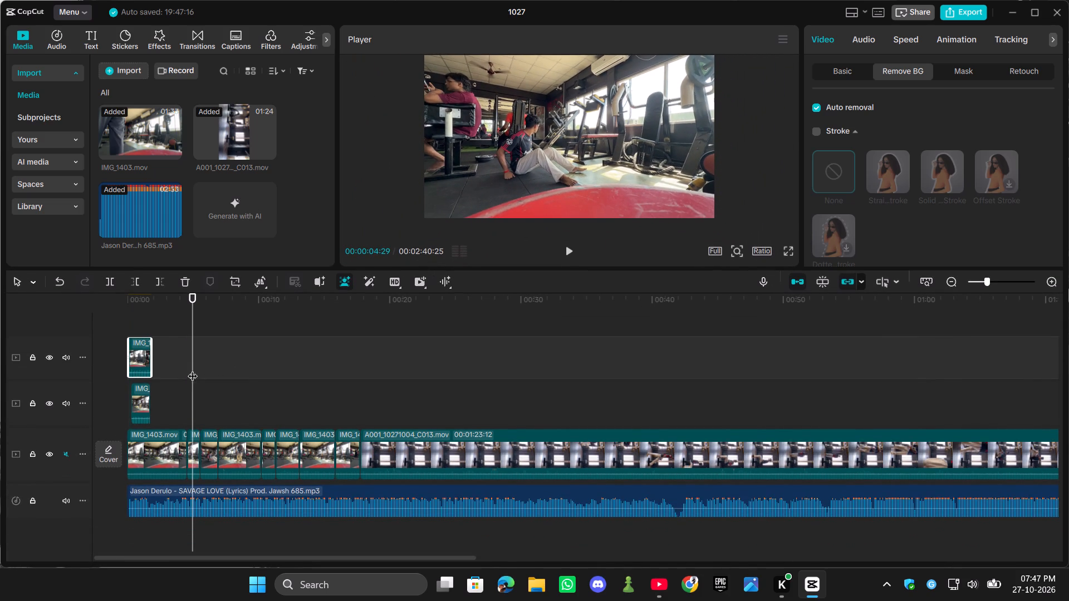
click(193, 443)
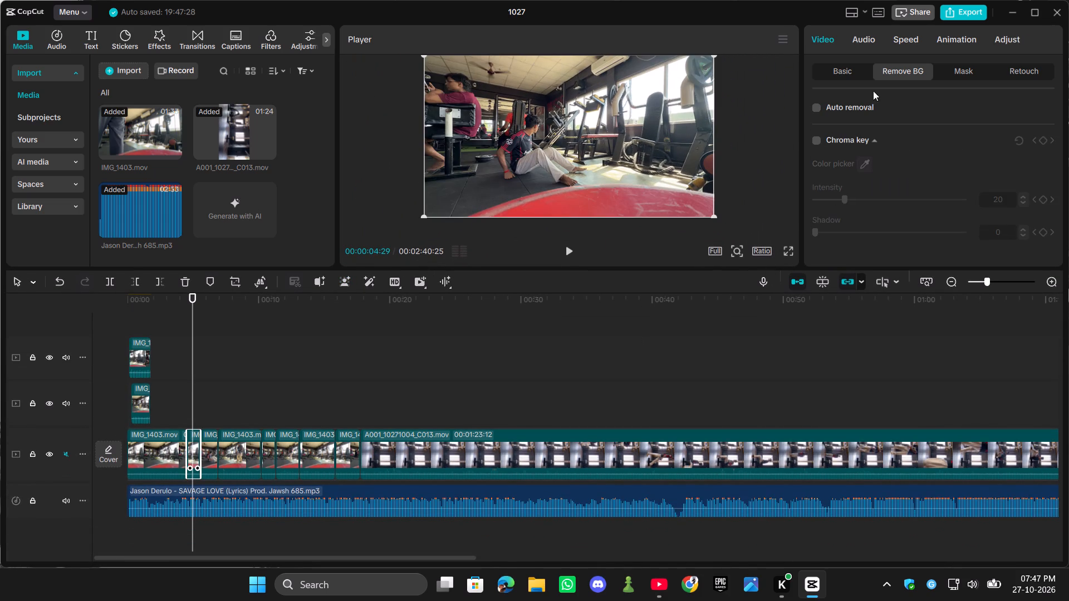
click(815, 102)
click(817, 108)
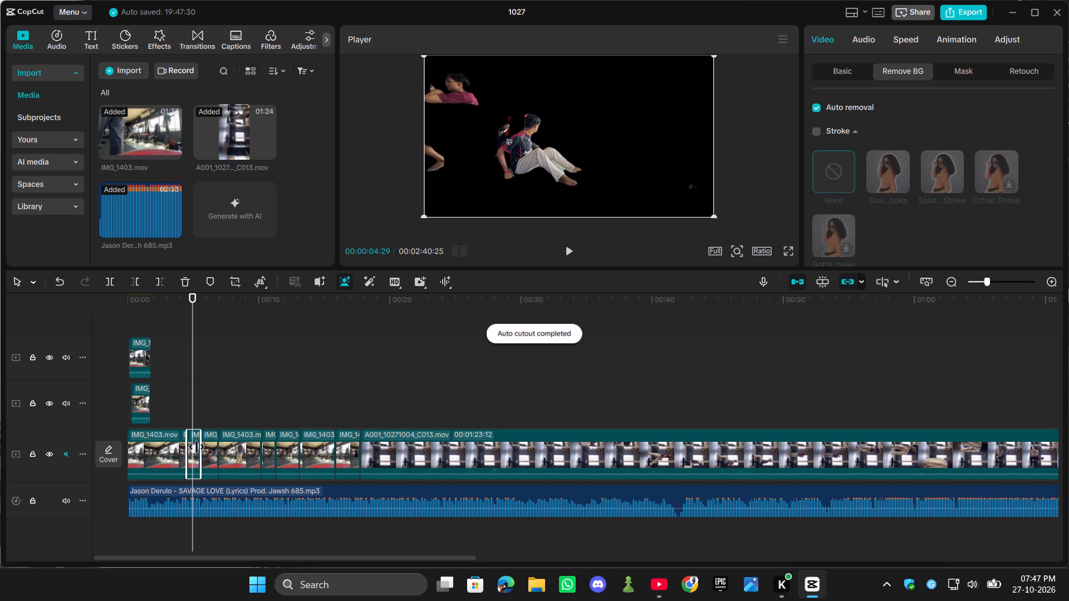
Move the short background-removed segment onto a new top track at the start of the timeline.
drag(194, 449, 136, 314)
Turn on Auto removal for the longer main-track IMG_1403.mov segment around 00:00:06:15.
drag(193, 456, 193, 462)
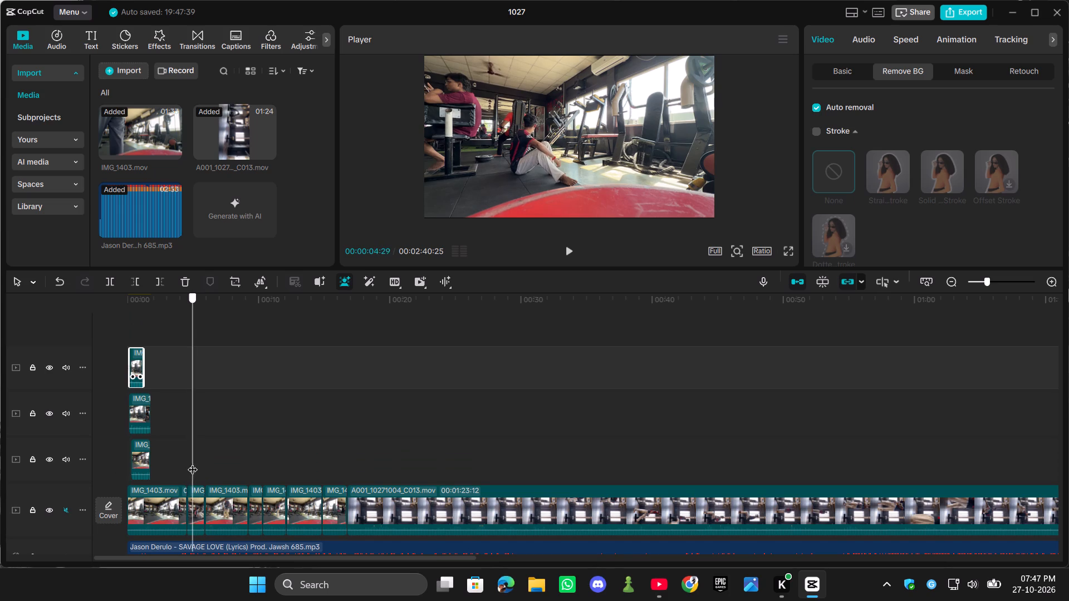
drag(193, 462, 219, 469)
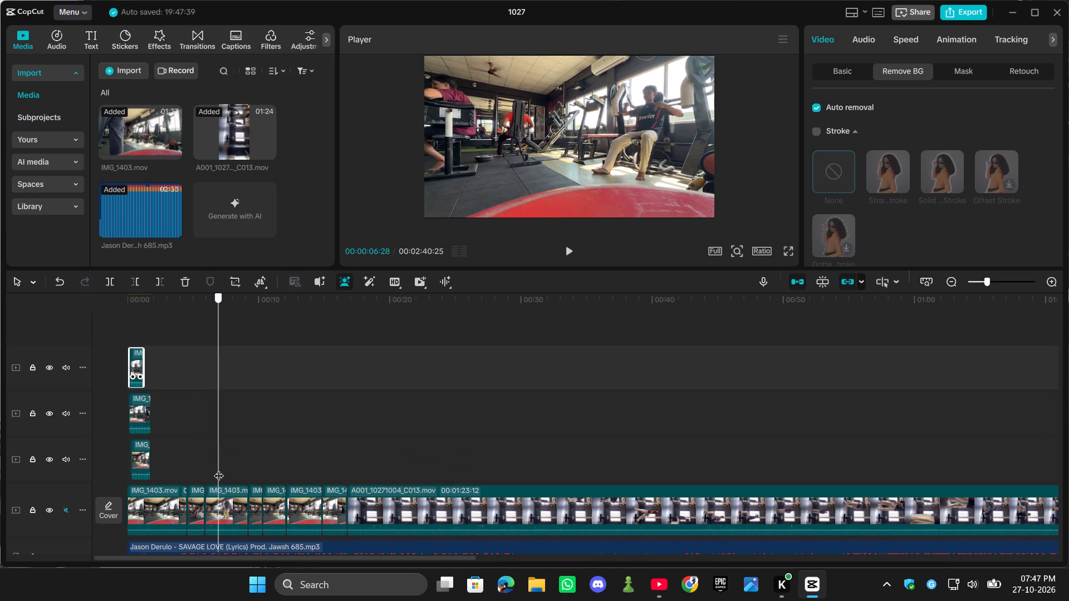
drag(219, 469, 219, 469)
click(219, 506)
click(218, 470)
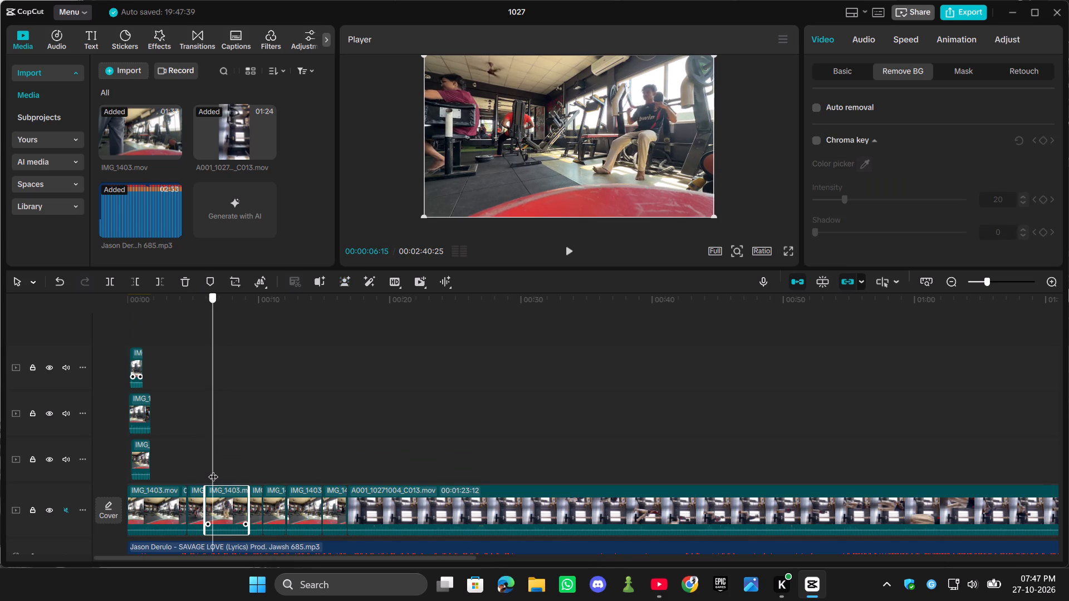
click(816, 110)
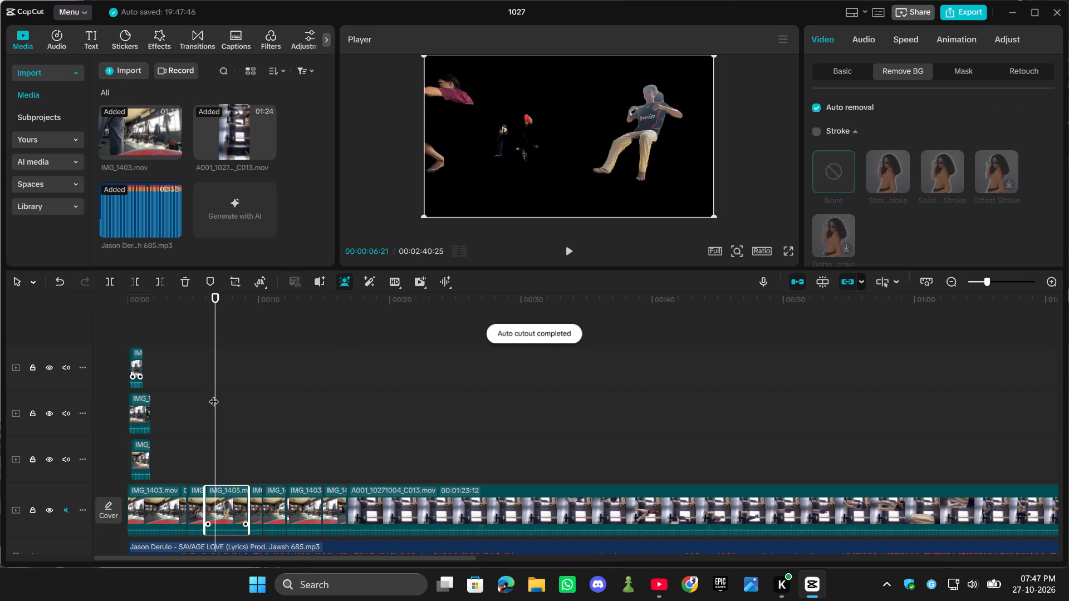
Move the longer background-removed segment onto a new top track, starting at about 2 seconds.
drag(214, 395, 220, 401)
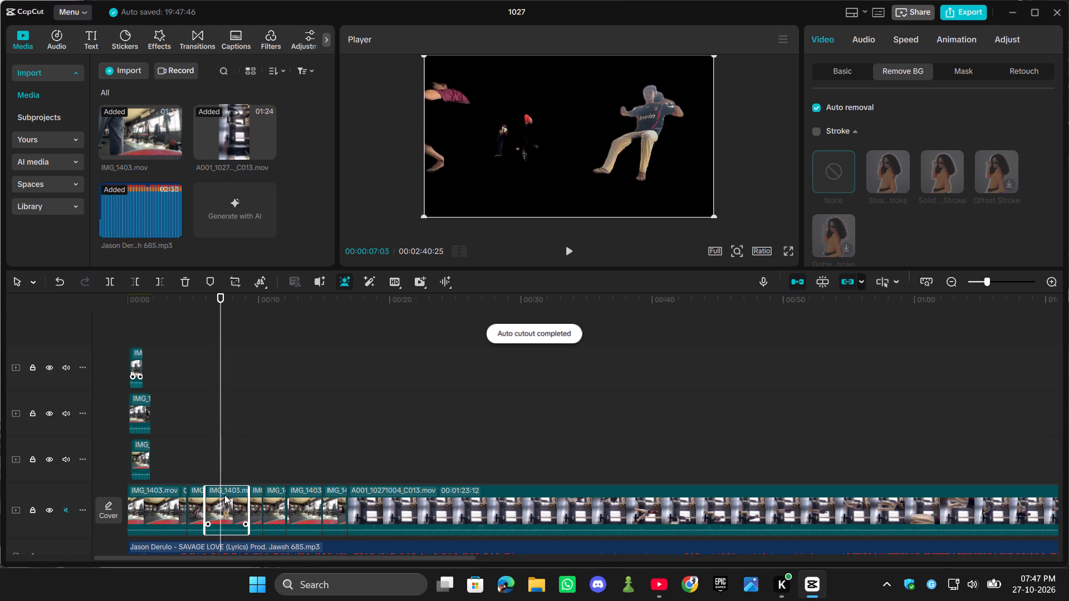
drag(224, 441, 189, 447)
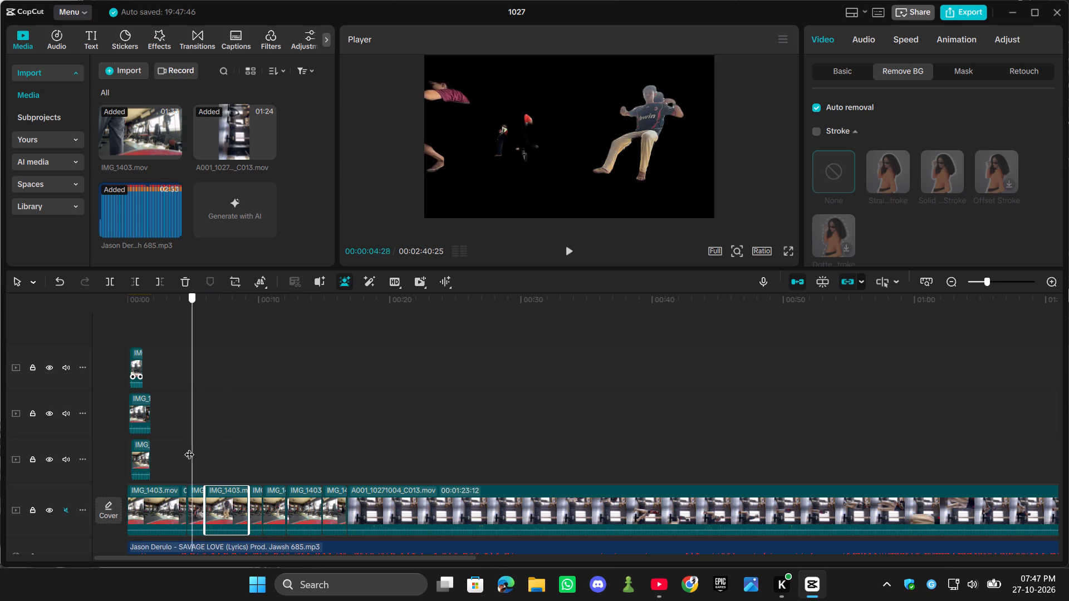
drag(189, 447, 212, 447)
drag(229, 506, 207, 380)
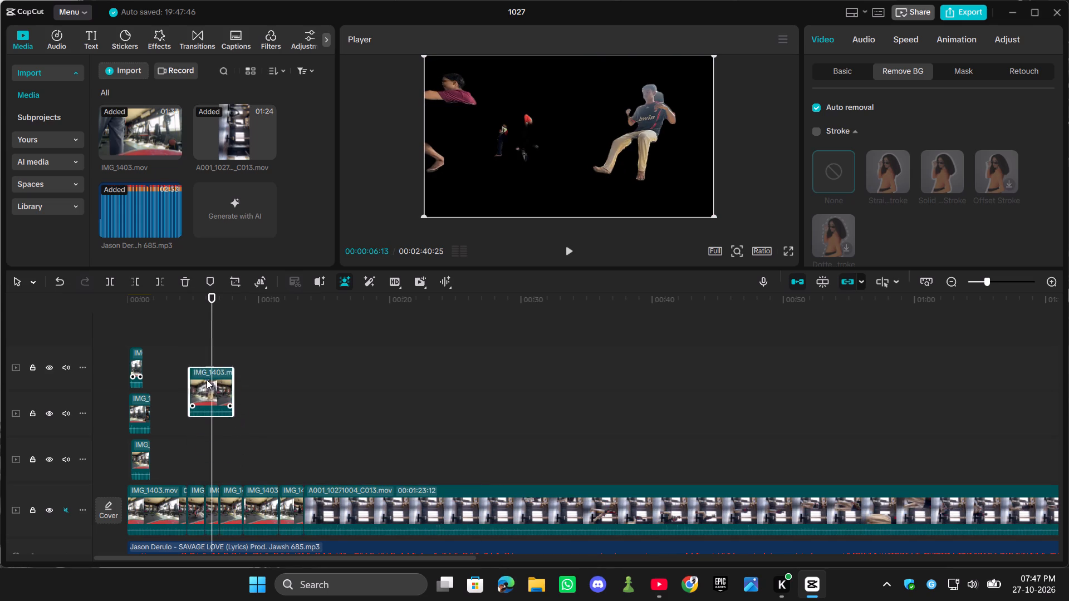
drag(207, 380, 173, 319)
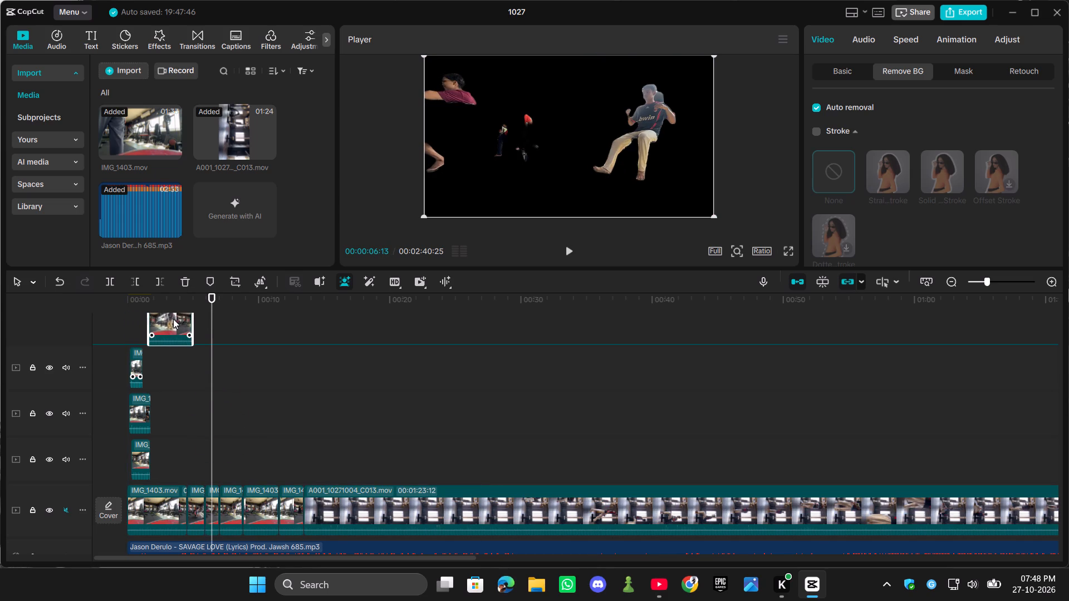
drag(173, 319, 178, 314)
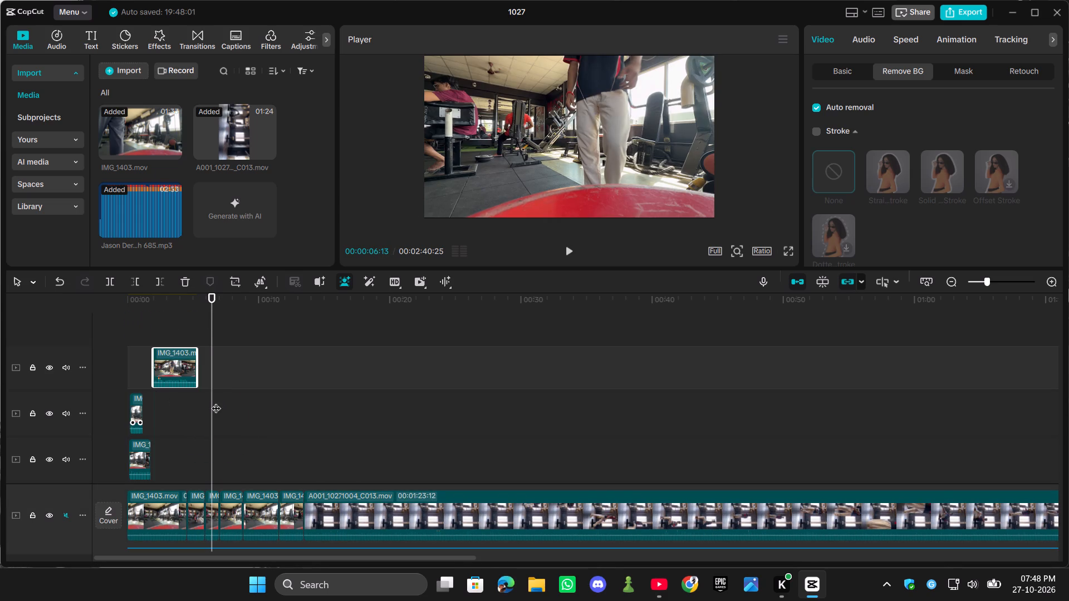
Stagger the upper three overlay clips, from lowest to highest track, to start at about 1, 2.5 and 3 seconds.
drag(135, 407, 148, 407)
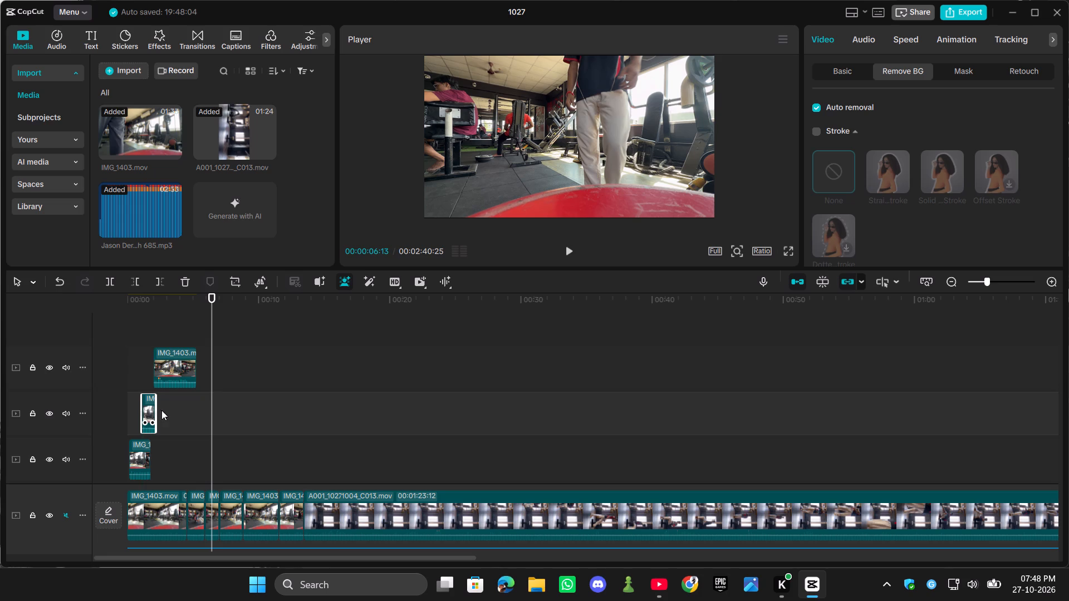
scroll(169, 411, down, 3)
drag(140, 412, 160, 413)
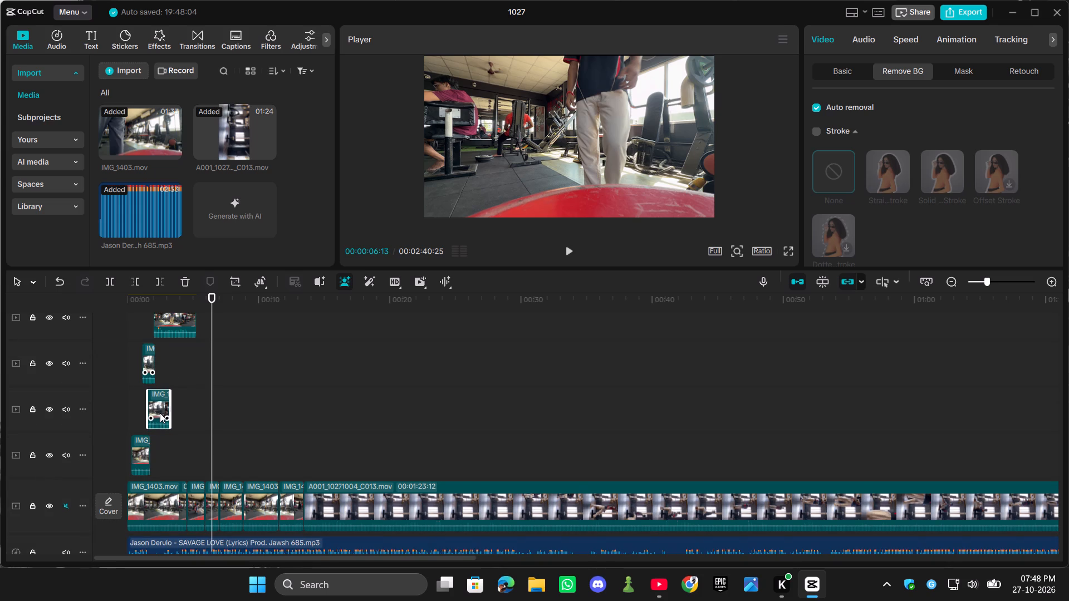
drag(160, 413, 155, 413)
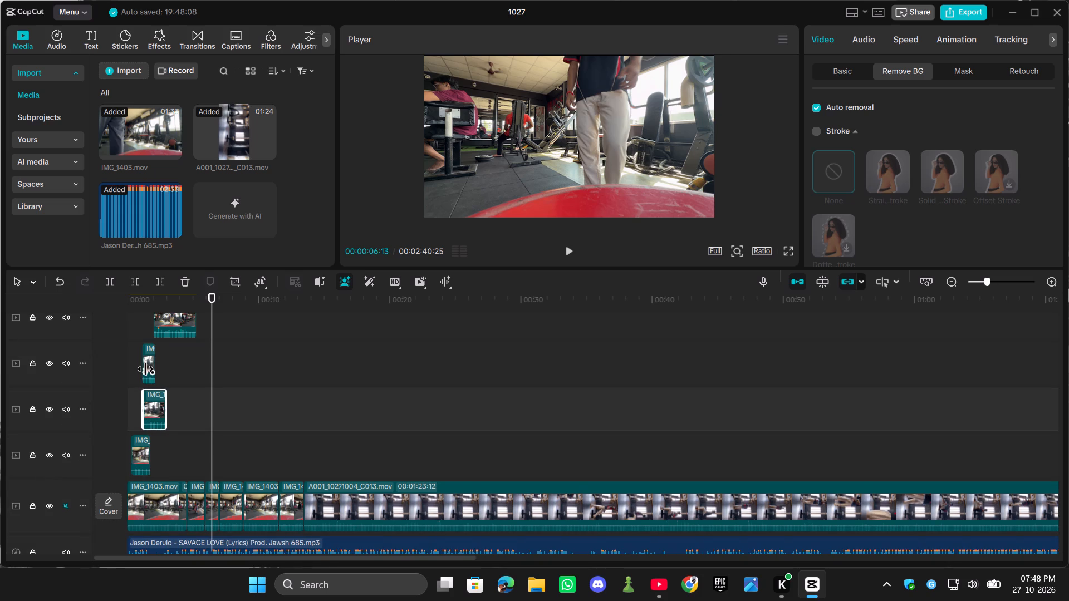
drag(149, 362, 165, 363)
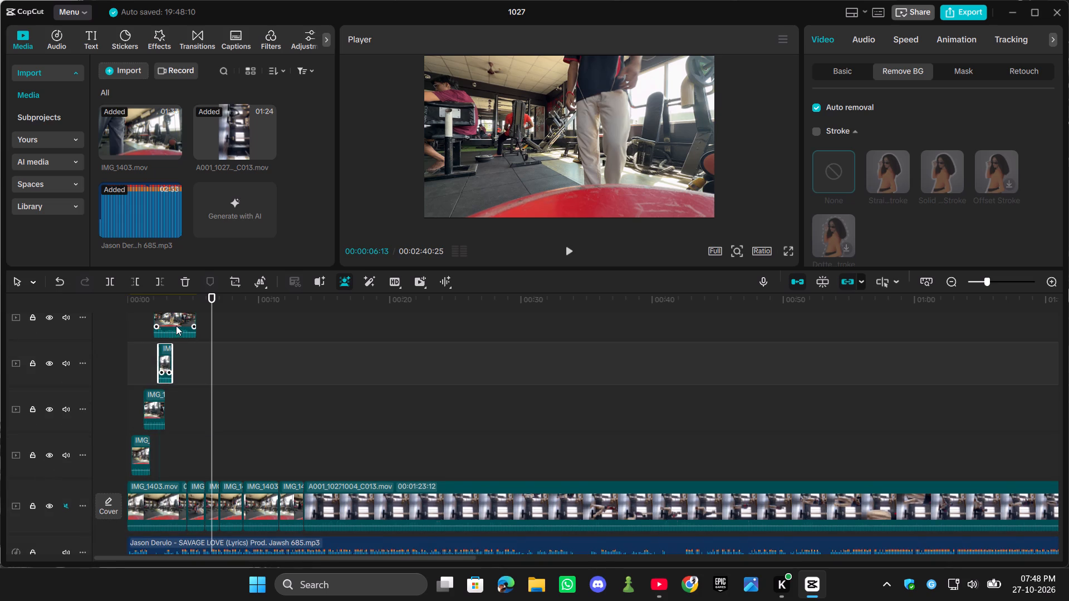
drag(175, 324, 186, 324)
Turn on Auto removal for the main-track IMG_1403.mov segment at 00:00:05:06.
scroll(200, 388, down, 4)
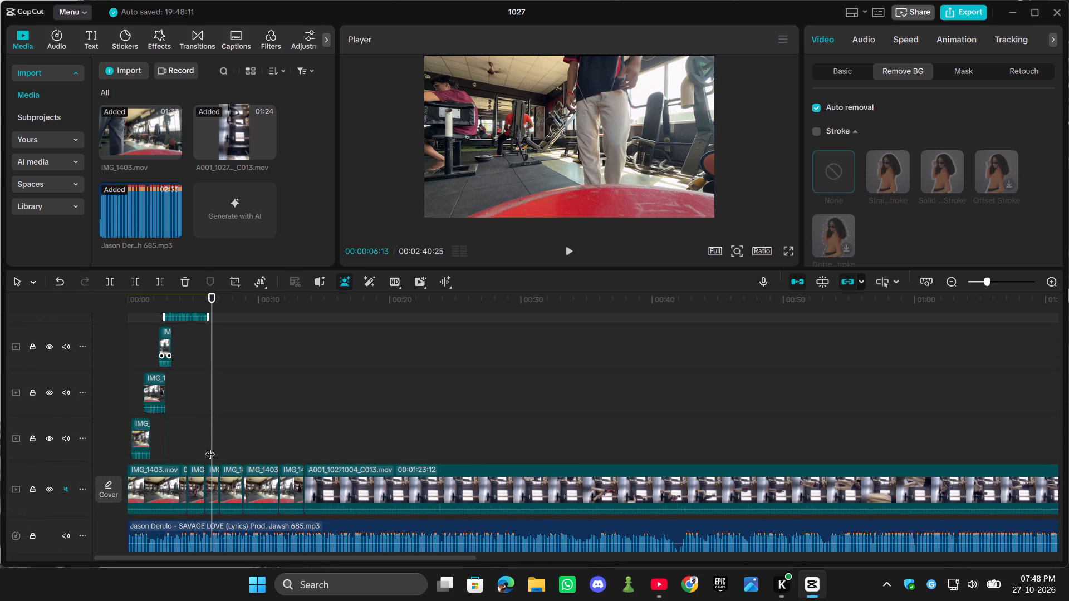
click(197, 483)
drag(212, 437, 204, 435)
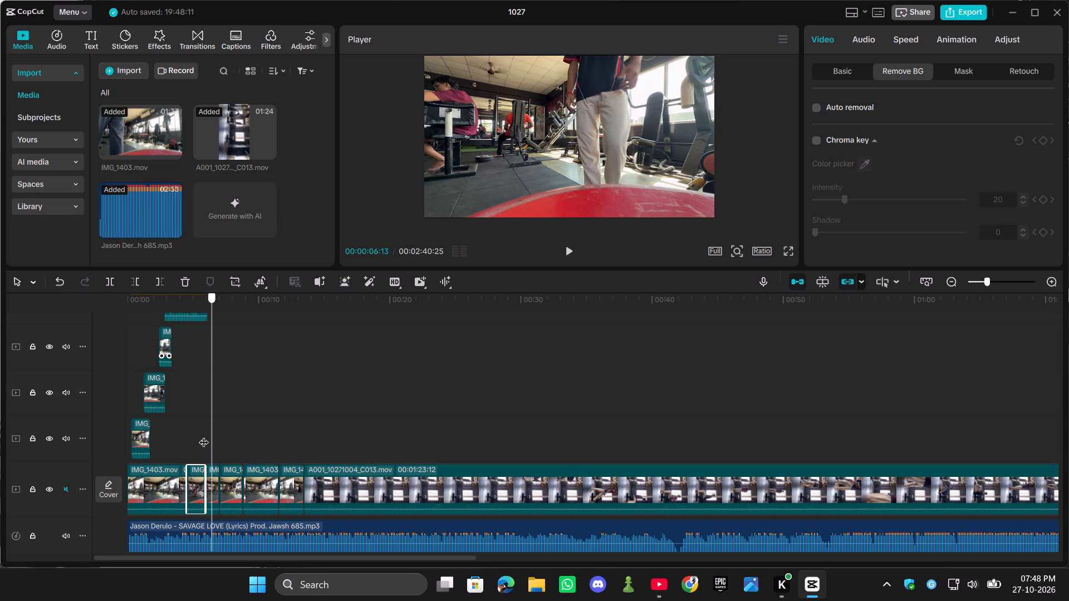
drag(204, 435, 199, 436)
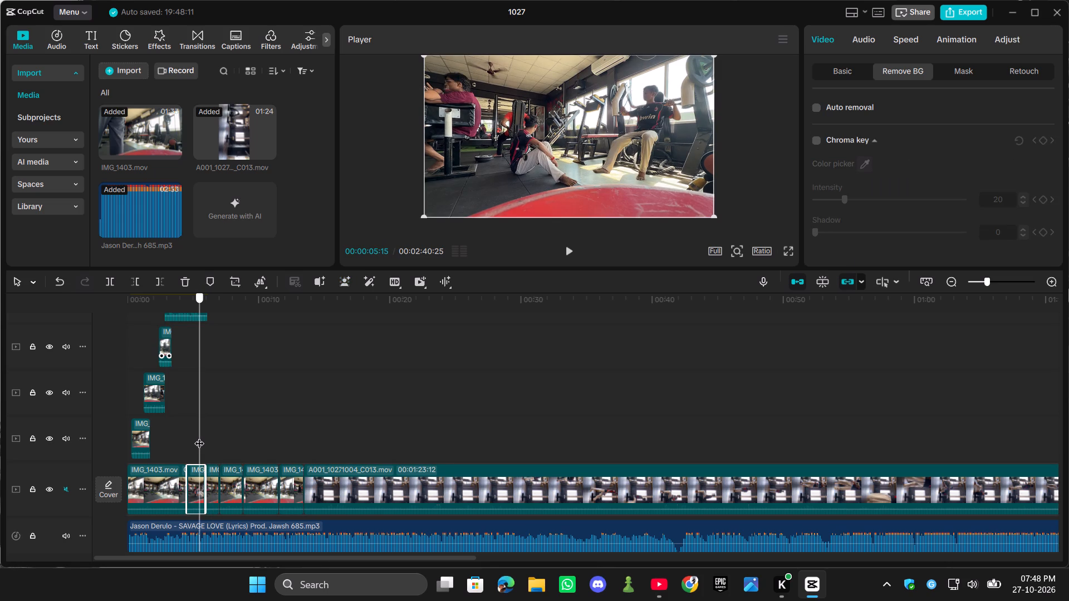
drag(199, 436, 192, 439)
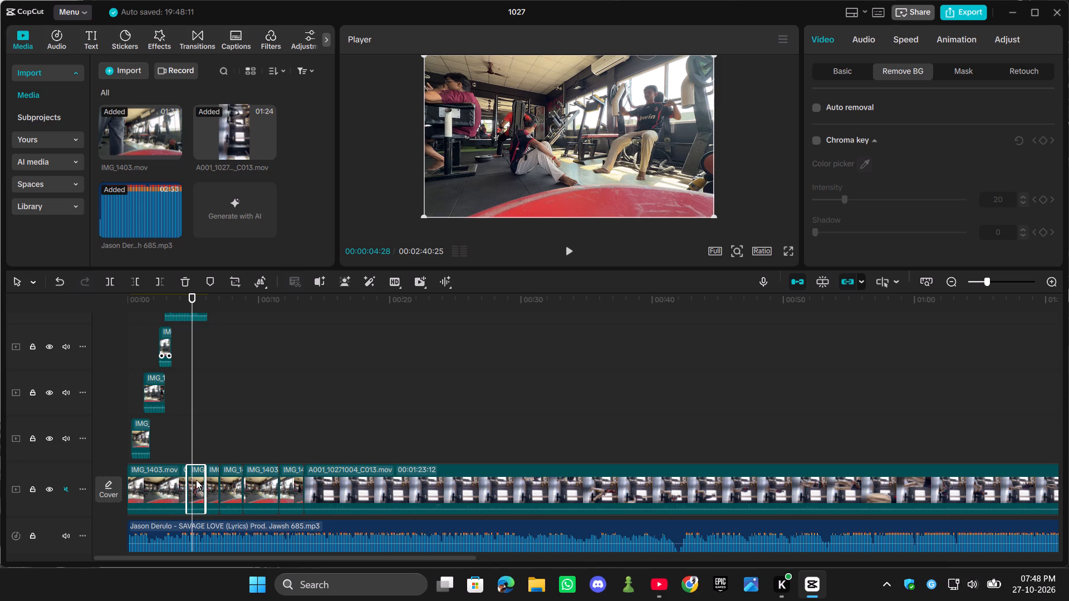
drag(195, 436, 164, 434)
drag(164, 422, 170, 423)
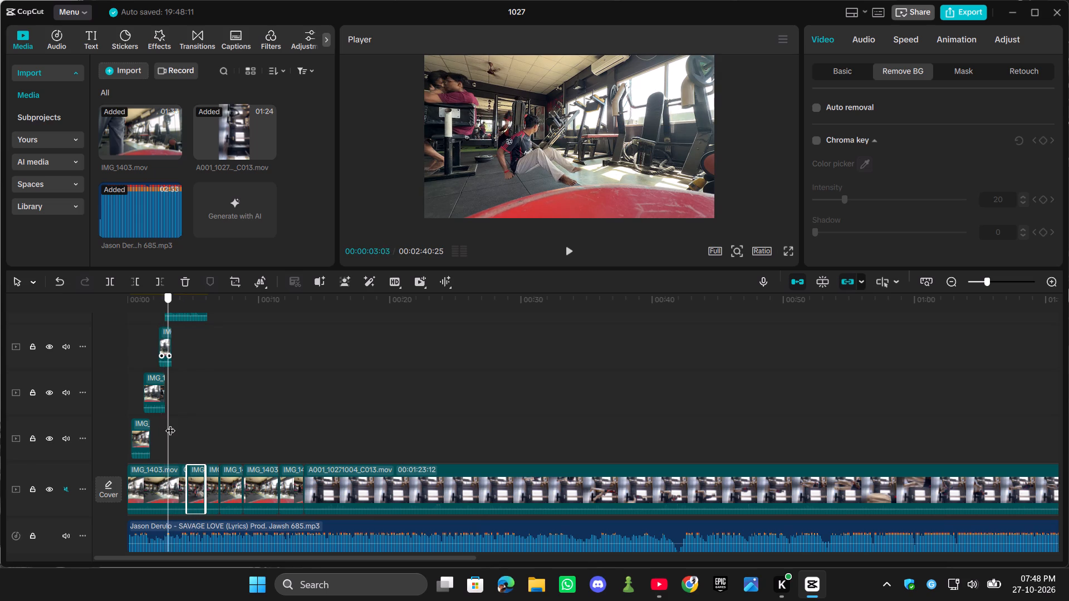
drag(170, 423, 195, 433)
click(197, 482)
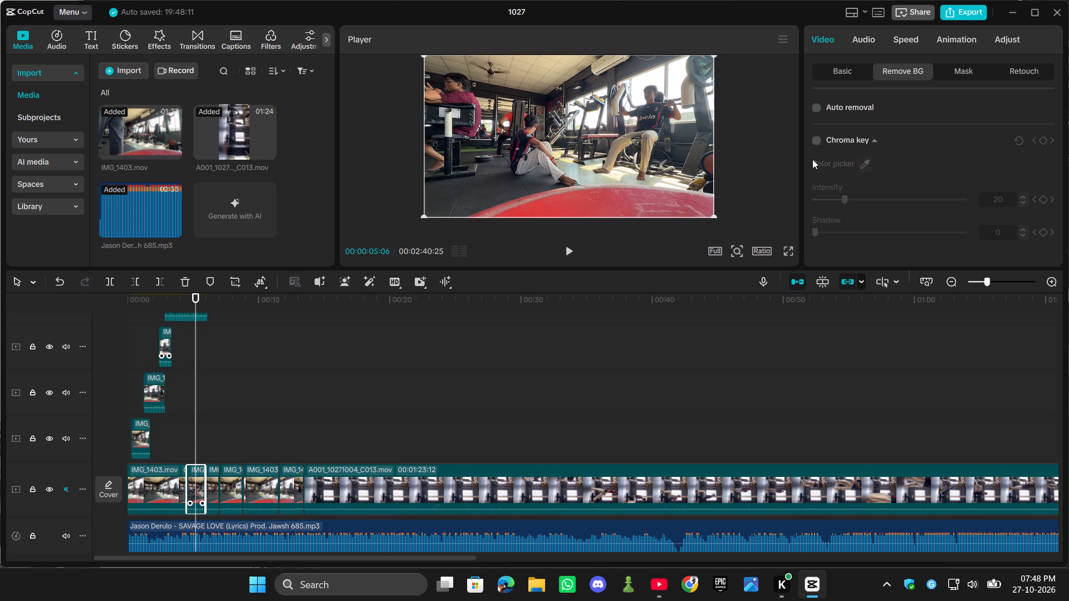
click(815, 111)
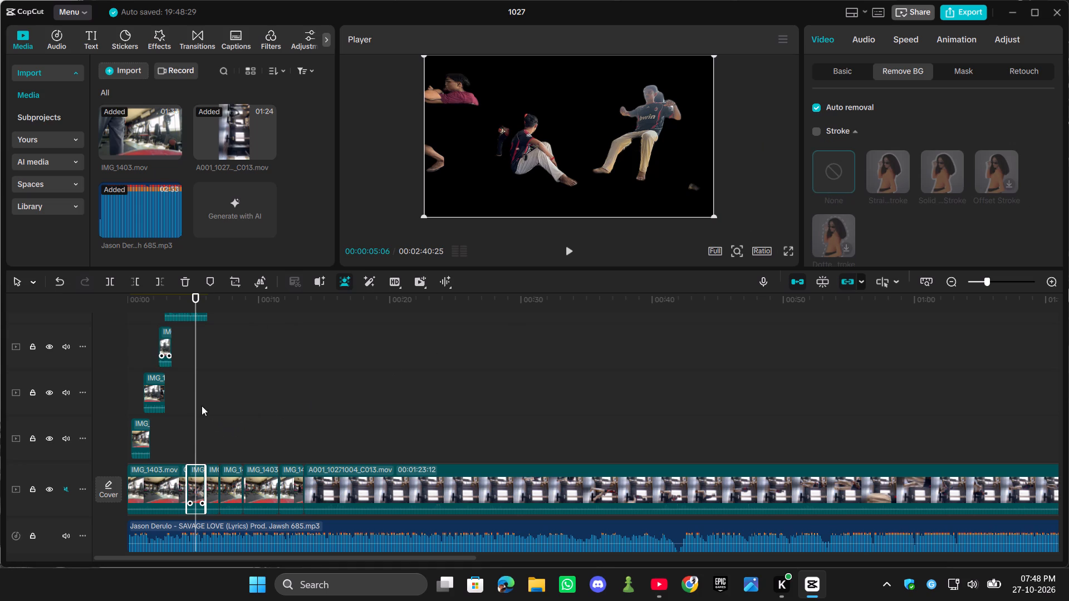
Preview the overlays around 00:00:02:24 and delete the short cutout clip on the third overlay track.
drag(198, 406, 176, 408)
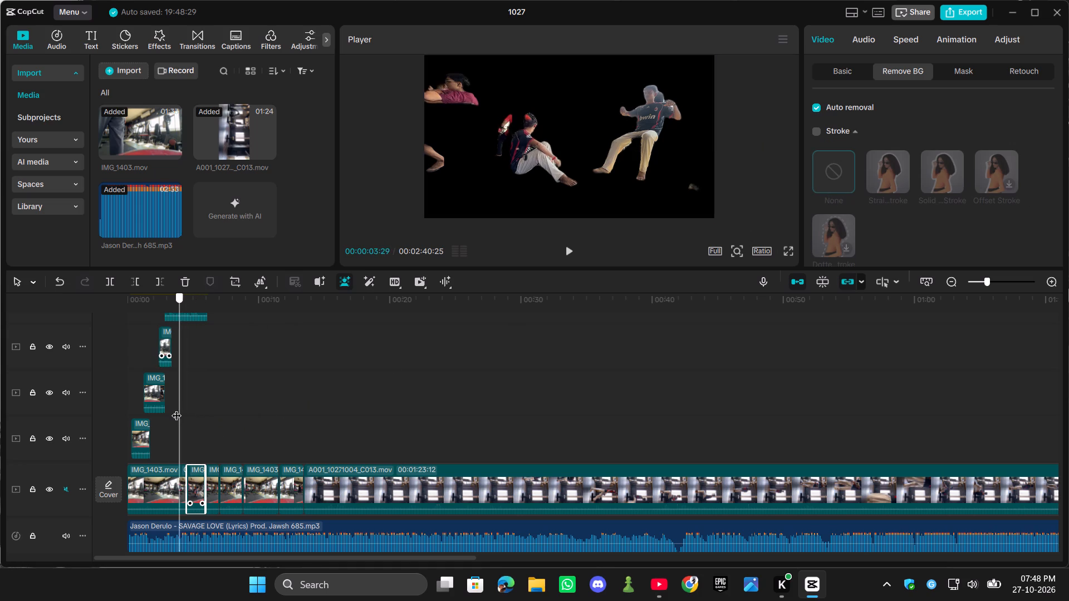
drag(176, 408, 164, 402)
click(166, 339)
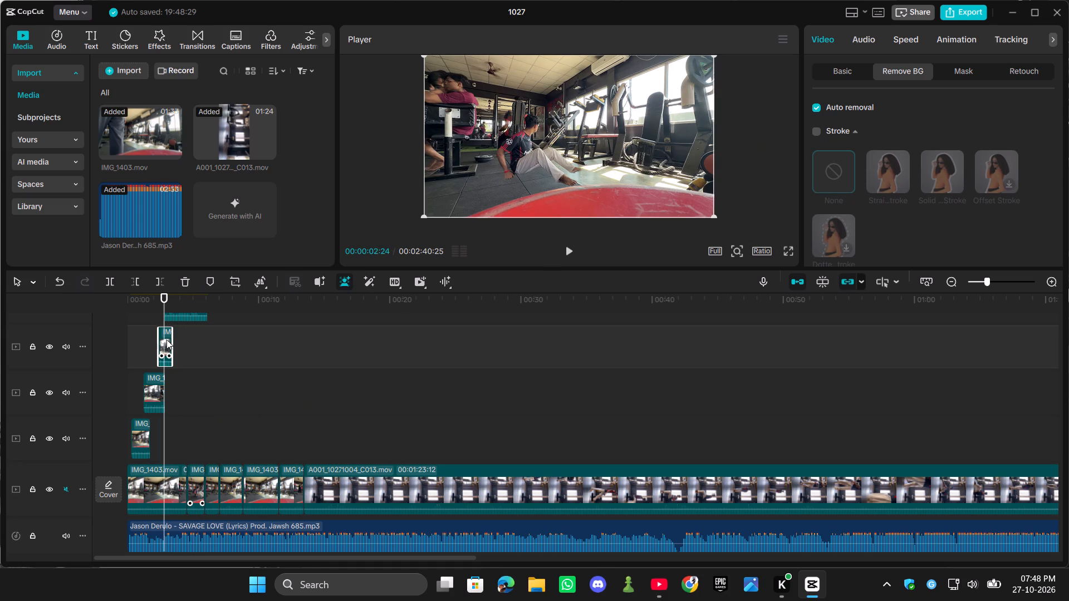
key(BackSpace)
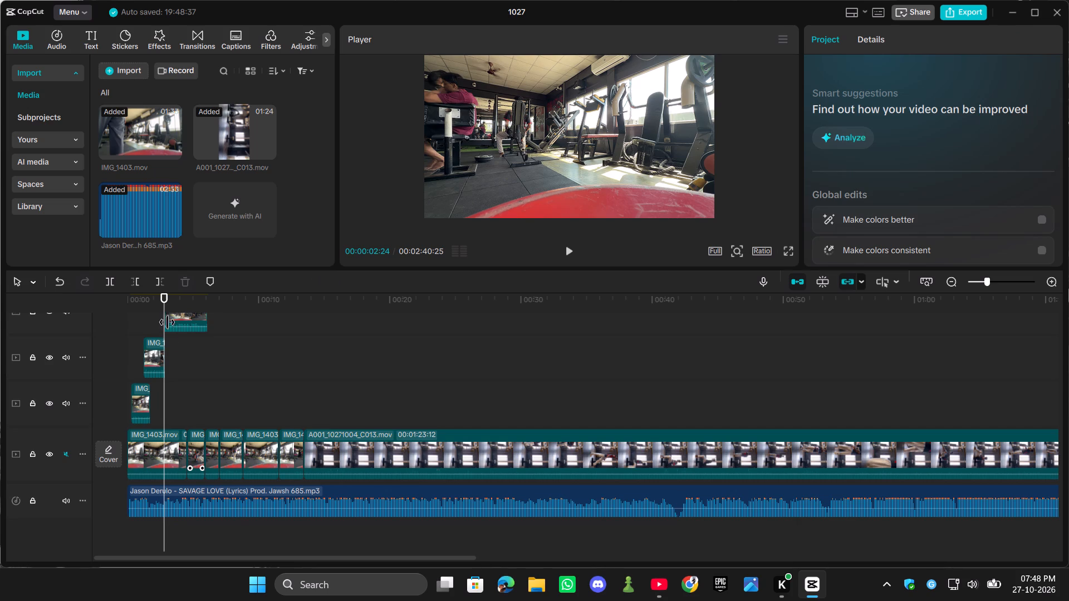
Move the short background-removed main-track segment near 5 seconds onto a new top overlay track, starting at about 4 seconds.
click(195, 446)
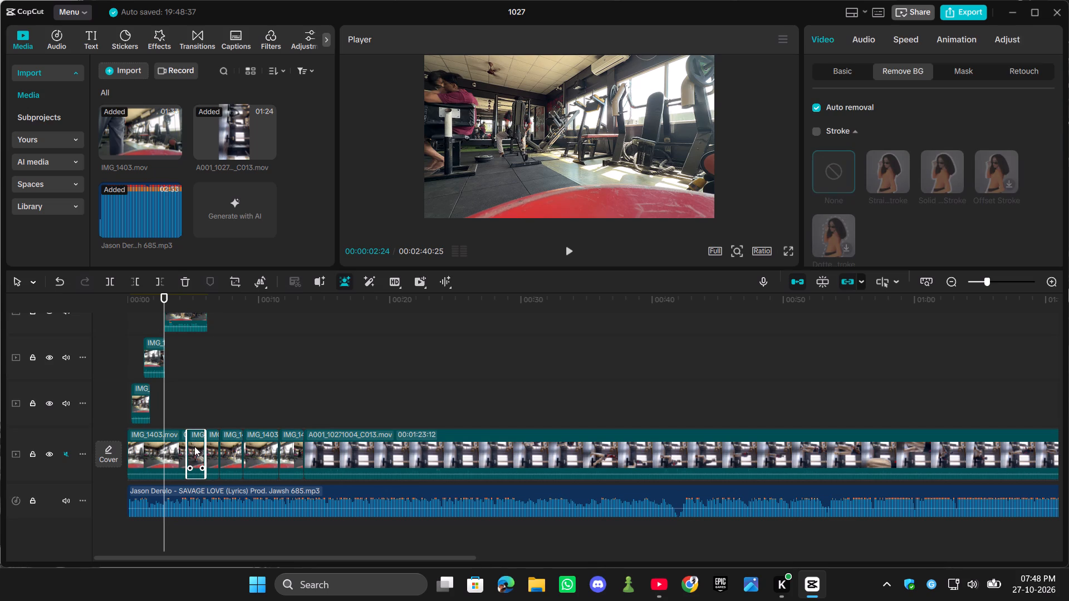
scroll(194, 446, up, 2)
drag(196, 475, 195, 417)
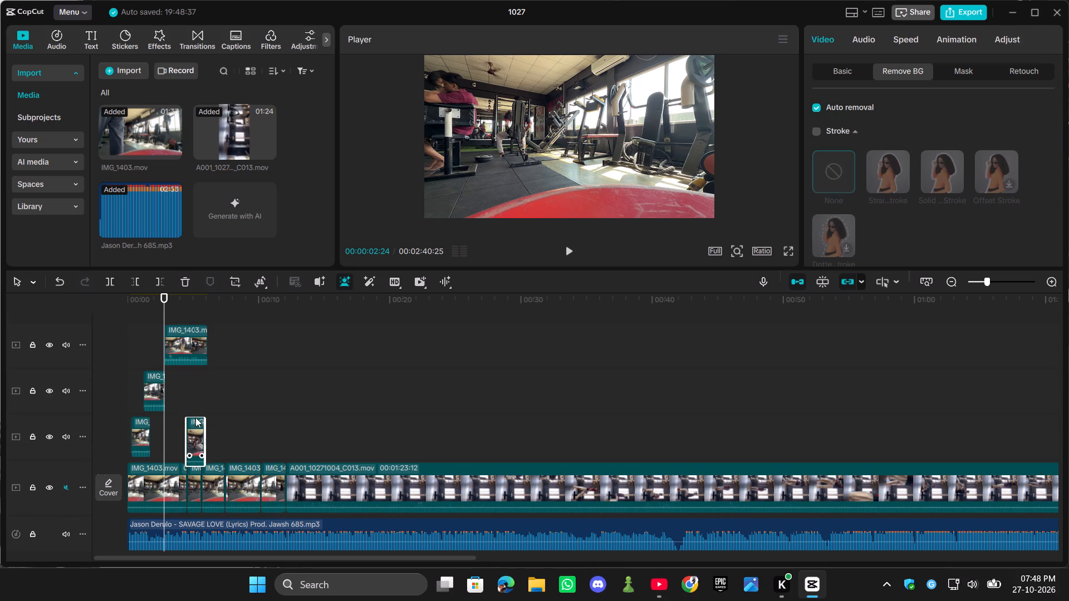
drag(195, 417, 189, 392)
scroll(198, 402, up, 2)
drag(189, 415, 193, 363)
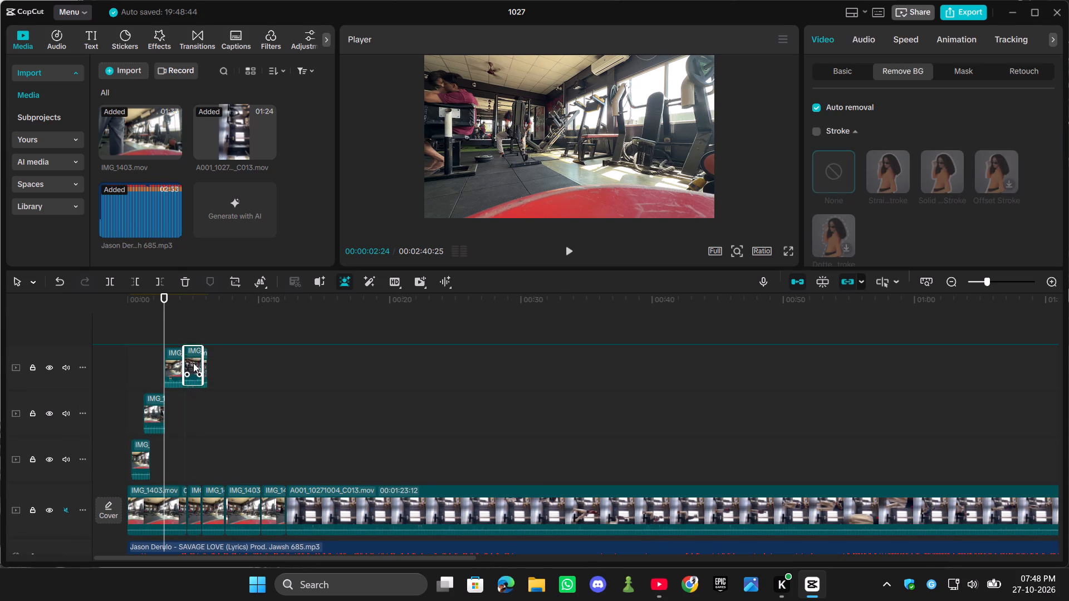
drag(193, 363, 192, 327)
scroll(226, 422, down, 2)
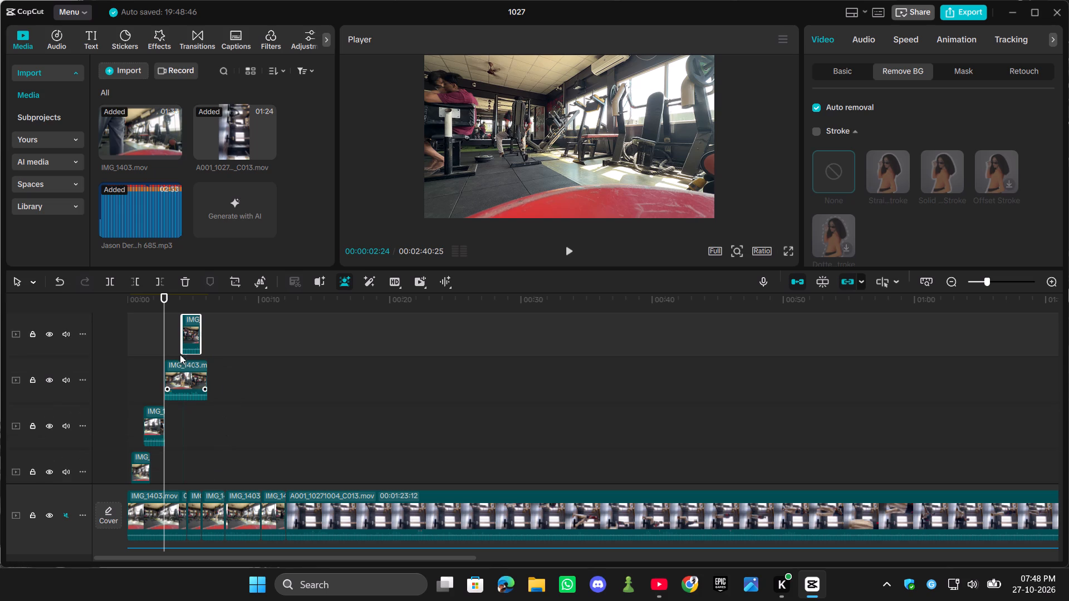
Turn on Auto removal for the main-track IMG_1403.mov segment at 00:00:04:28.
drag(165, 328, 191, 355)
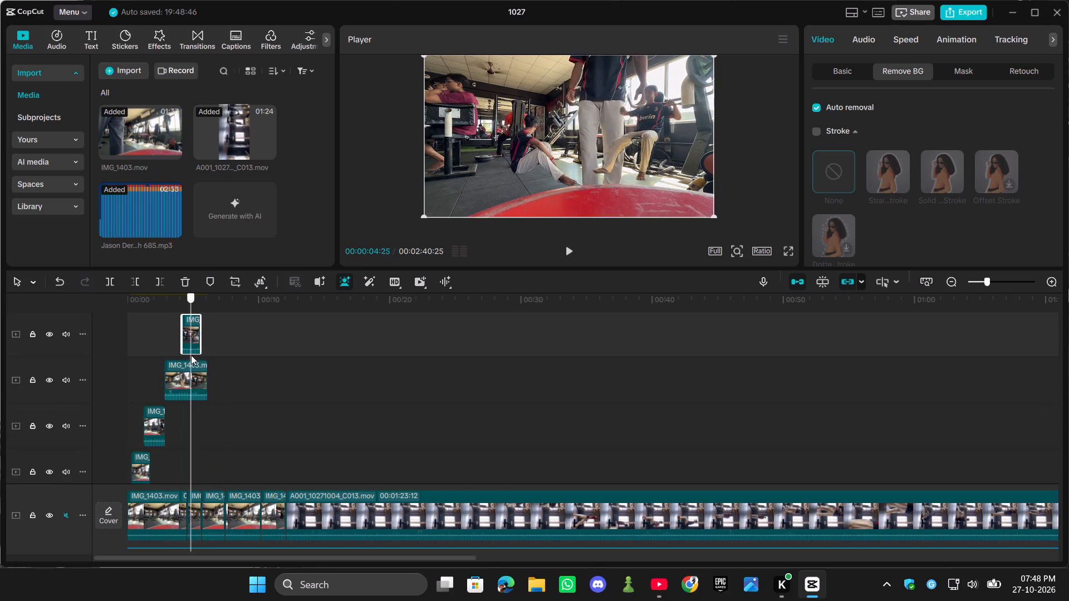
drag(191, 355, 192, 359)
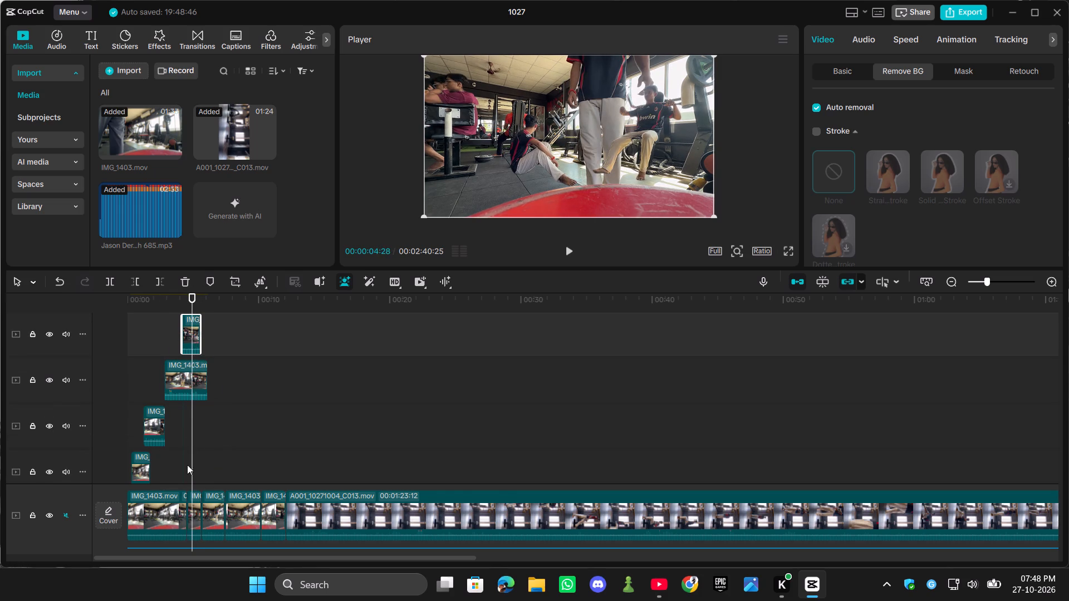
click(192, 510)
click(818, 110)
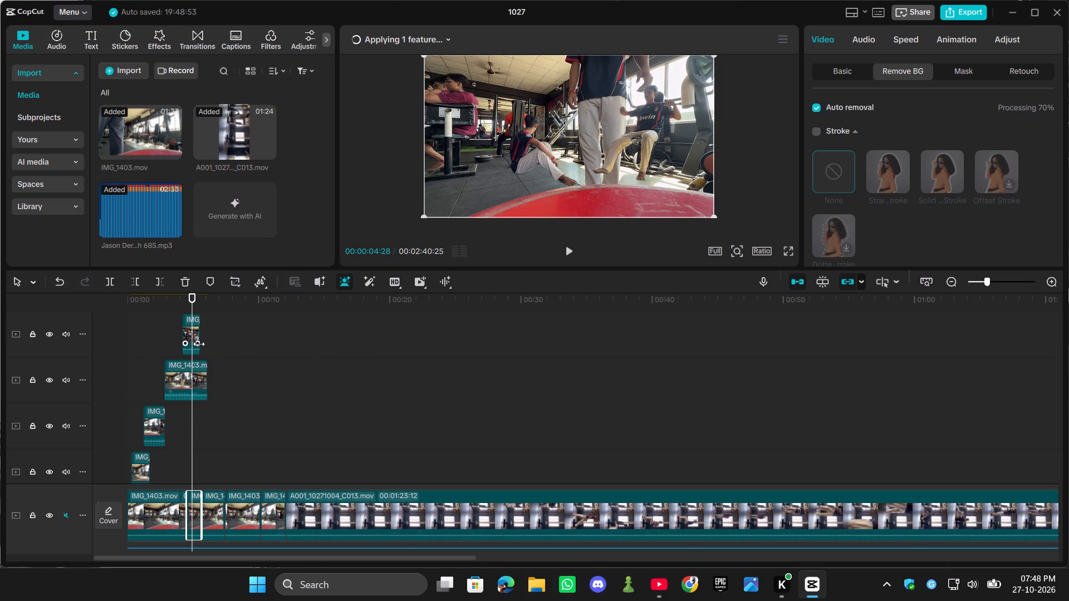
Turn on Auto removal for the three remaining main-track IMG_1403.mov segments, at about 00:00:06:11, 00:00:08:06 and 00:00:11:10.
click(191, 302)
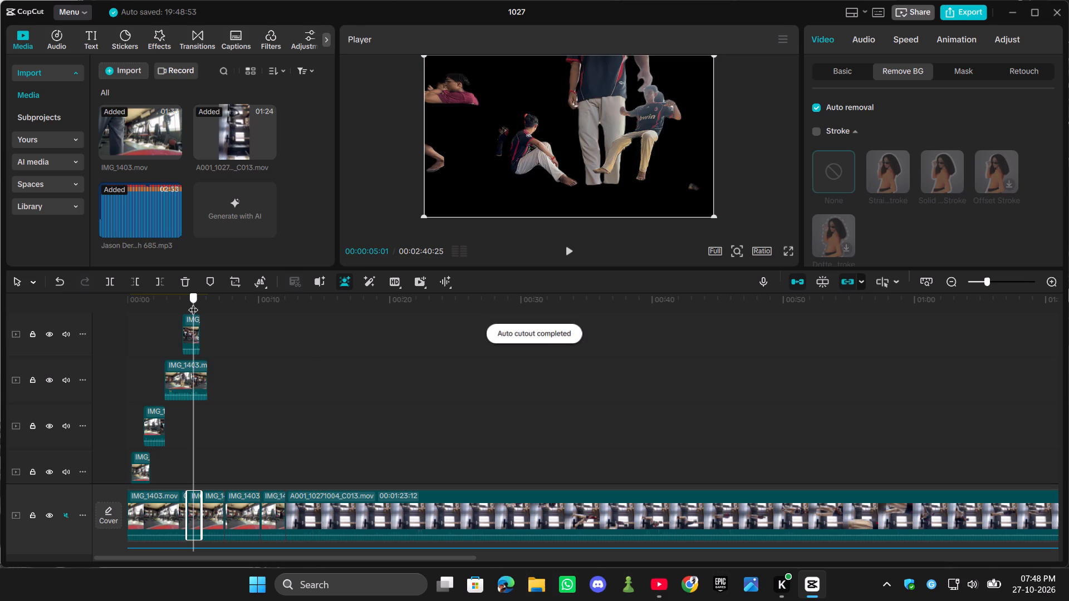
drag(193, 306, 211, 312)
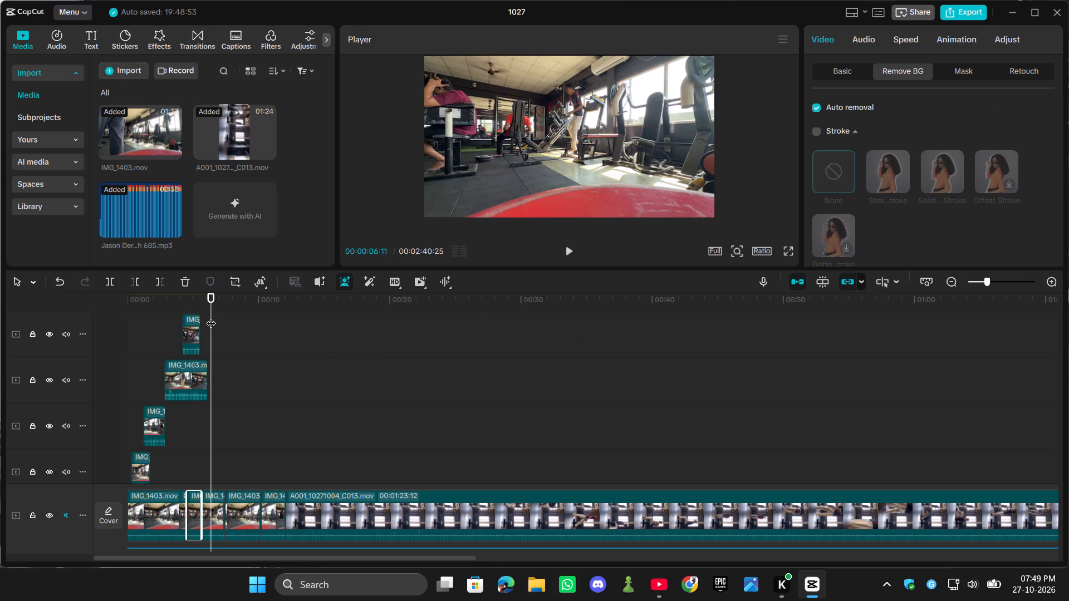
click(207, 519)
click(834, 111)
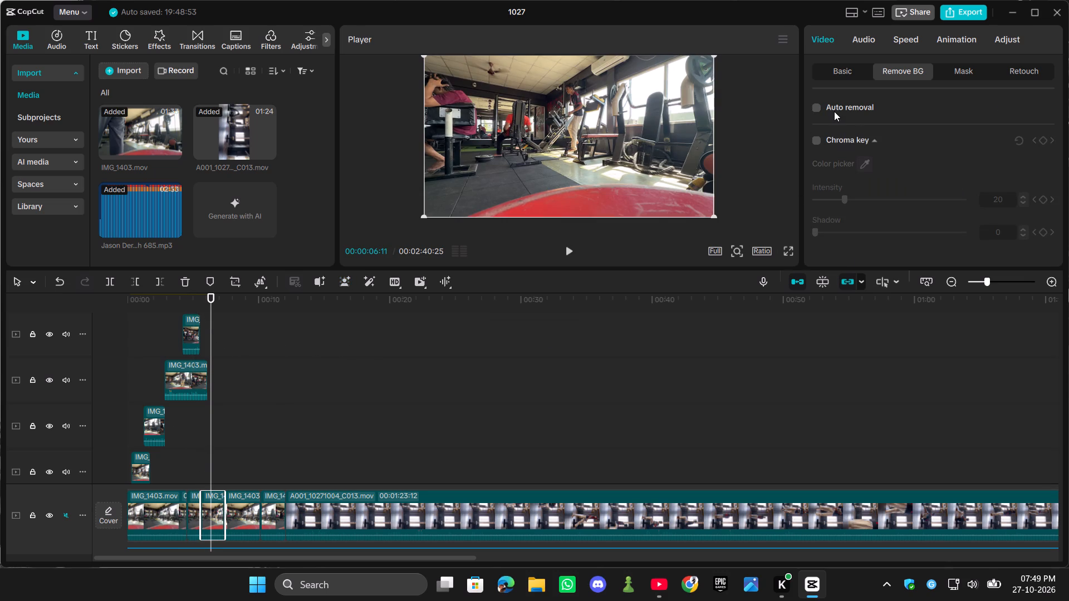
click(812, 111)
drag(208, 313, 234, 323)
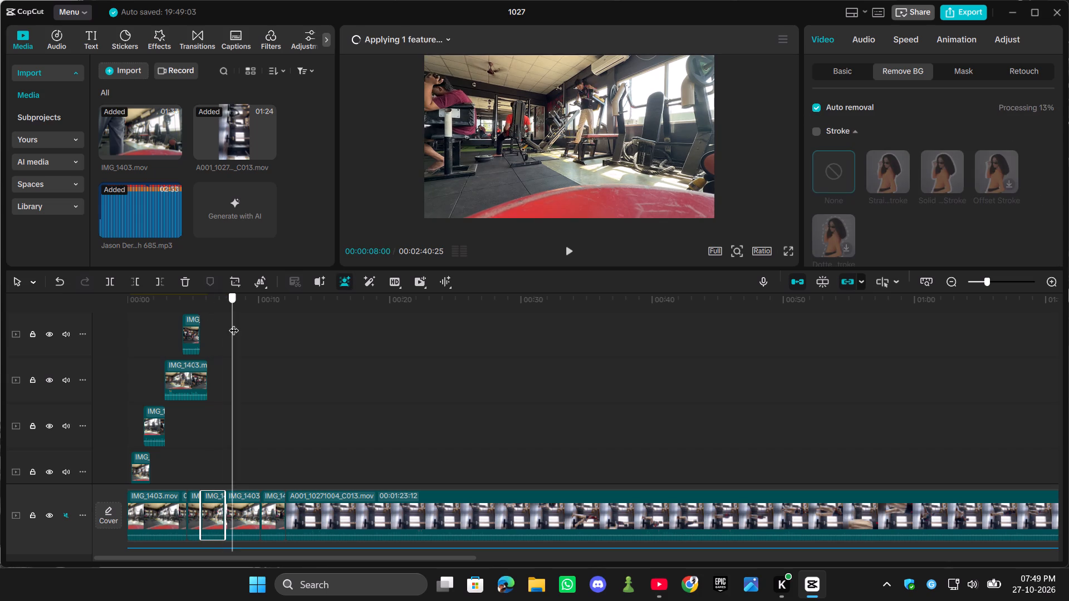
drag(234, 323, 235, 324)
click(236, 506)
click(816, 107)
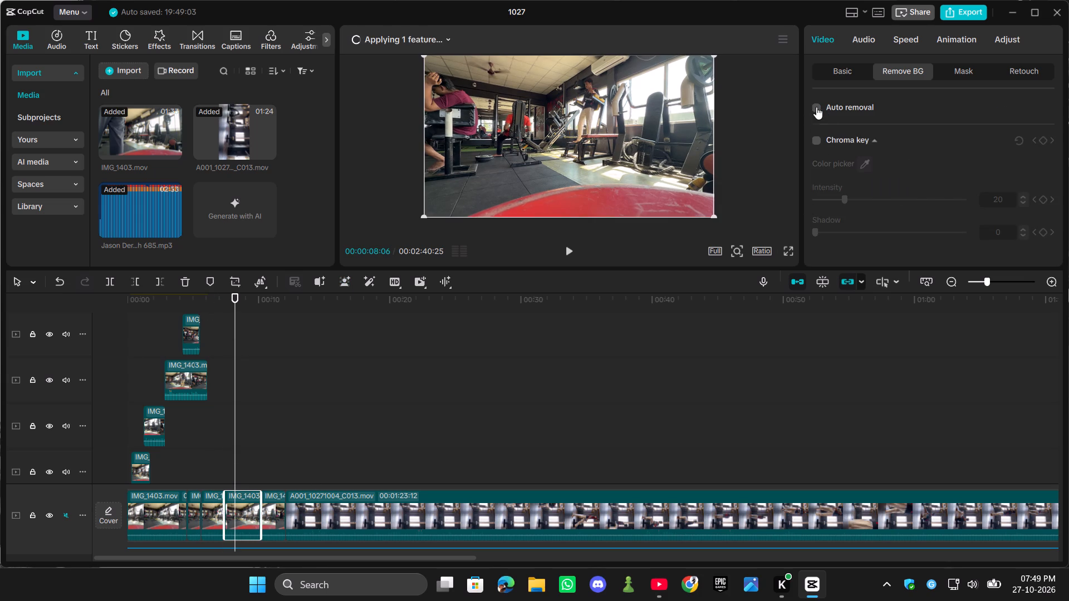
drag(235, 316, 276, 351)
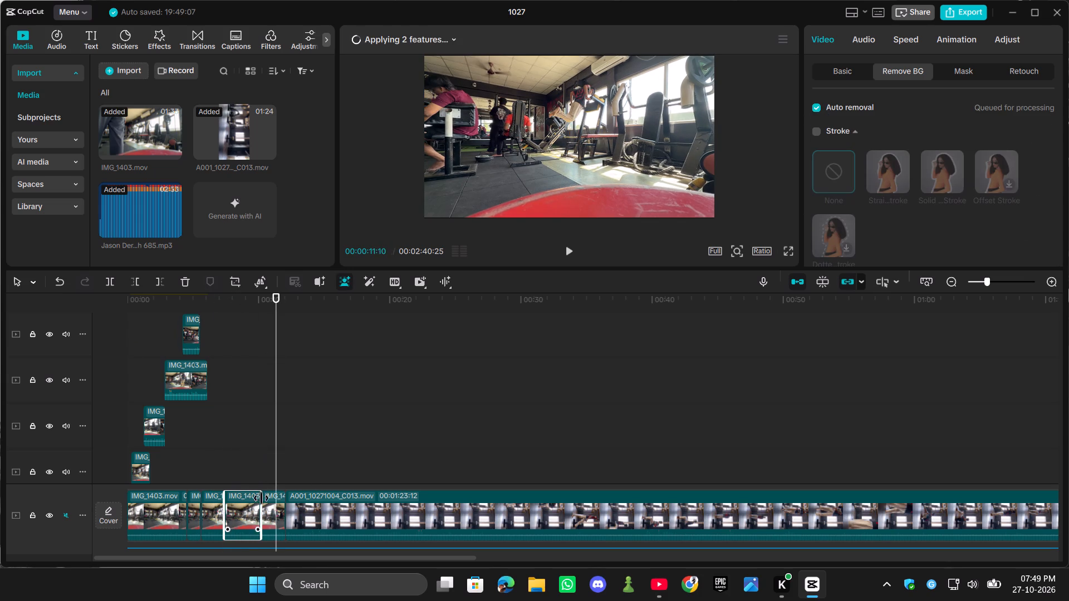
click(271, 510)
click(815, 110)
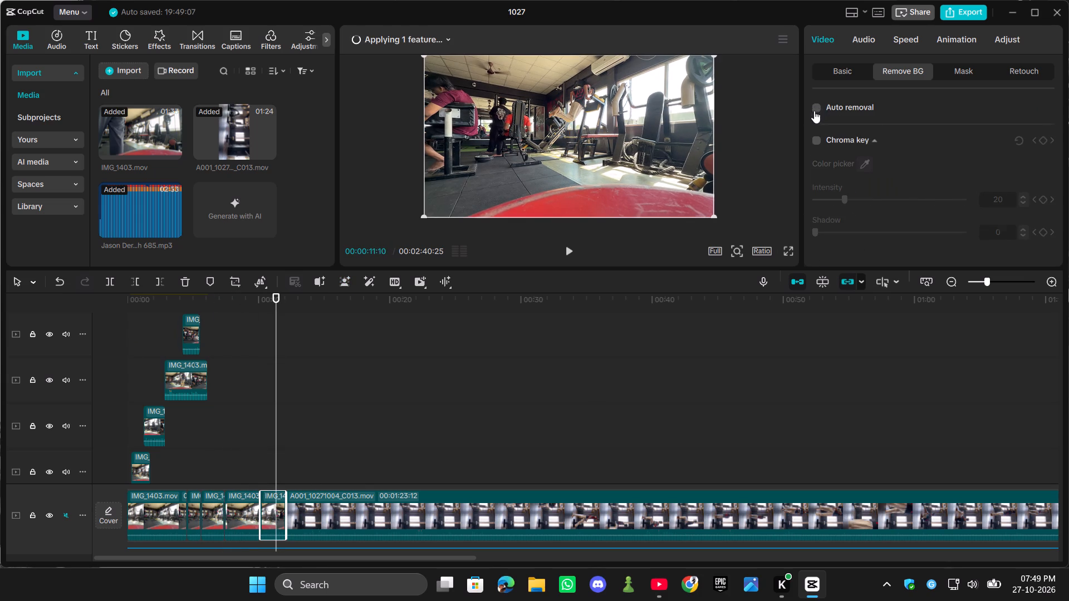
Preview the cutouts between about 4 and 9 seconds and extend the lowest overlay clip to a duration of 00:00:09:28.
drag(278, 351, 246, 359)
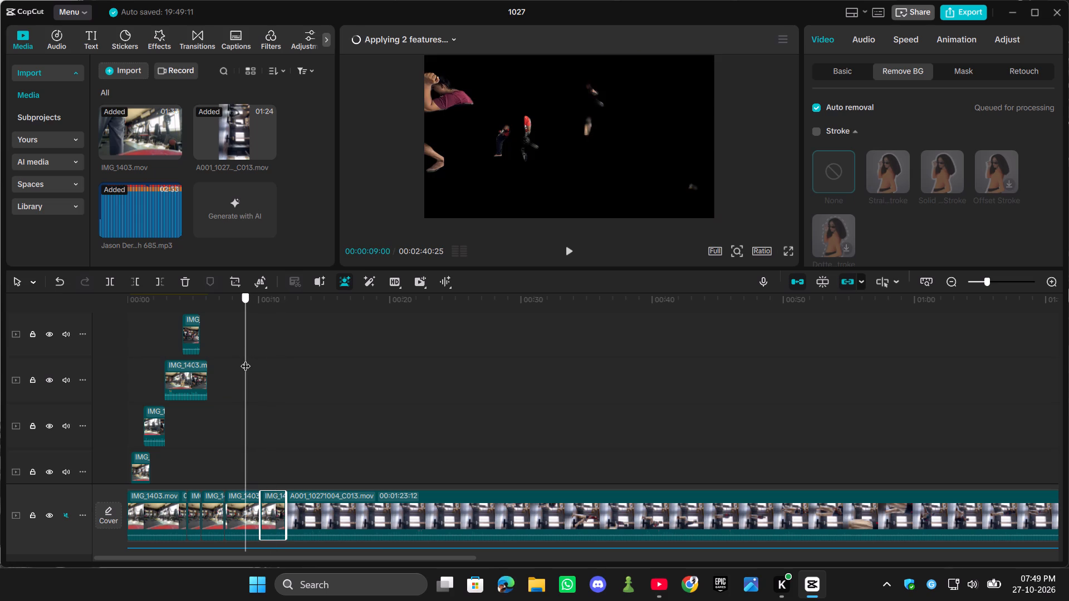
drag(246, 359, 187, 358)
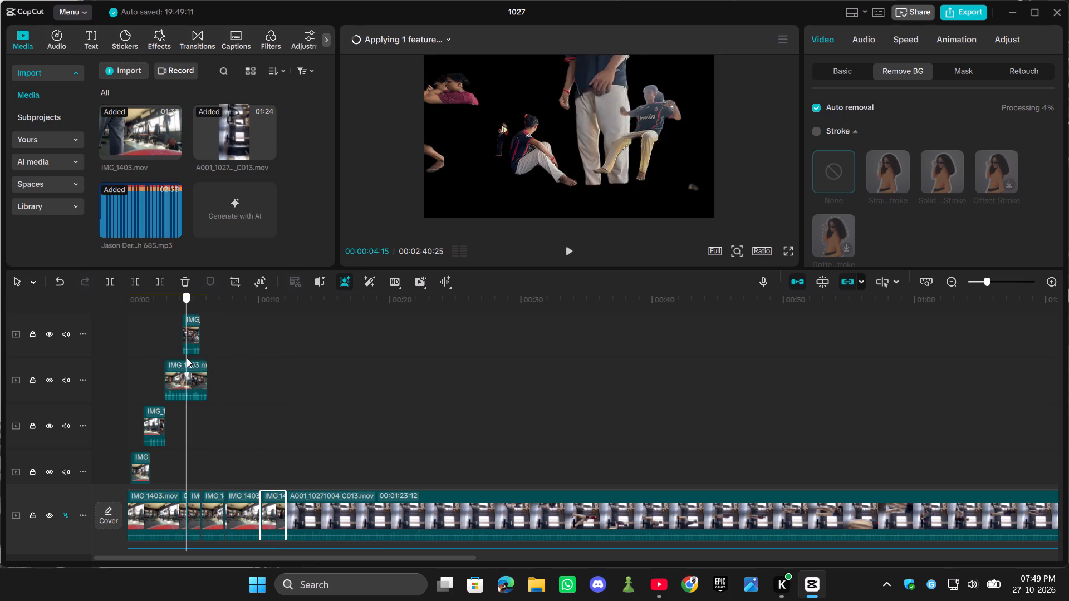
drag(187, 358, 205, 363)
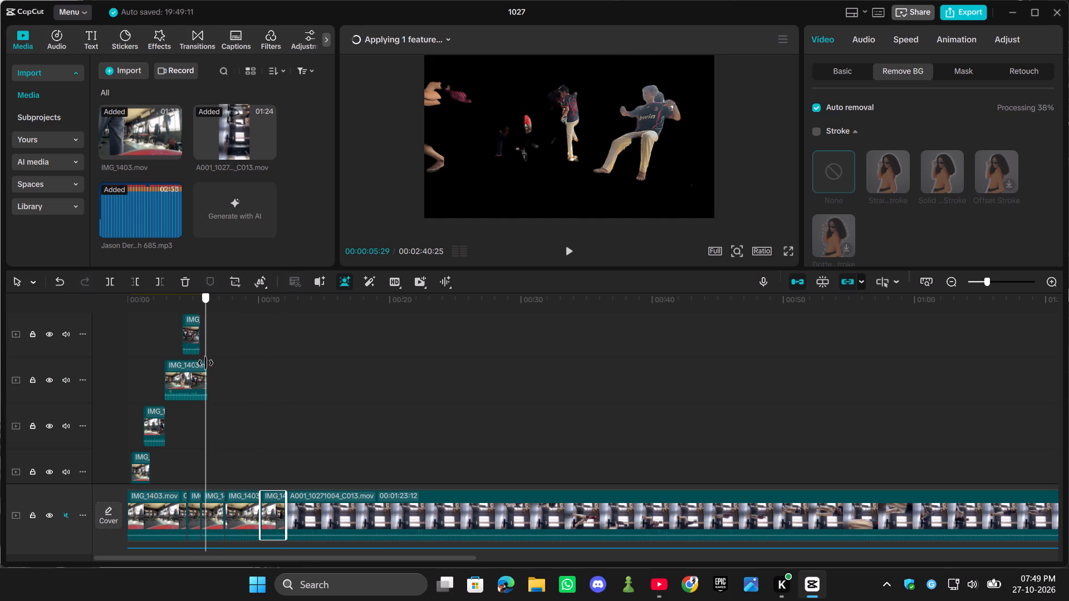
drag(205, 363, 193, 366)
click(138, 464)
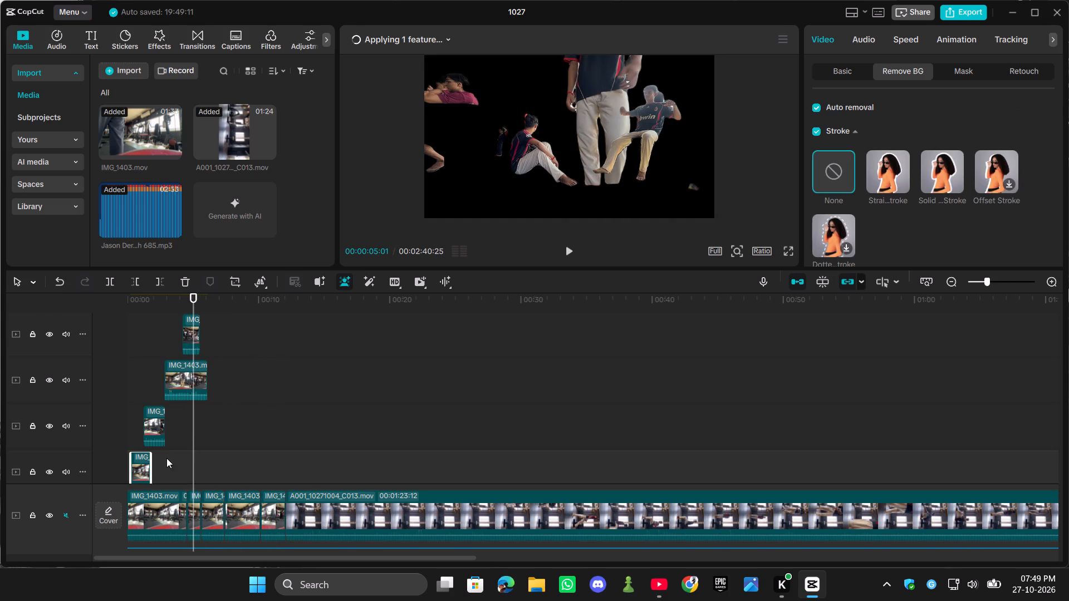
scroll(166, 458, down, 2)
click(990, 283)
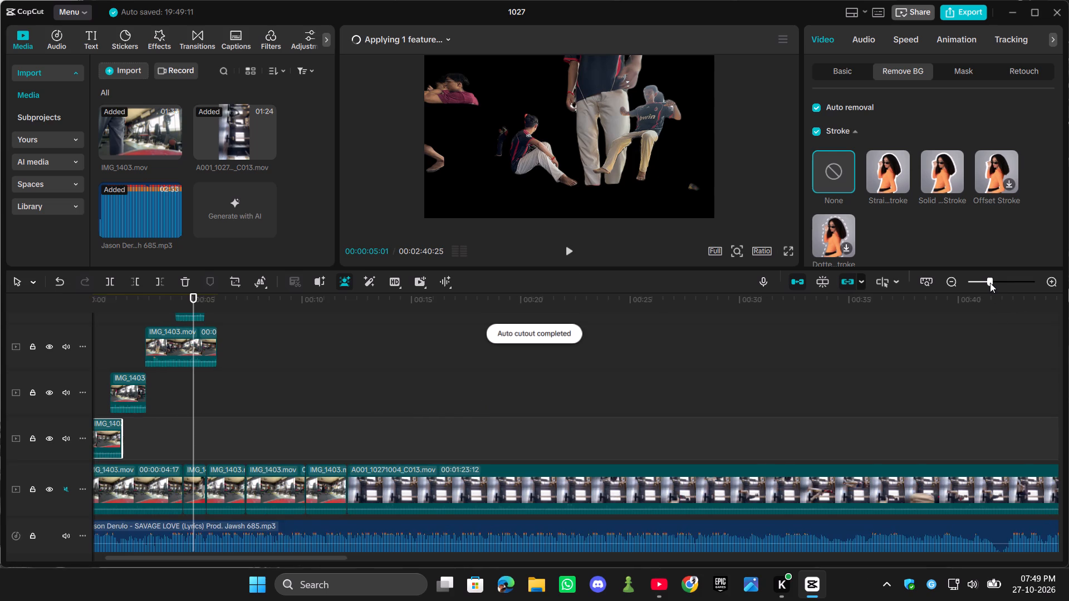
drag(248, 559, 244, 559)
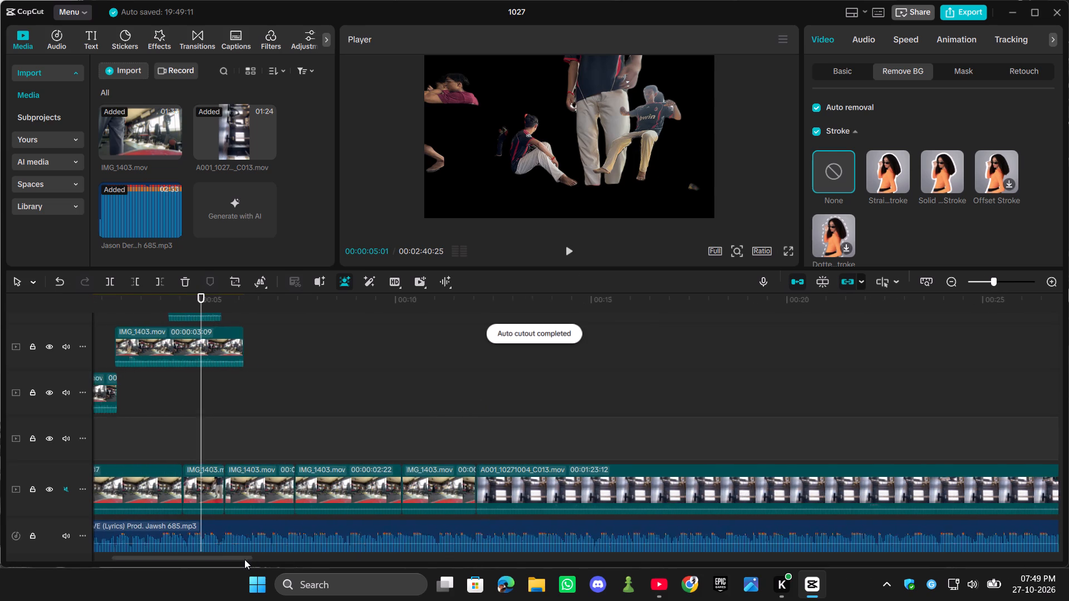
drag(244, 559, 196, 550)
drag(197, 445, 527, 442)
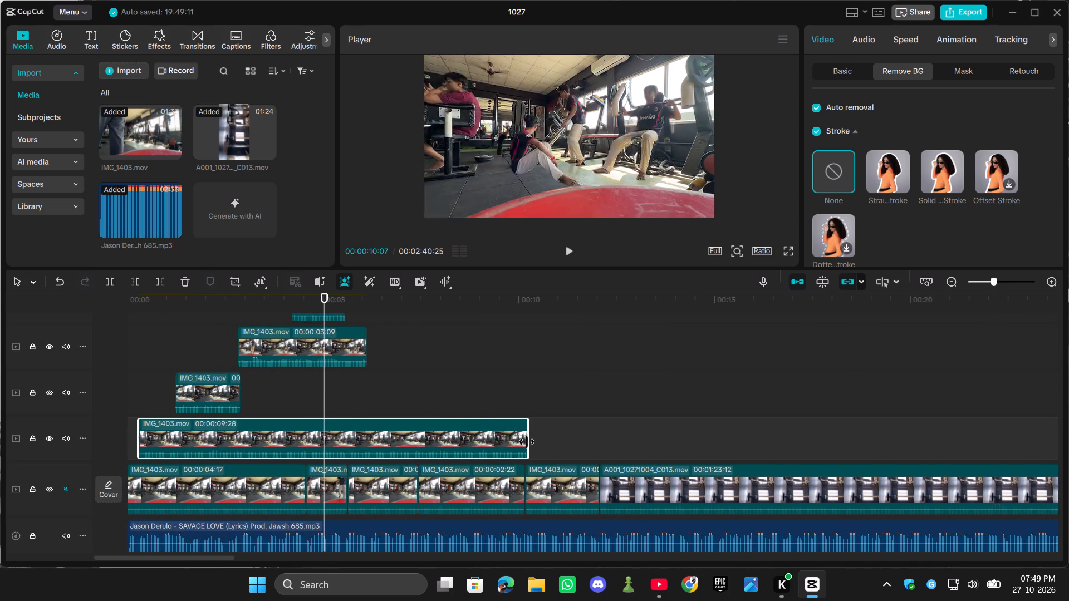
drag(527, 442, 524, 443)
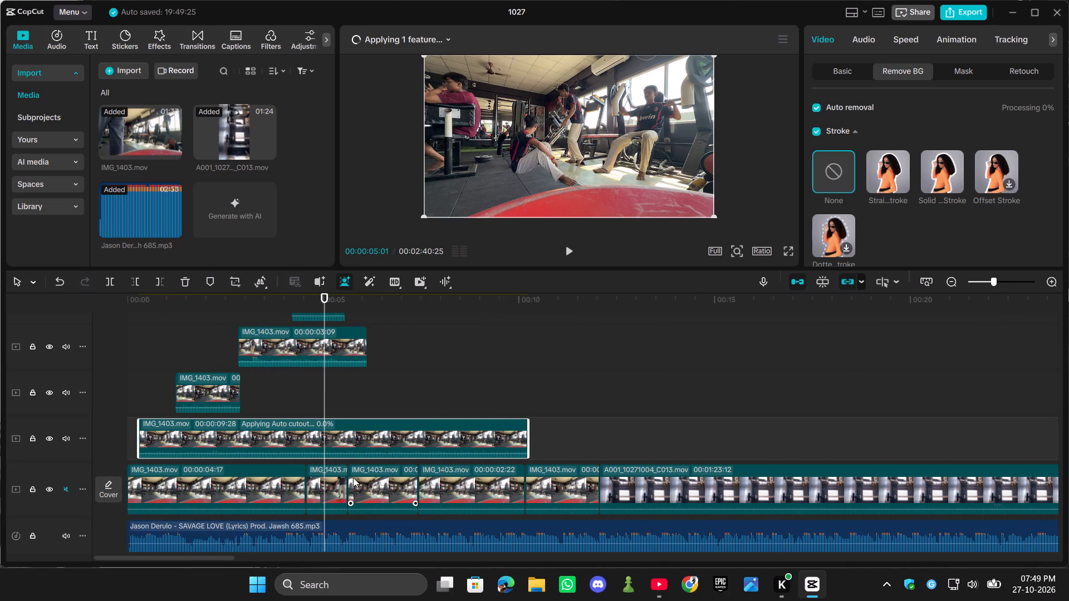
Move the short background-removed main-track segment at 00:00:05:01 onto a new top overlay track, starting at about 5.3 seconds.
drag(327, 482, 401, 375)
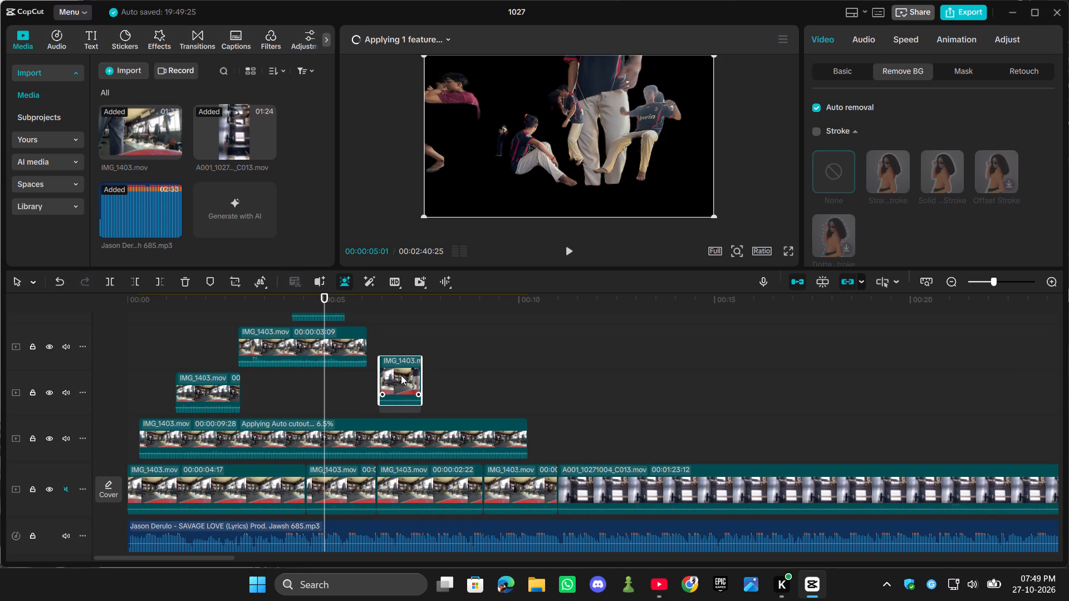
drag(401, 375, 379, 420)
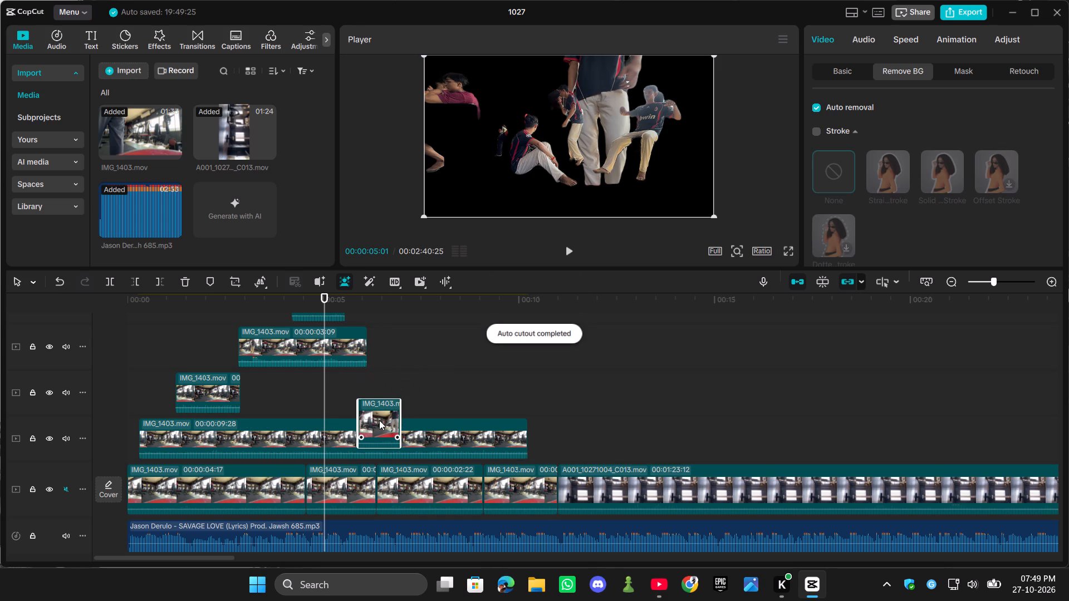
drag(379, 420, 386, 395)
scroll(430, 388, down, 5)
scroll(379, 497, up, 2)
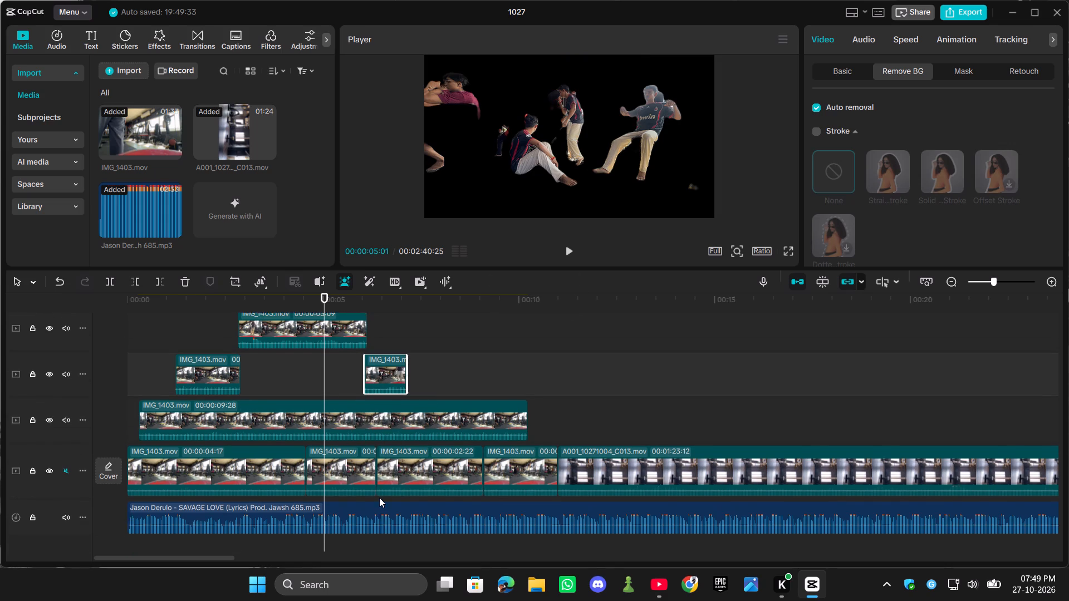
scroll(379, 497, up, 5)
drag(385, 457, 357, 322)
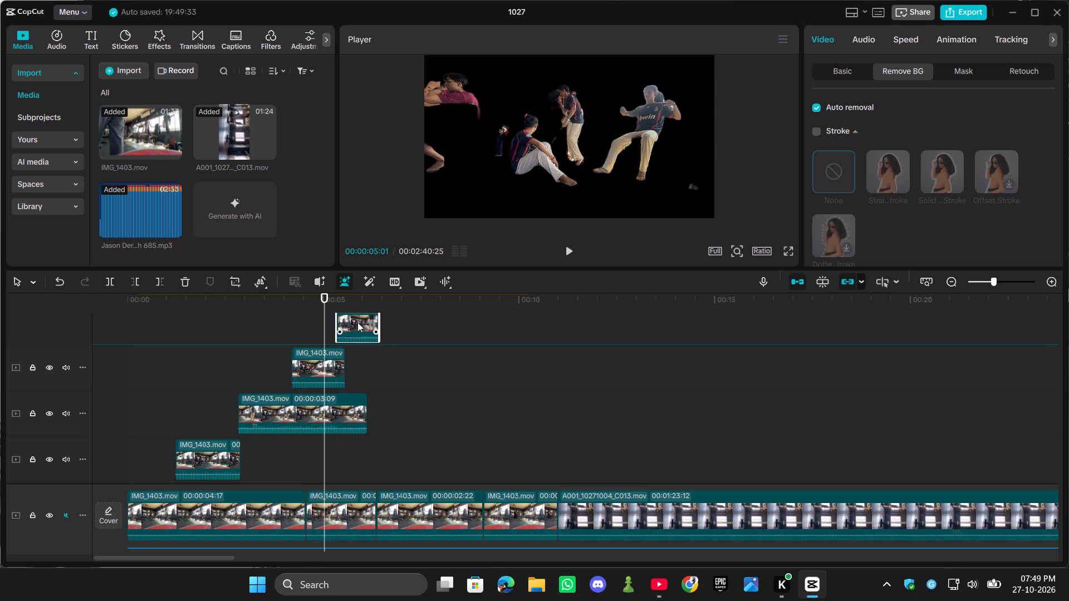
Move the three remaining background-removed main-track segments before A001_10271004_C013.mov onto separate upper overlay tracks, staggered from about 5 seconds.
scroll(395, 367, down, 3)
scroll(408, 416, down, 1)
scroll(384, 481, up, 5)
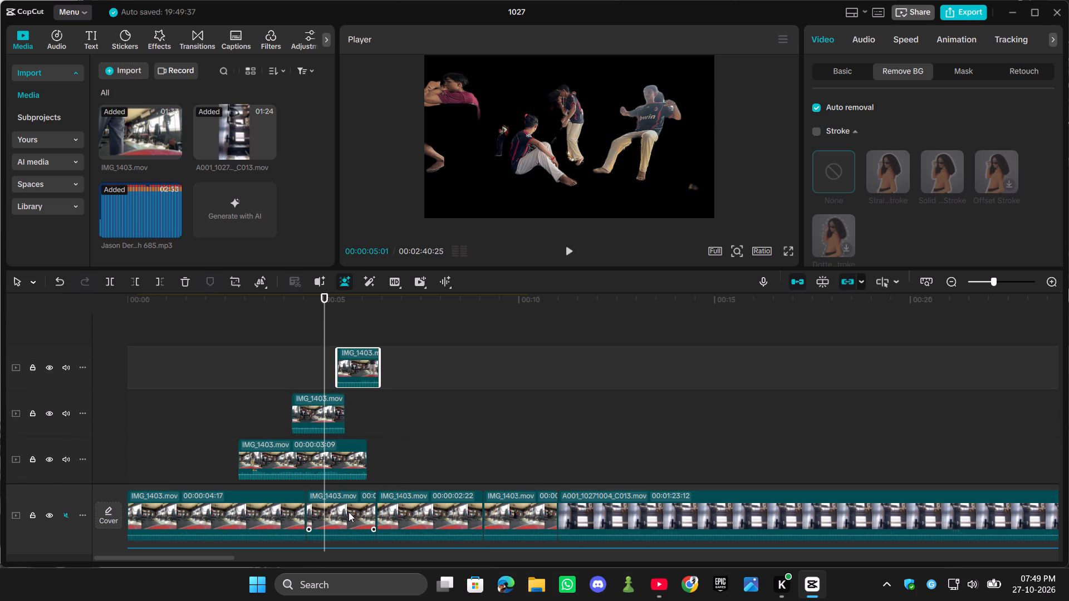
drag(349, 512, 370, 370)
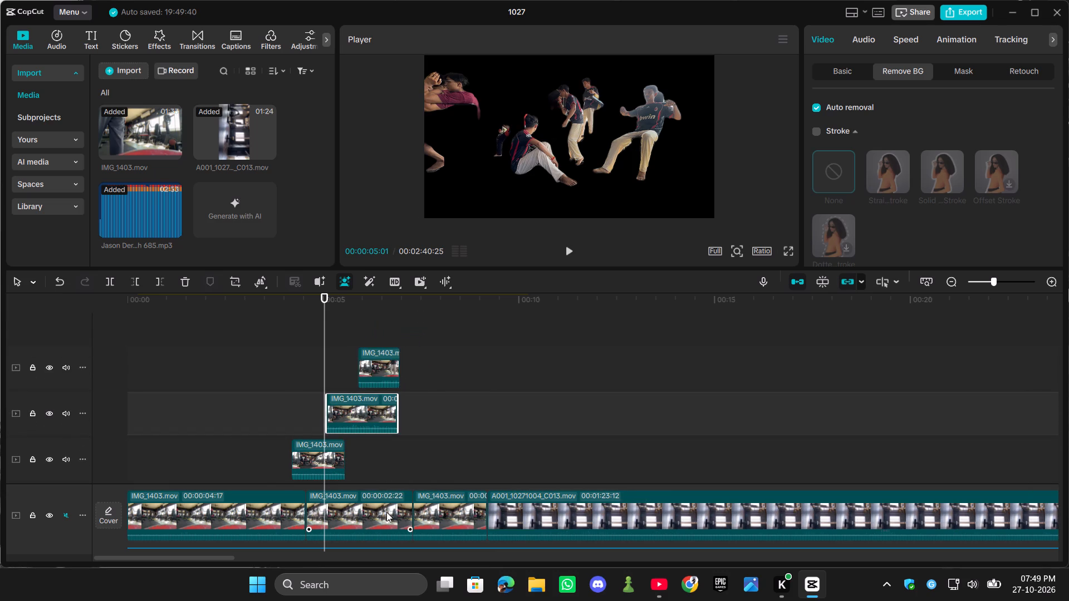
drag(386, 512, 411, 407)
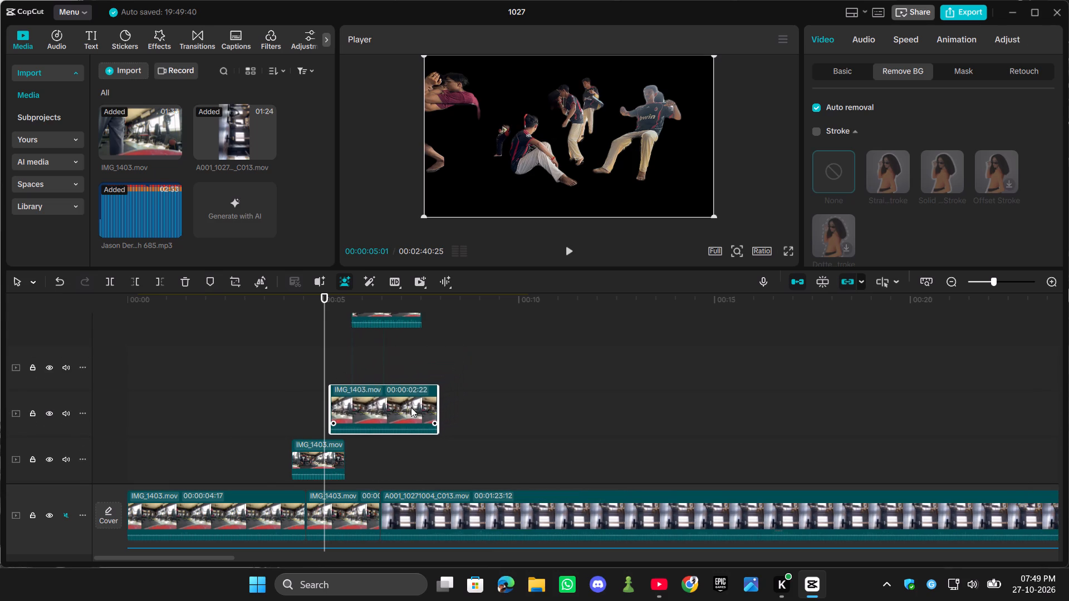
click(331, 525)
drag(347, 514, 386, 466)
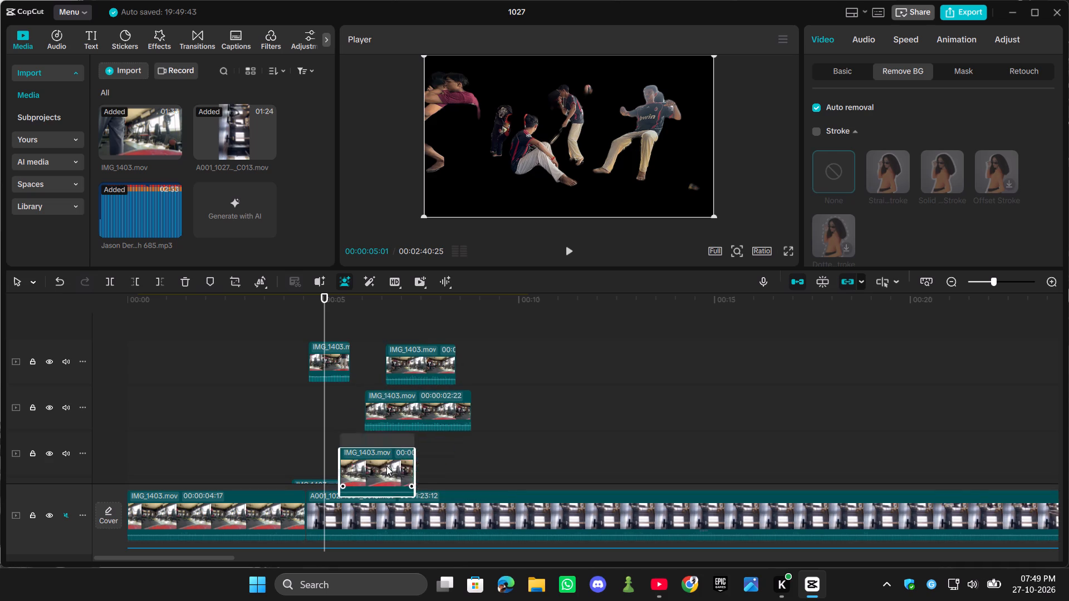
drag(386, 466, 371, 444)
Enlarge the timeline area, return the playhead to 00:00:00:00 and review the arrangement of the stacked overlay tracks.
scroll(444, 428, down, 4)
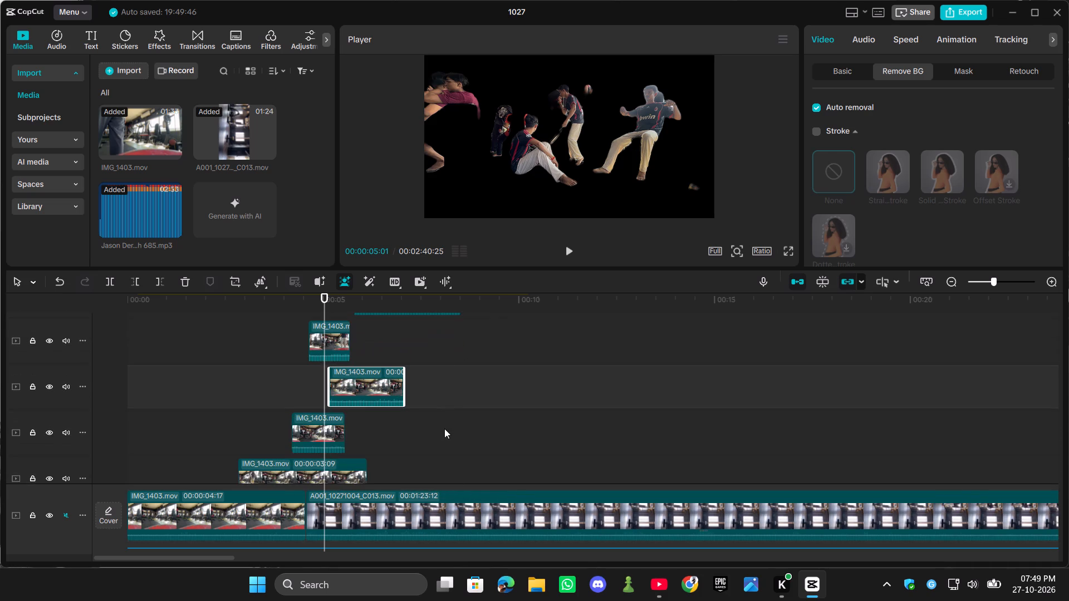
scroll(444, 428, down, 4)
scroll(444, 428, up, 9)
scroll(444, 428, down, 9)
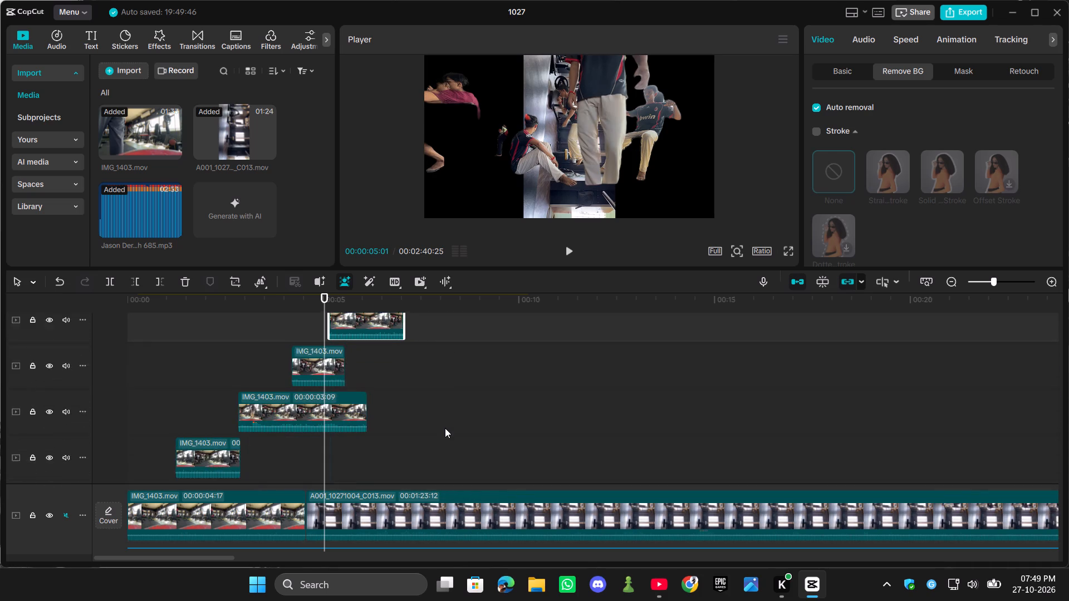
scroll(445, 428, down, 8)
drag(985, 280, 978, 281)
drag(978, 281, 983, 282)
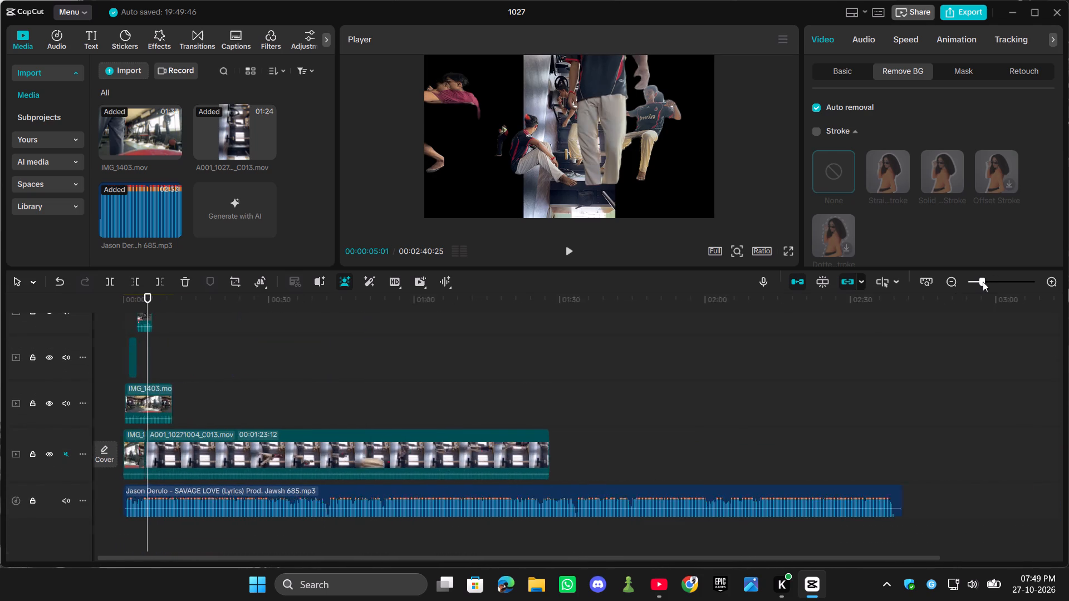
drag(983, 282, 990, 282)
drag(540, 268, 553, 209)
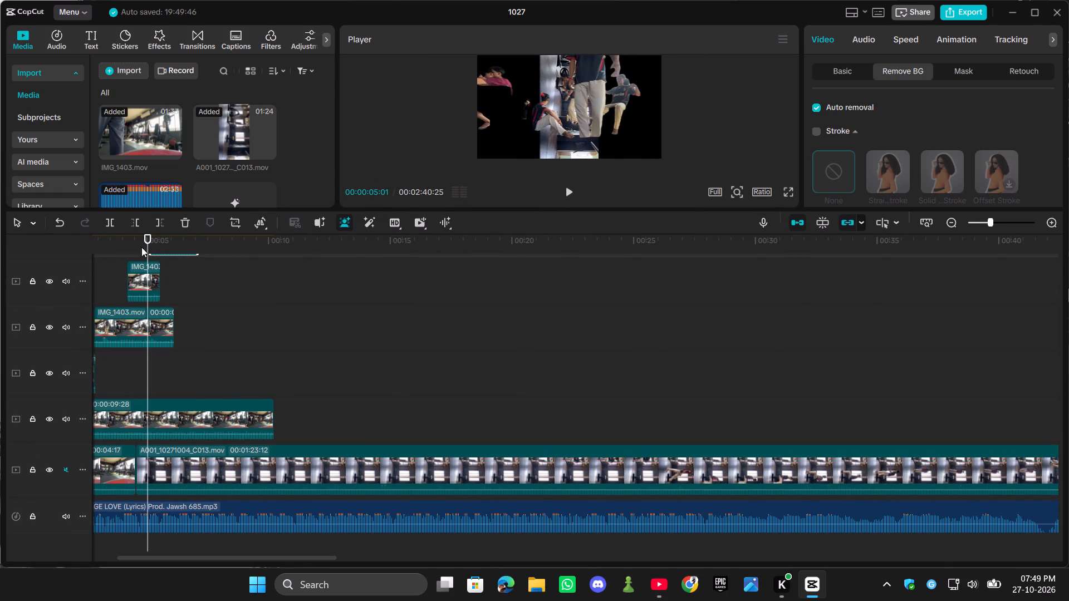
drag(148, 247, 99, 249)
scroll(349, 370, up, 4)
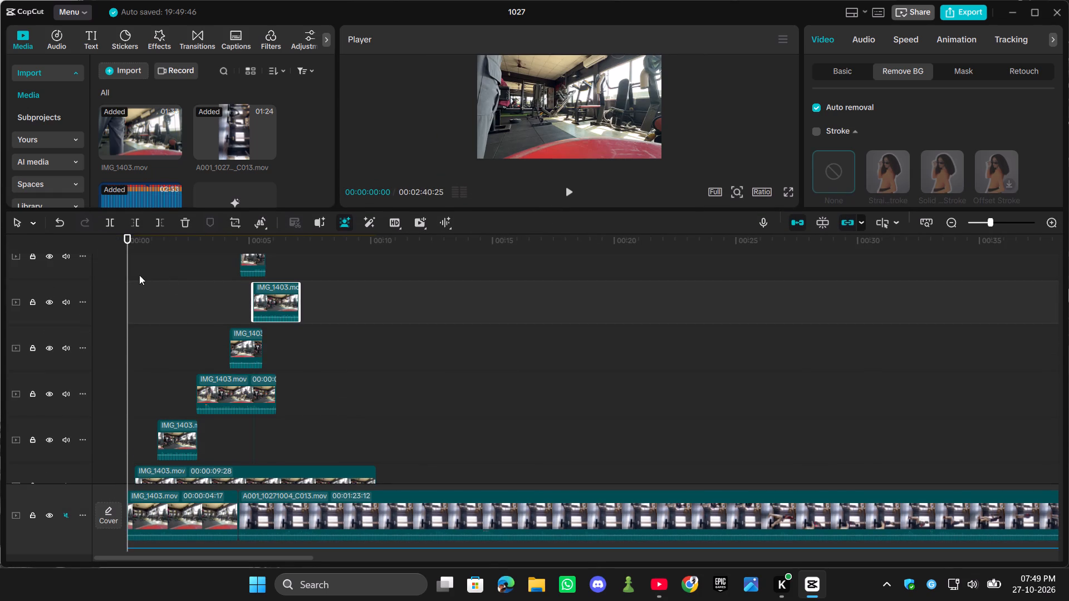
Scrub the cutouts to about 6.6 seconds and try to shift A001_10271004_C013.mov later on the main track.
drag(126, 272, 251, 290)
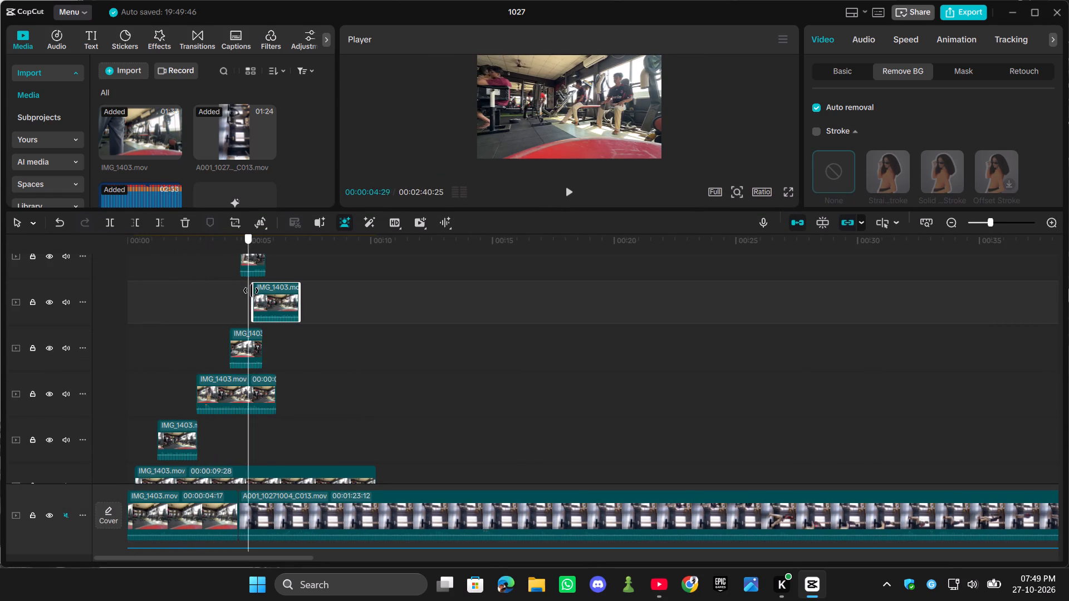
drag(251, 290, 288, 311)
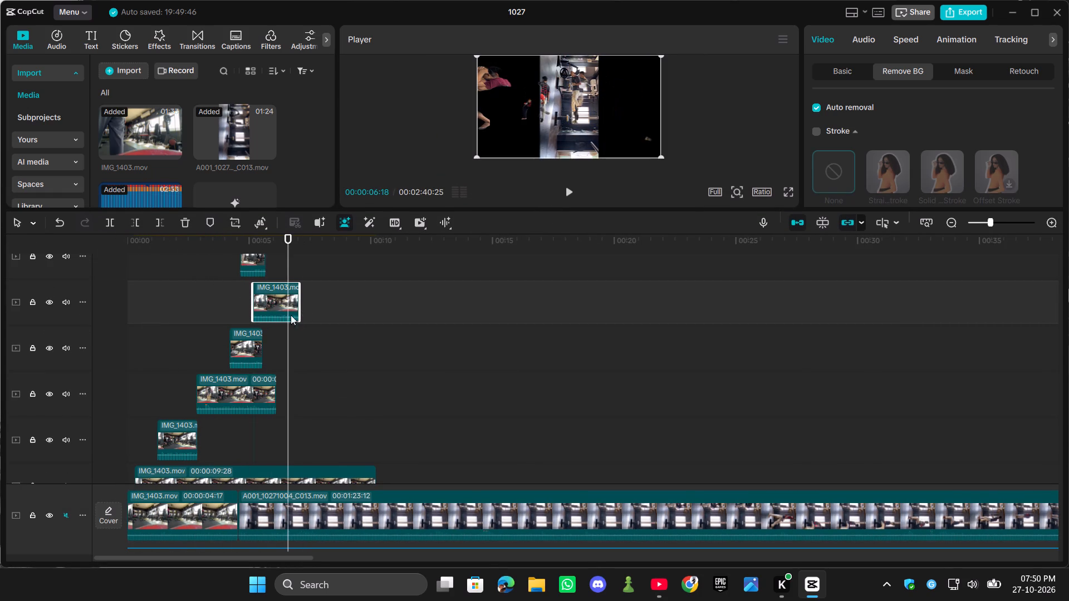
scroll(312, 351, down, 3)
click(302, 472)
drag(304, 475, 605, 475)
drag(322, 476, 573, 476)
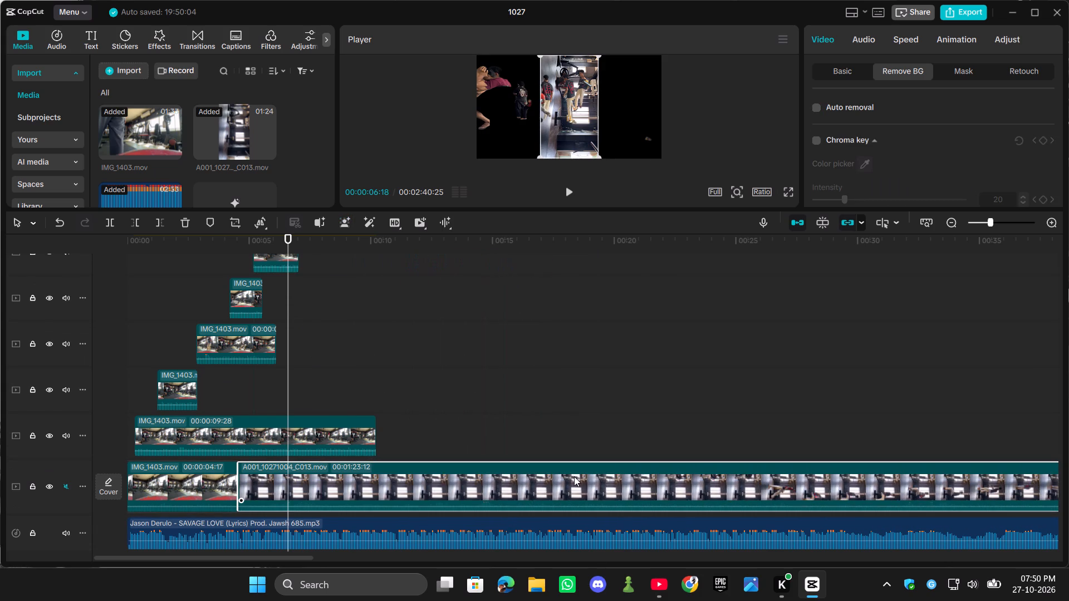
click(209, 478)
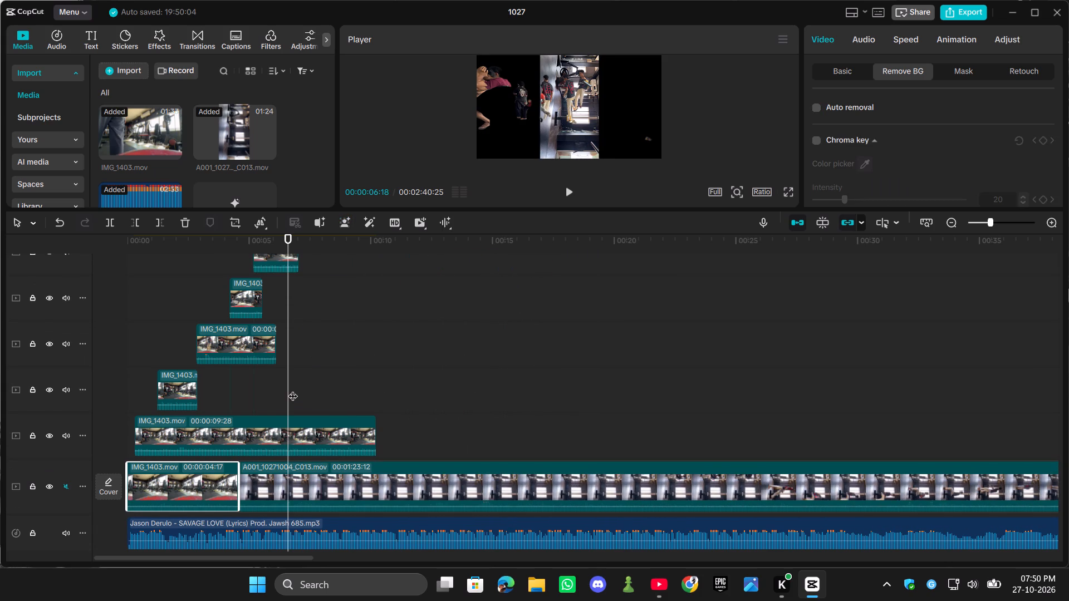
Place the playhead at 00:00:04:16 and trim the lowest overlay clip's end there, giving a duration of 00:00:04:08.
drag(288, 388, 141, 412)
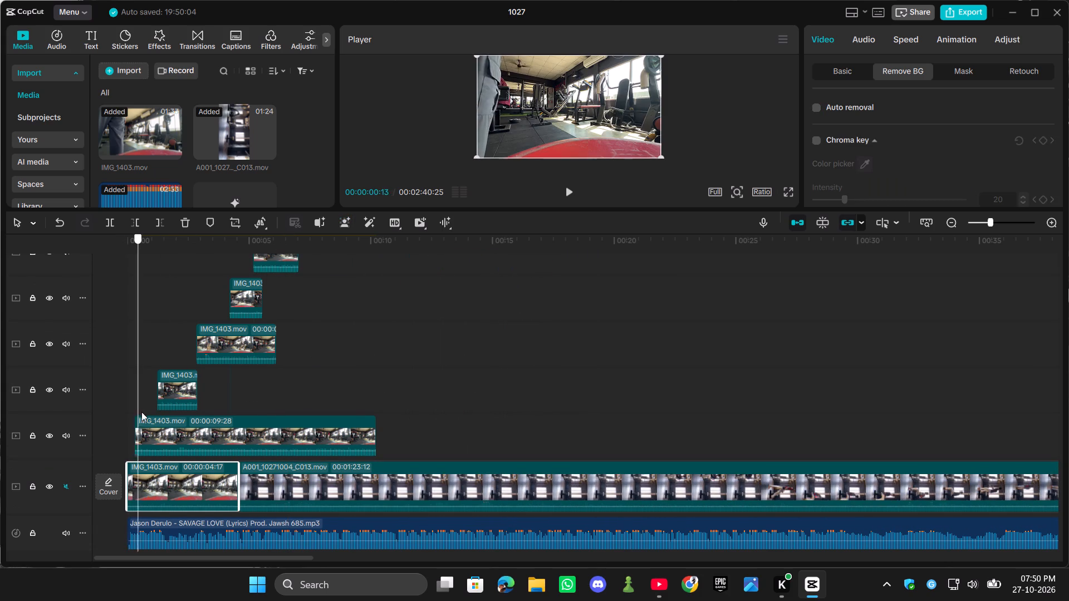
drag(141, 412, 226, 421)
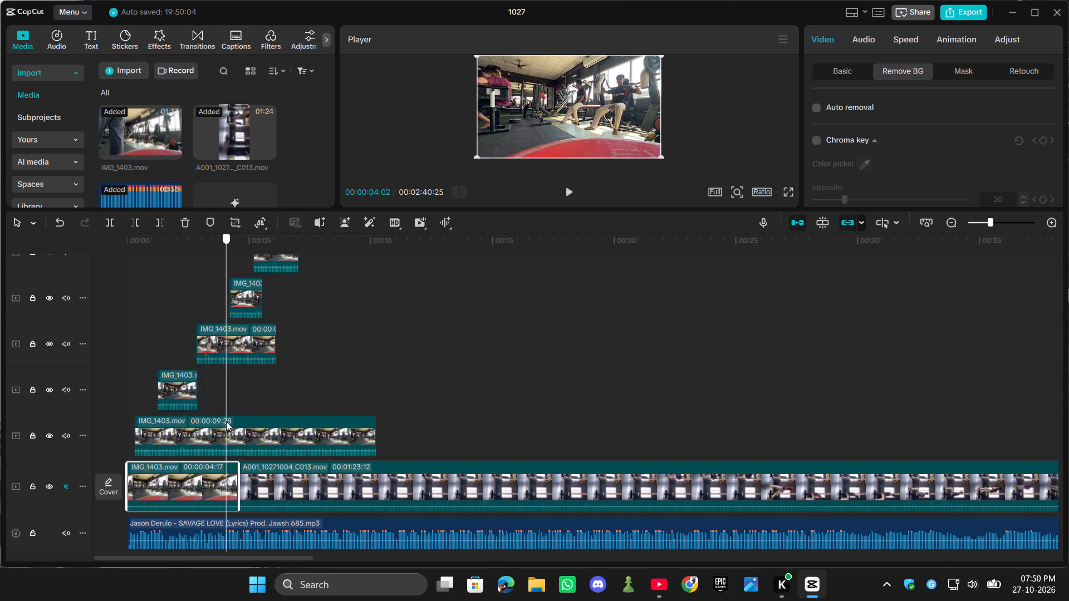
drag(226, 421, 238, 424)
click(257, 438)
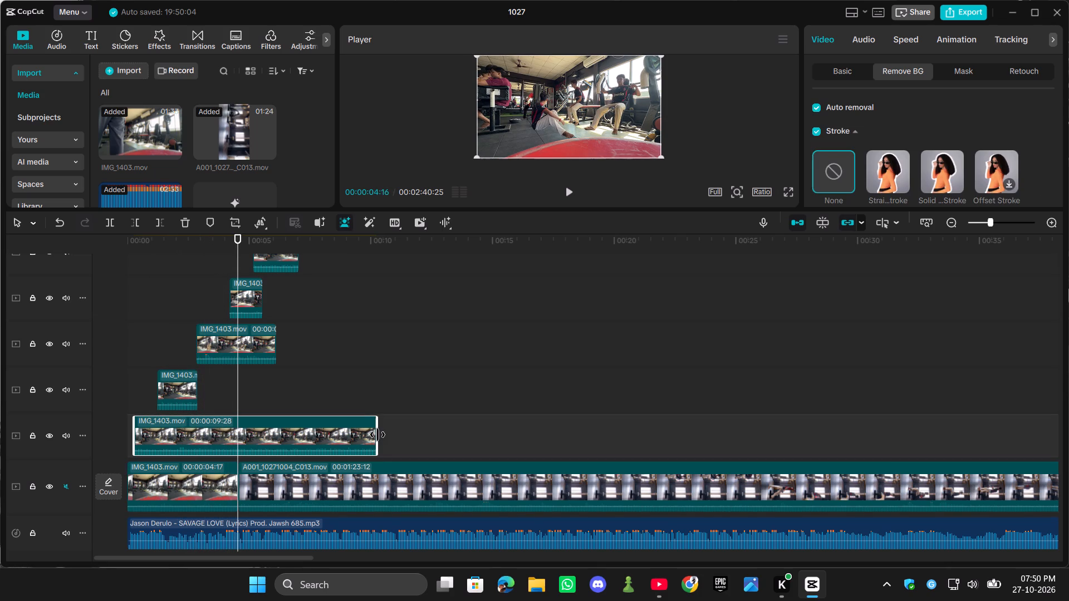
drag(376, 435, 235, 428)
Restagger the second, third and fourth overlay clips to start at about 0.8, 1.2 and 1.5 seconds, all ending at 00:00:04:16.
click(176, 381)
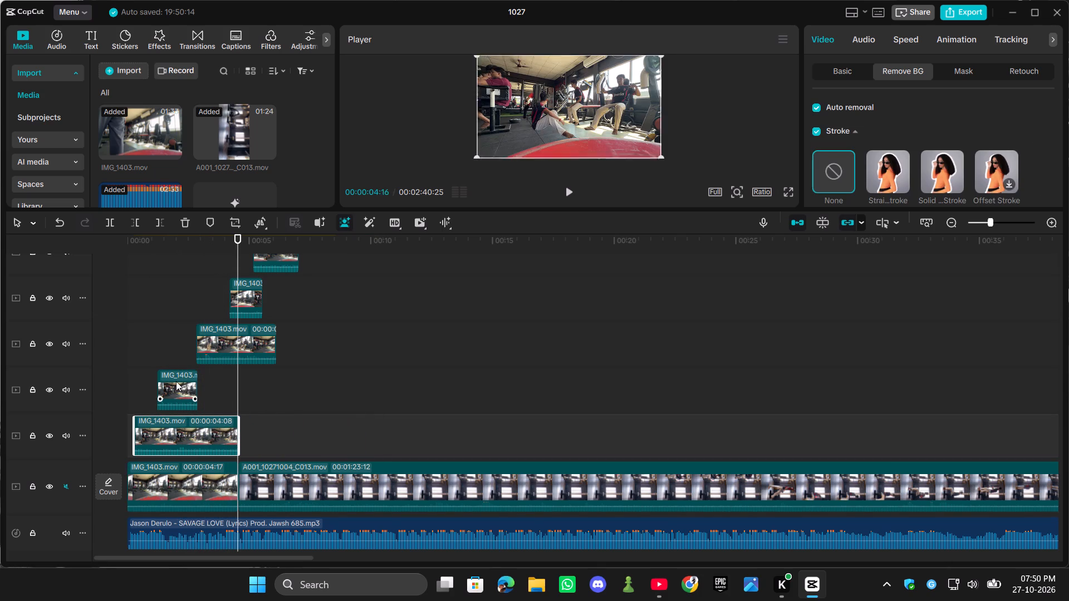
drag(176, 384, 165, 387)
drag(187, 387, 224, 395)
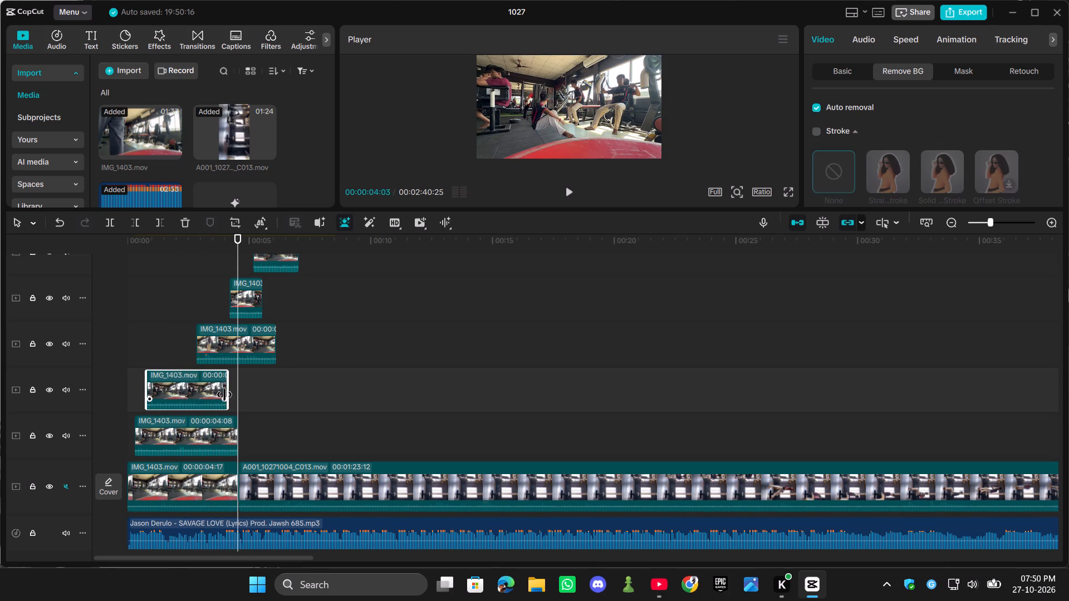
drag(224, 395, 233, 398)
drag(225, 344, 185, 346)
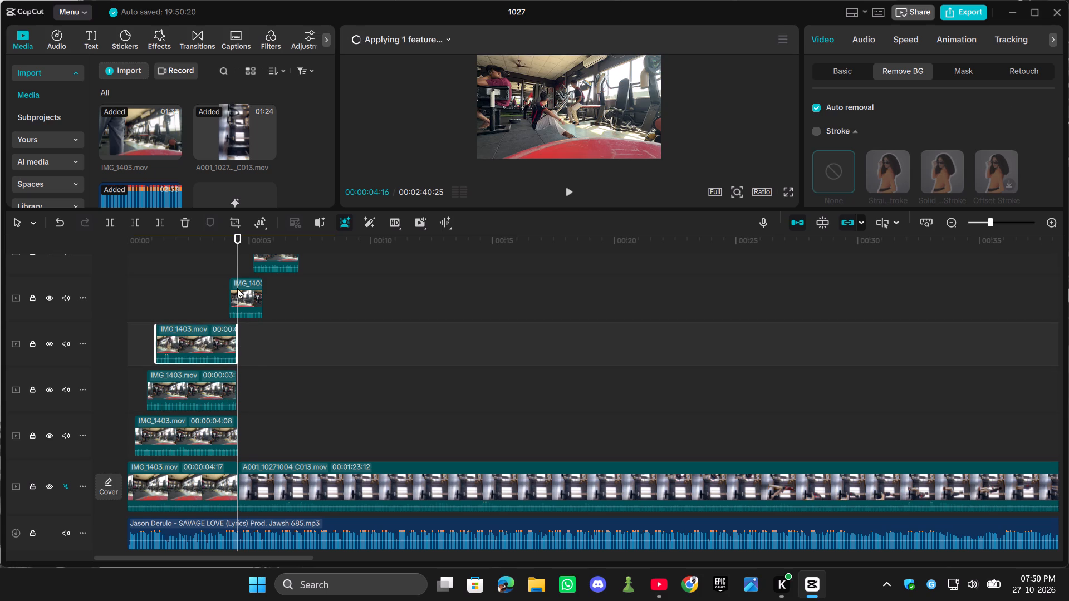
drag(246, 290, 182, 293)
drag(199, 299, 224, 299)
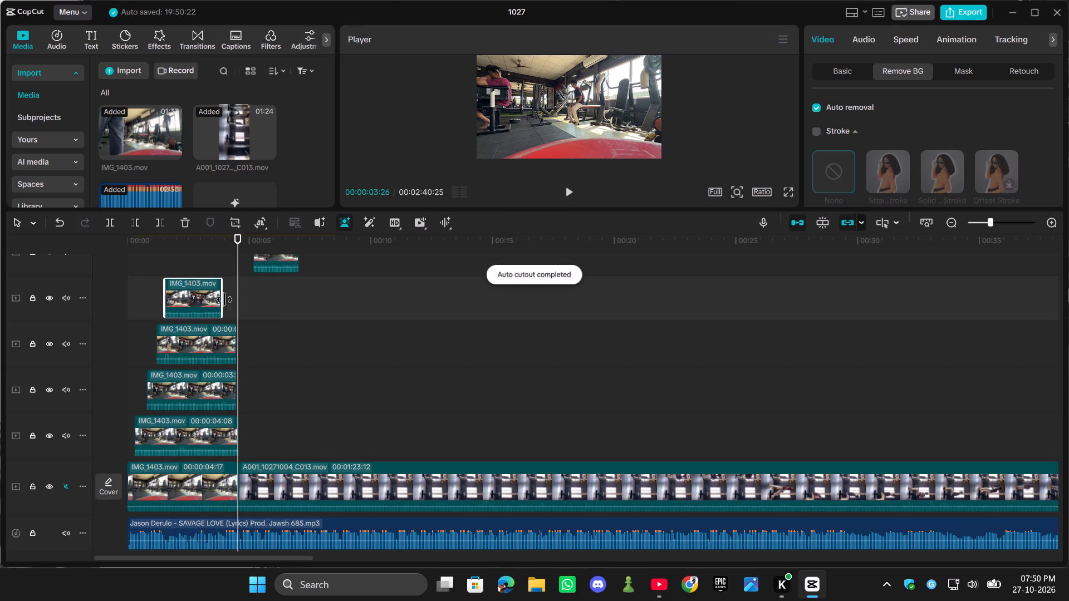
drag(224, 299, 234, 300)
Move the fifth and sixth overlay clips to start at about 1.9 and 2.2 seconds and extend their ends to 00:00:04:16.
scroll(299, 382, up, 6)
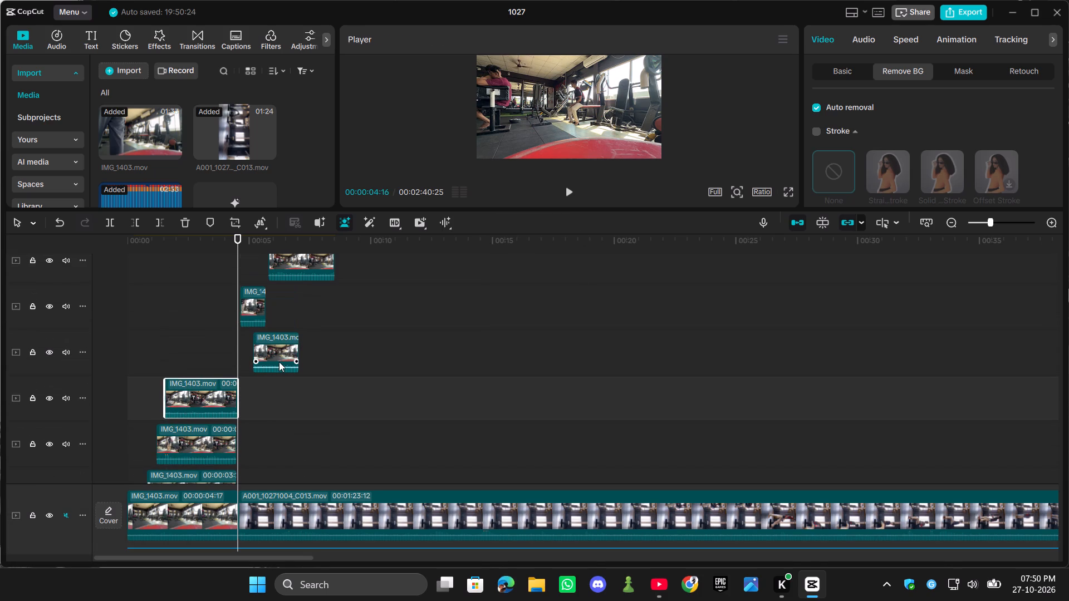
drag(276, 358, 198, 361)
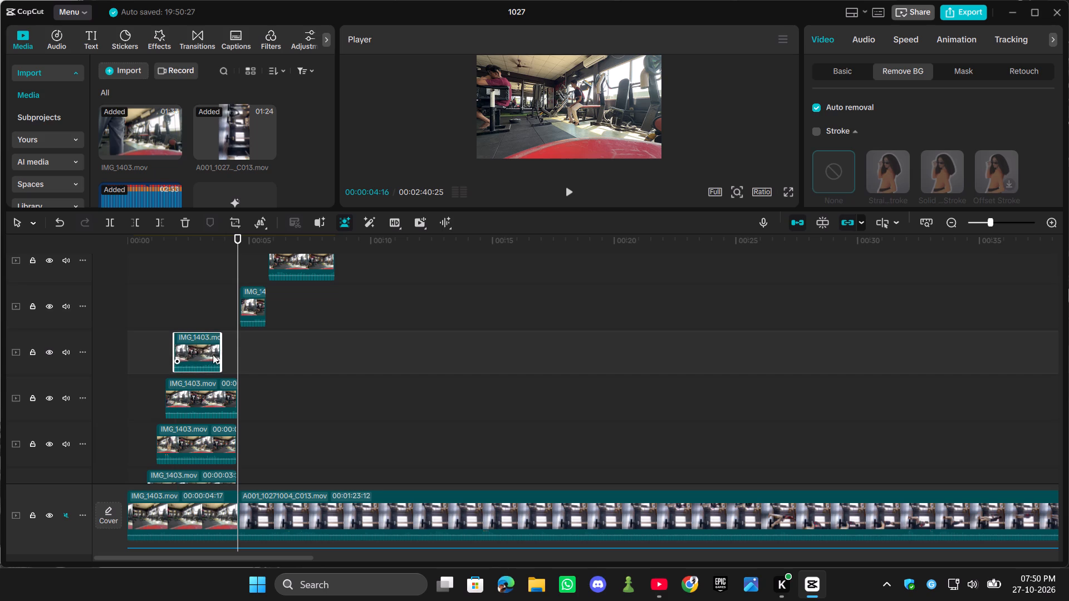
drag(222, 351, 234, 353)
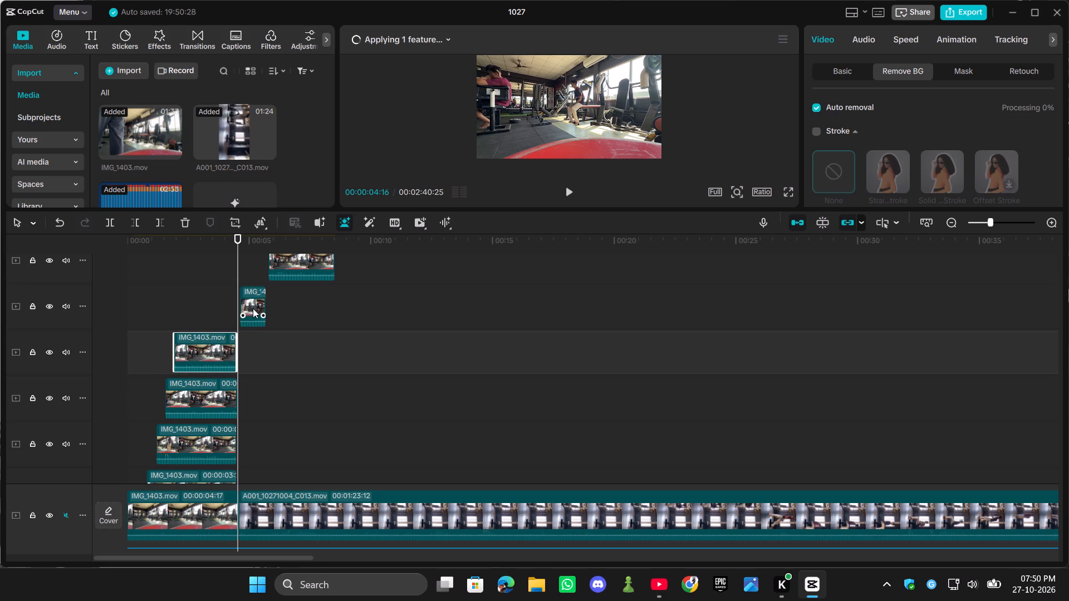
drag(253, 308, 195, 309)
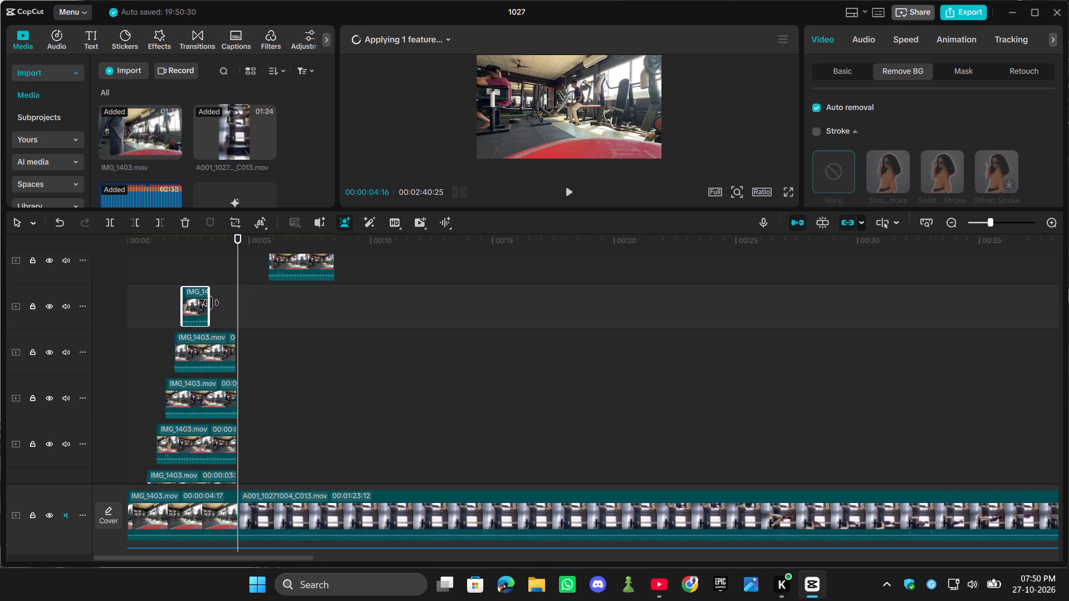
drag(211, 303, 237, 311)
Move the top two overlay clips to start at about 2.7 and 3.1 seconds and trim their ends to 00:00:04:16.
scroll(311, 363, up, 3)
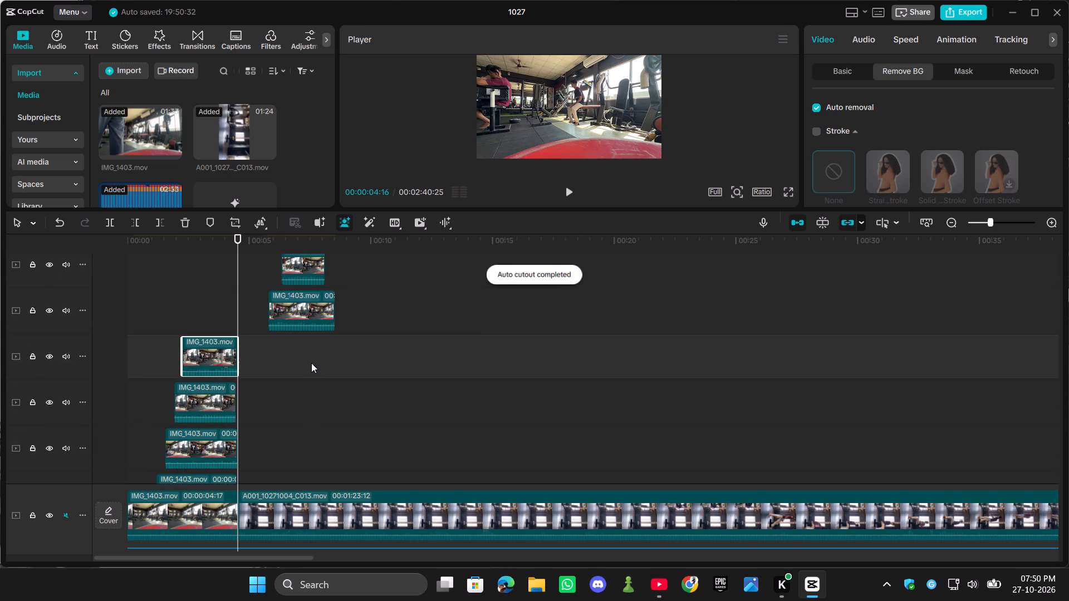
scroll(311, 363, up, 1)
drag(307, 338, 231, 342)
drag(260, 327, 234, 327)
drag(310, 281, 232, 285)
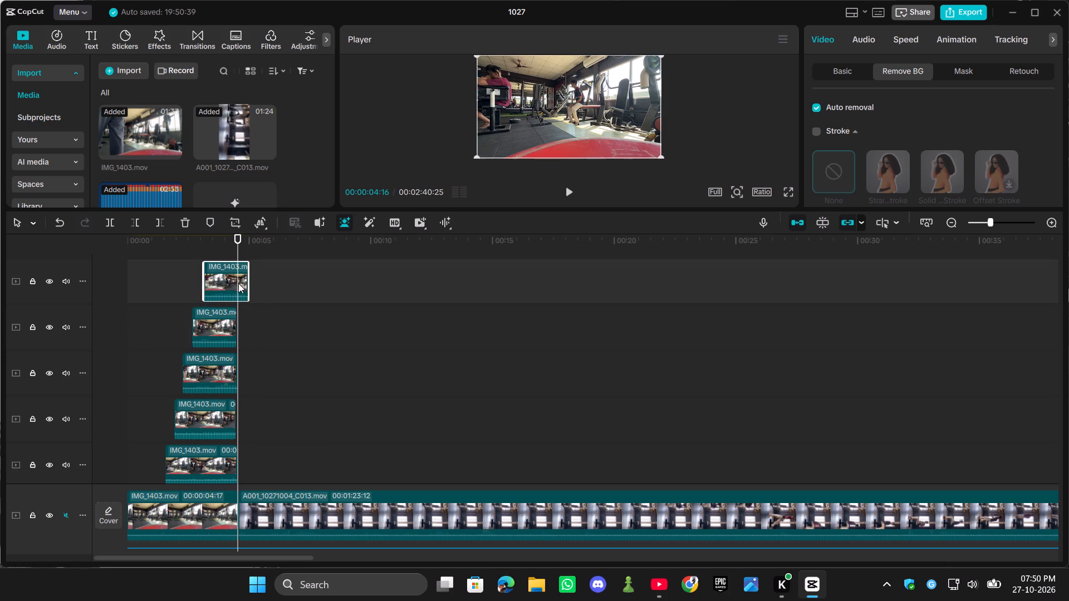
drag(247, 280, 236, 282)
Enlarge the preview, play the restaggered cutouts from 00:00:00:00 to about 4 seconds and return to the start.
scroll(272, 337, up, 3)
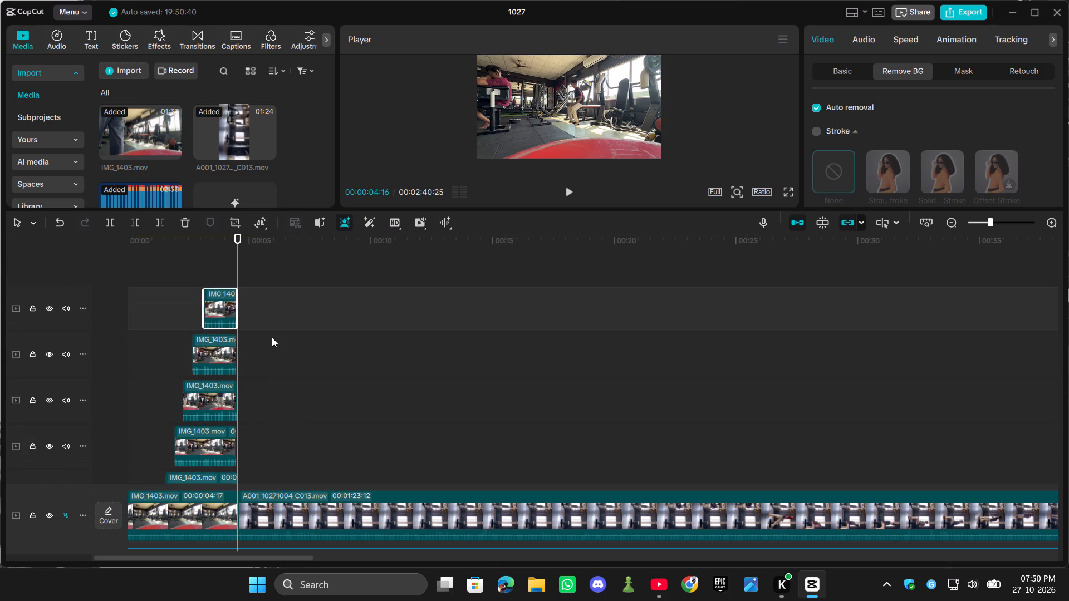
scroll(272, 337, down, 9)
drag(236, 242, 94, 253)
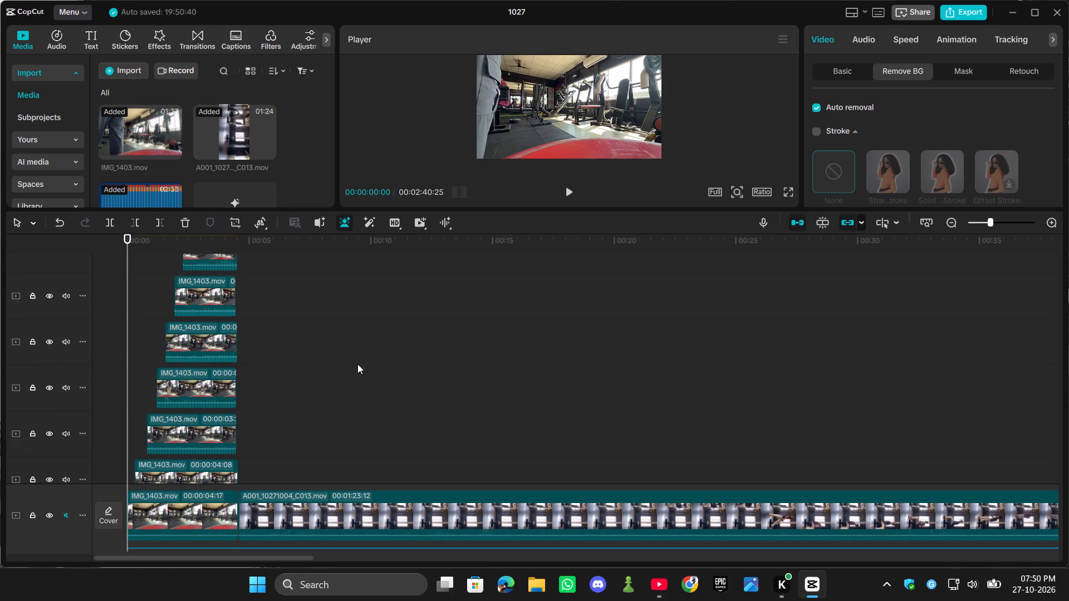
scroll(369, 370, up, 4)
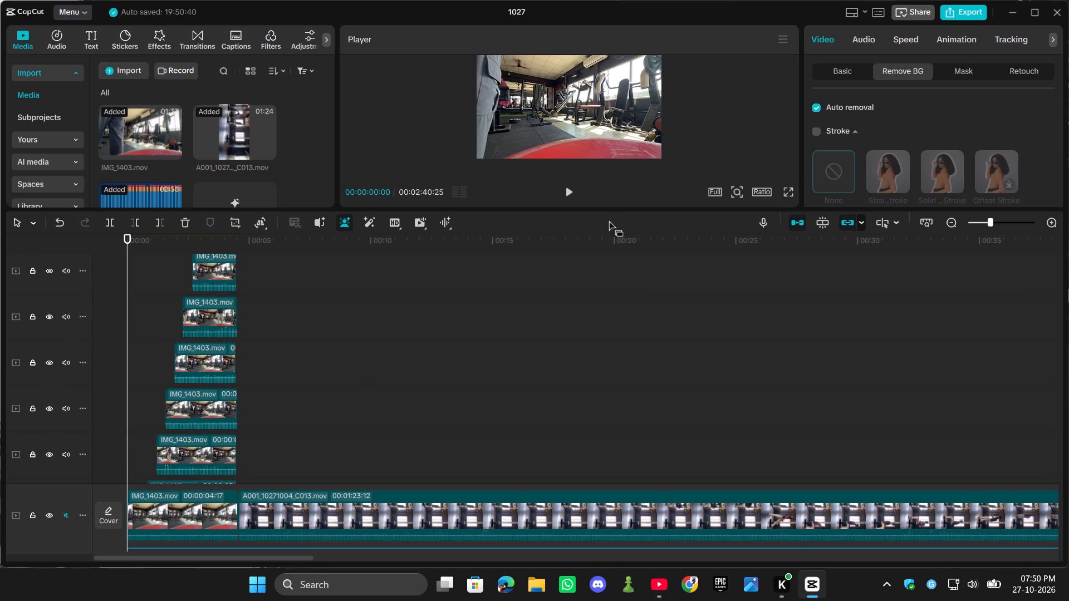
drag(606, 210, 610, 415)
key(space)
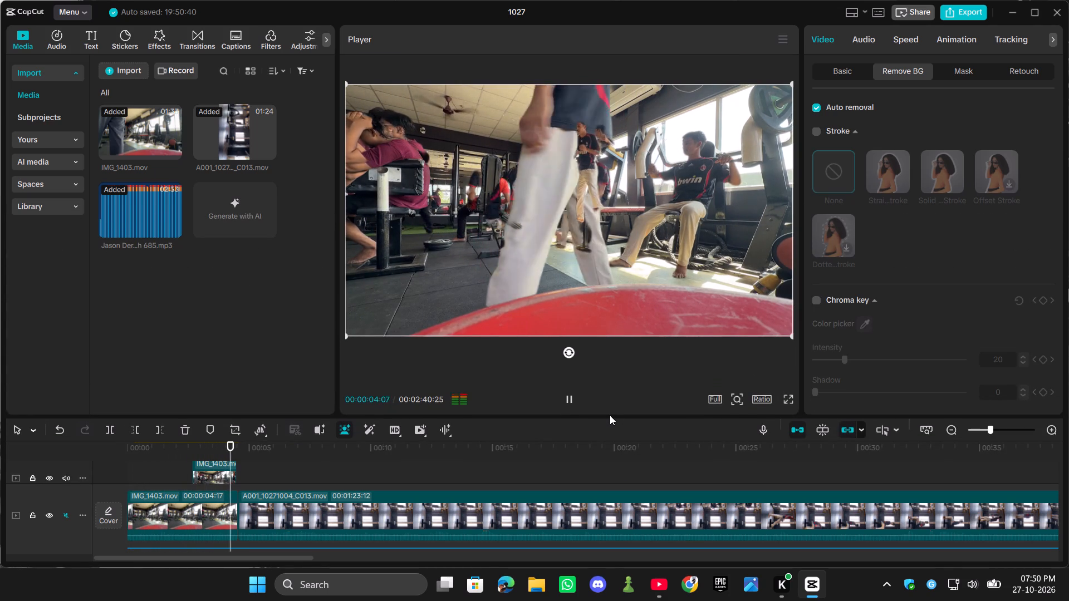
key(space)
drag(233, 443, 116, 441)
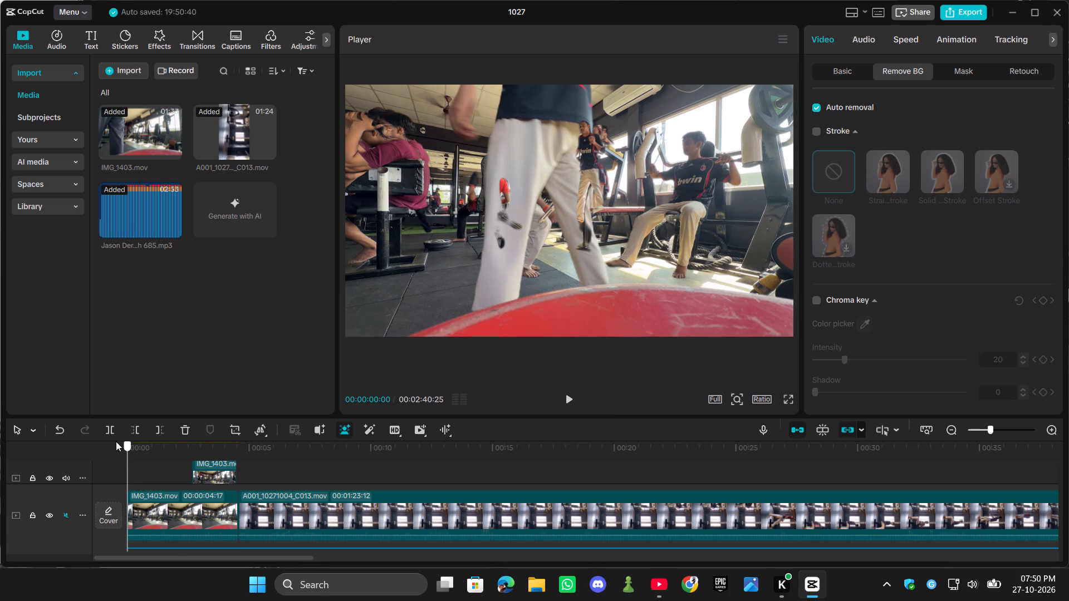
drag(116, 441, 107, 441)
Select the stacked IMG_1403.mov overlay clips together and lower their audio volume to -∞ dB.
scroll(158, 490, up, 3)
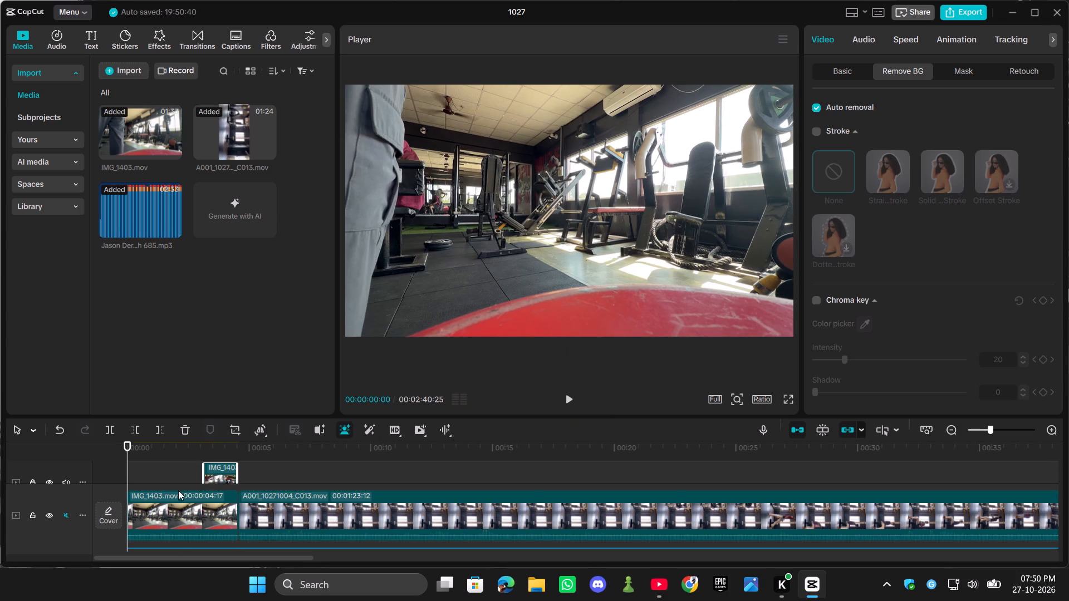
drag(582, 417, 602, 105)
scroll(329, 431, down, 10)
scroll(267, 403, up, 2)
drag(263, 449, 200, 208)
scroll(198, 308, up, 4)
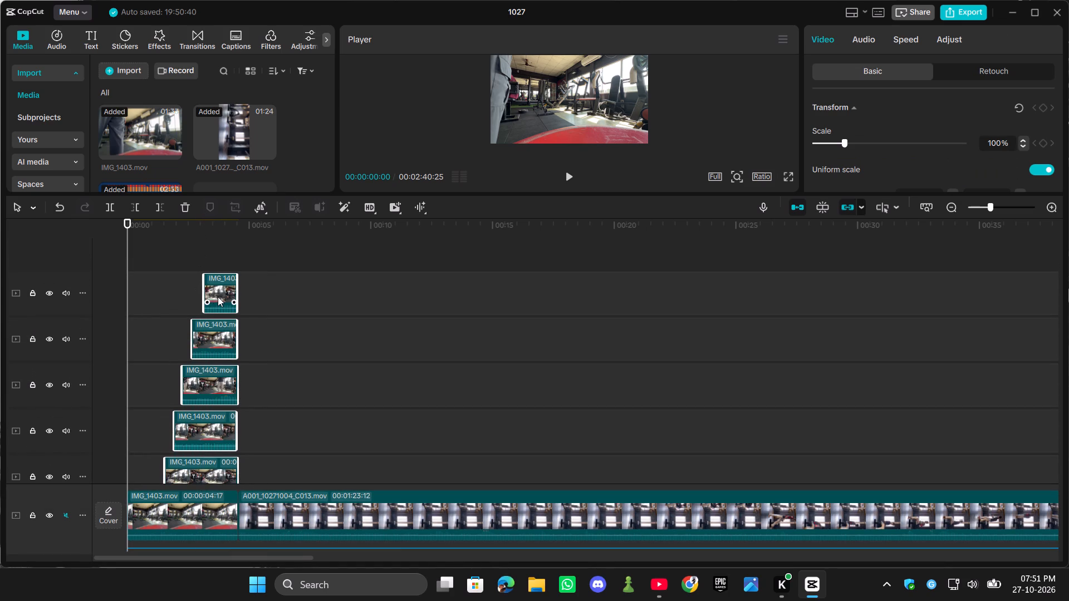
right_click(218, 297)
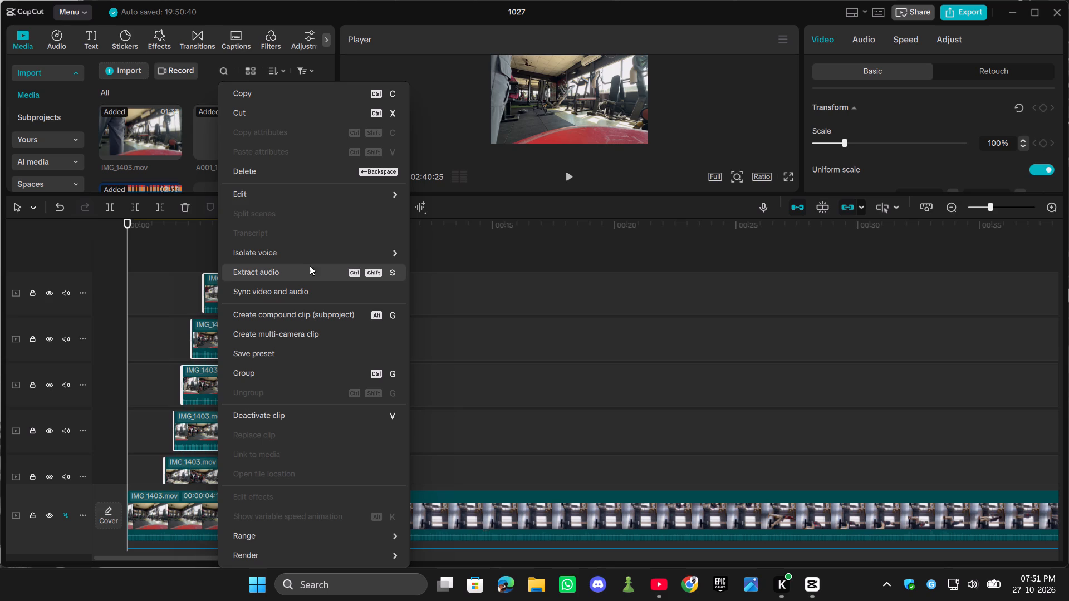
click(903, 38)
click(863, 38)
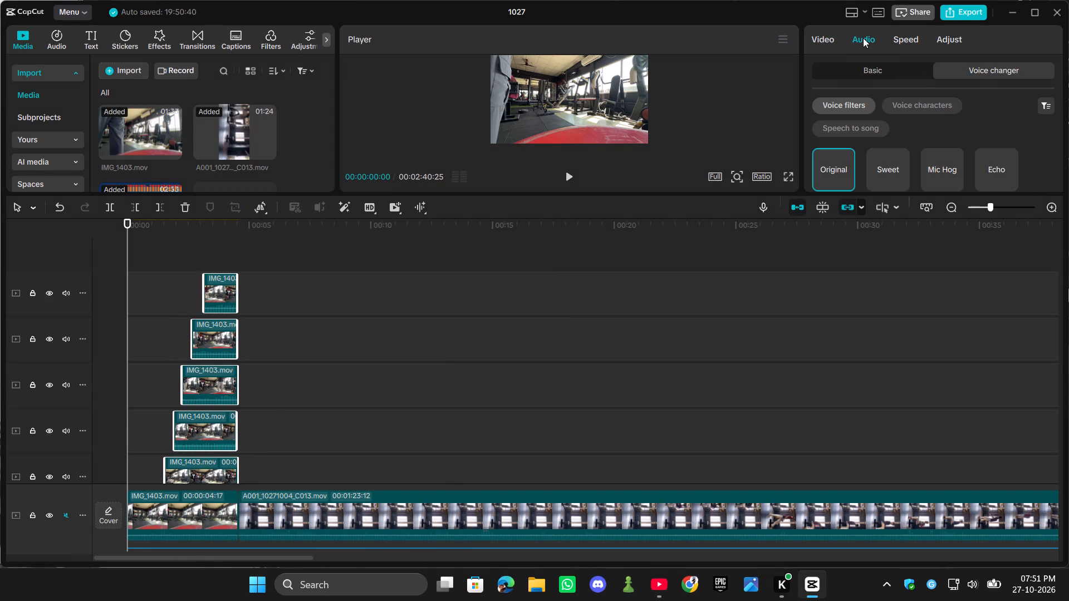
scroll(882, 130, down, 2)
scroll(928, 144, down, 4)
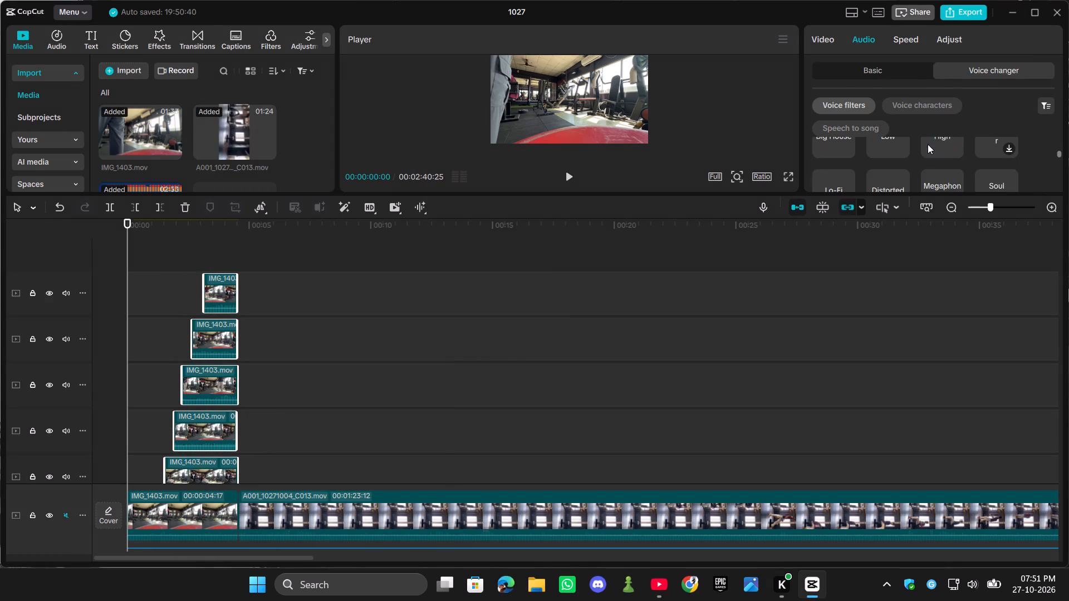
click(895, 70)
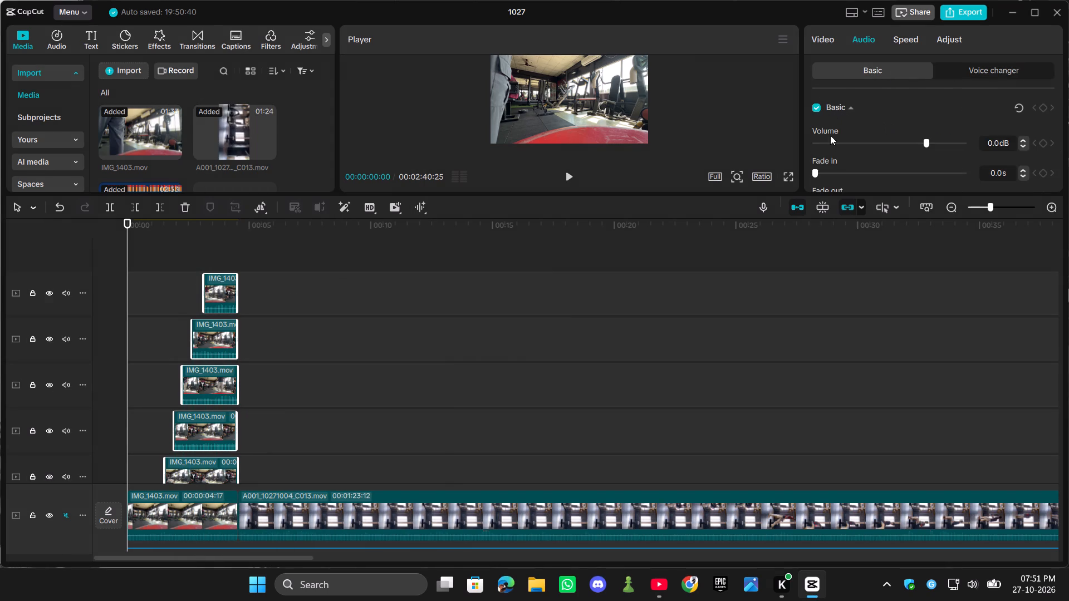
drag(823, 144, 808, 145)
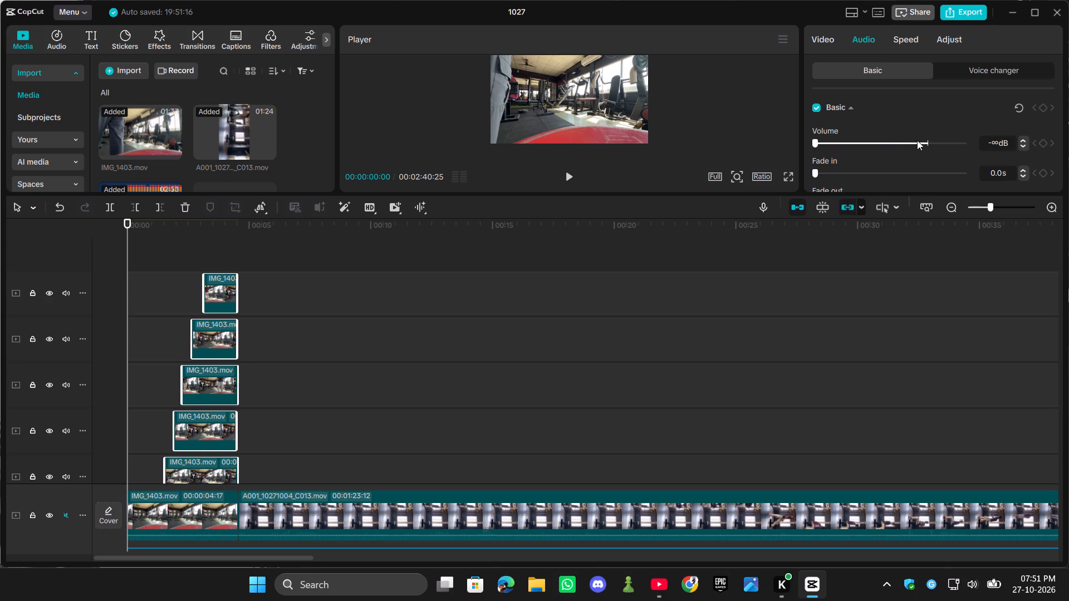
scroll(900, 120, down, 3)
scroll(900, 120, up, 4)
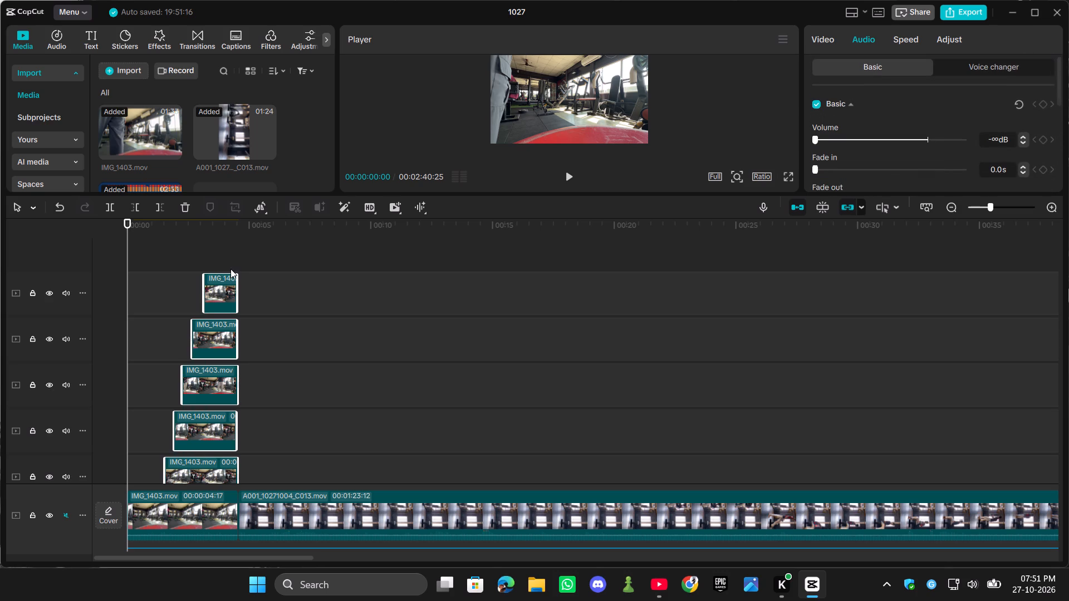
Play the opening seconds with the muted overlays, enlarge the preview and replay from 00:00:00:00.
key(space)
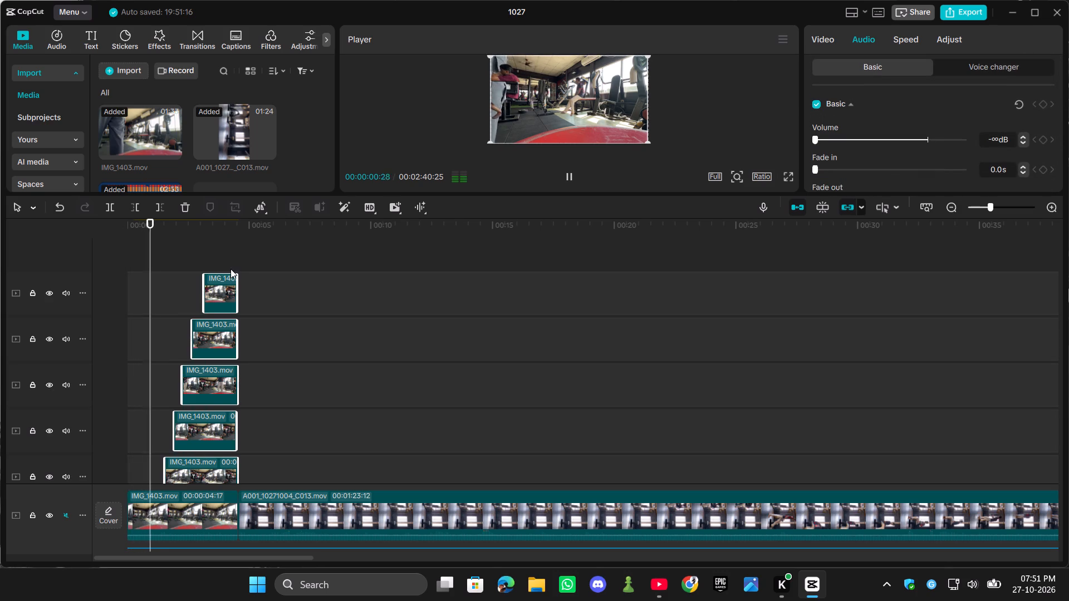
key(space)
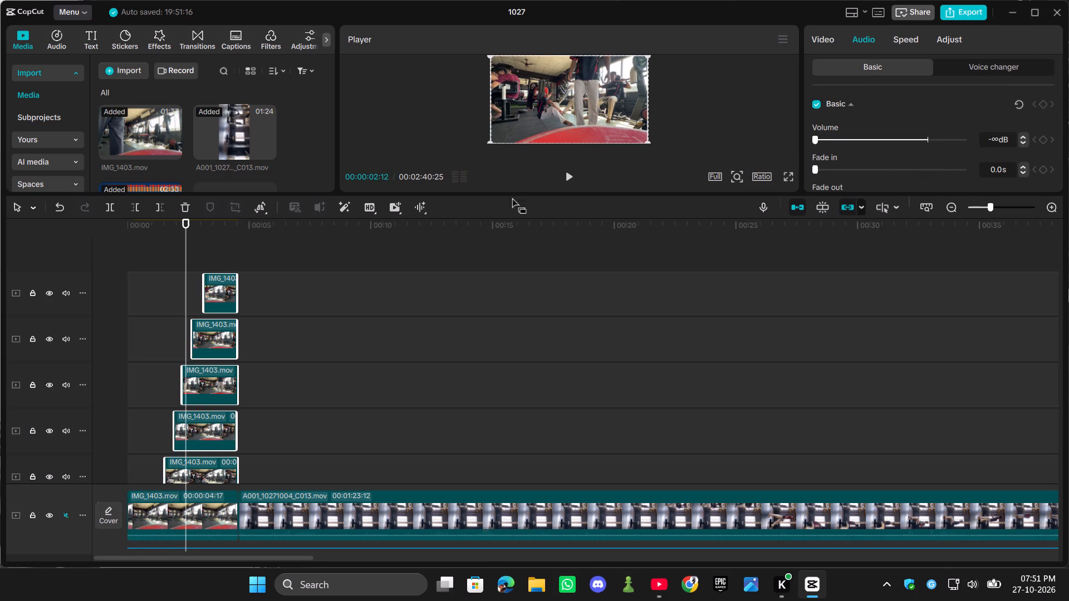
drag(510, 195, 493, 413)
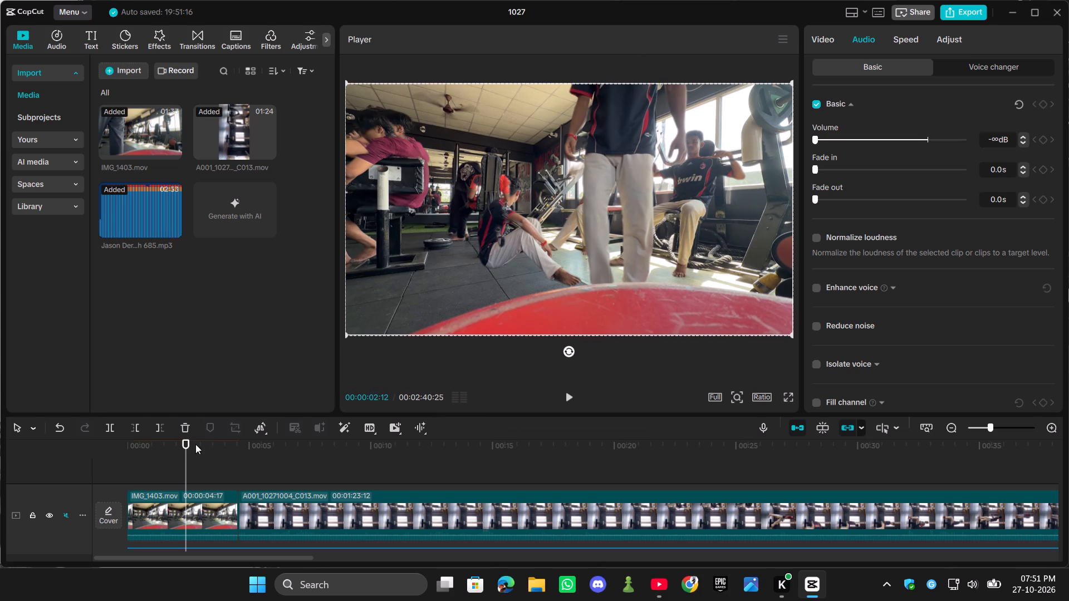
drag(188, 441, 107, 432)
key(space)
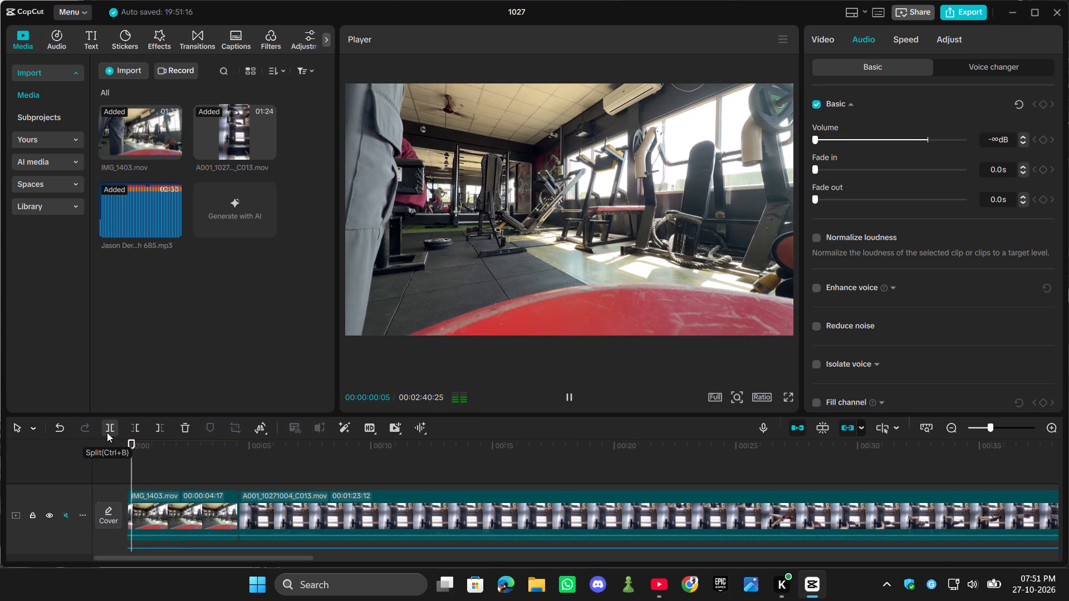
key(space)
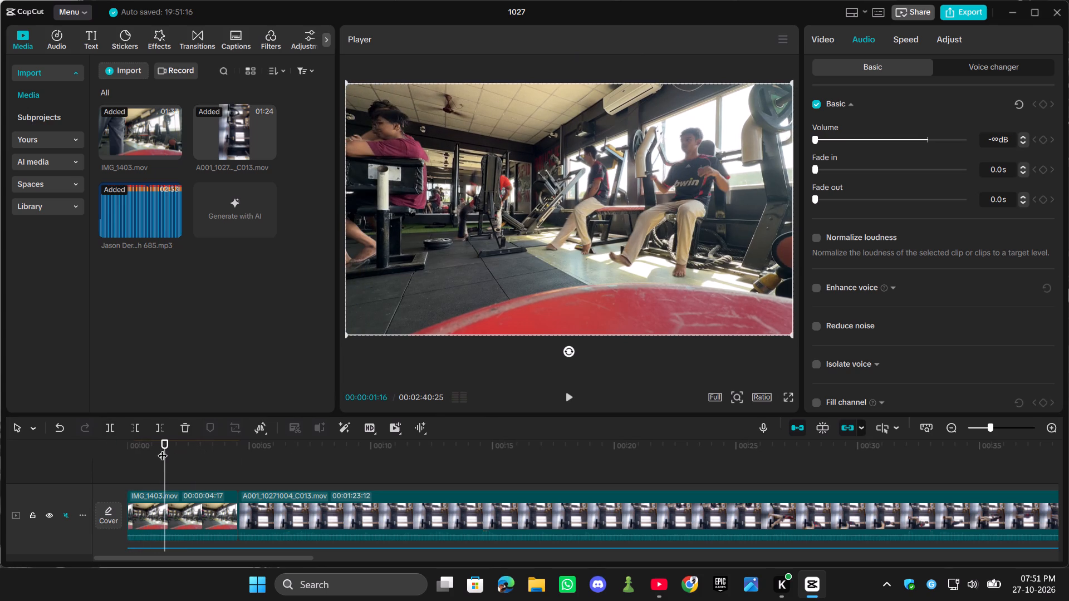
Play the stacked cutouts from 00:00:00:00 to about 5 seconds and return to the start.
drag(165, 439, 80, 442)
key(space)
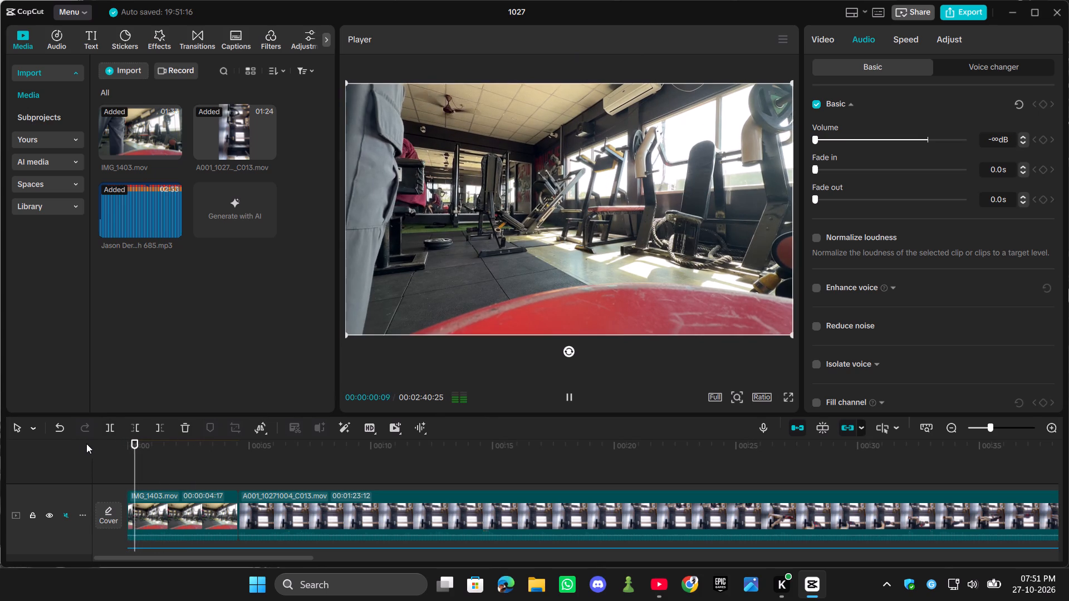
key(space)
click(304, 457)
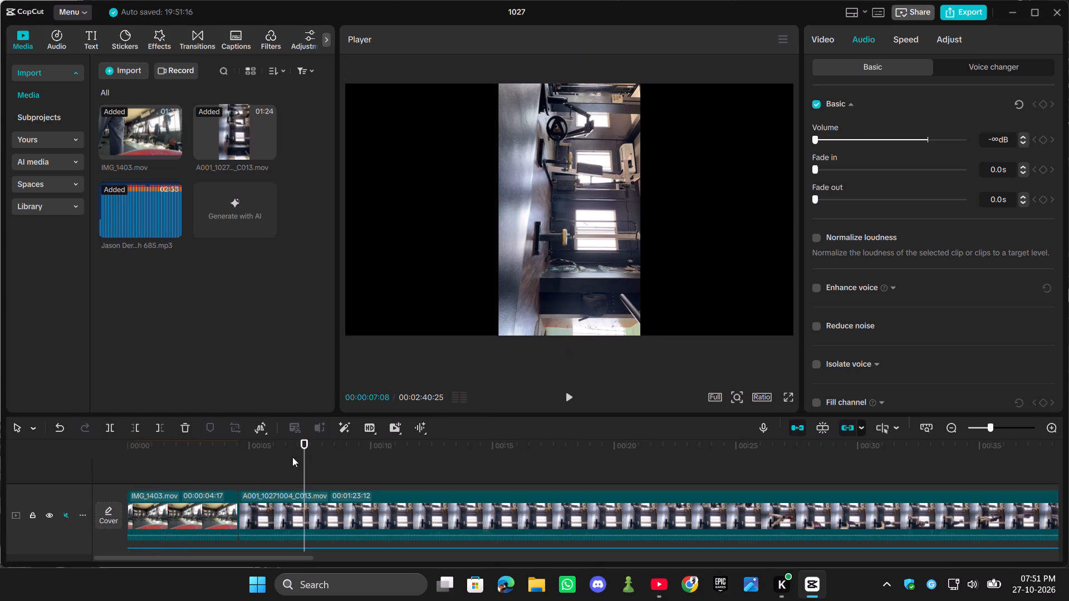
drag(302, 463, 30, 469)
key(space)
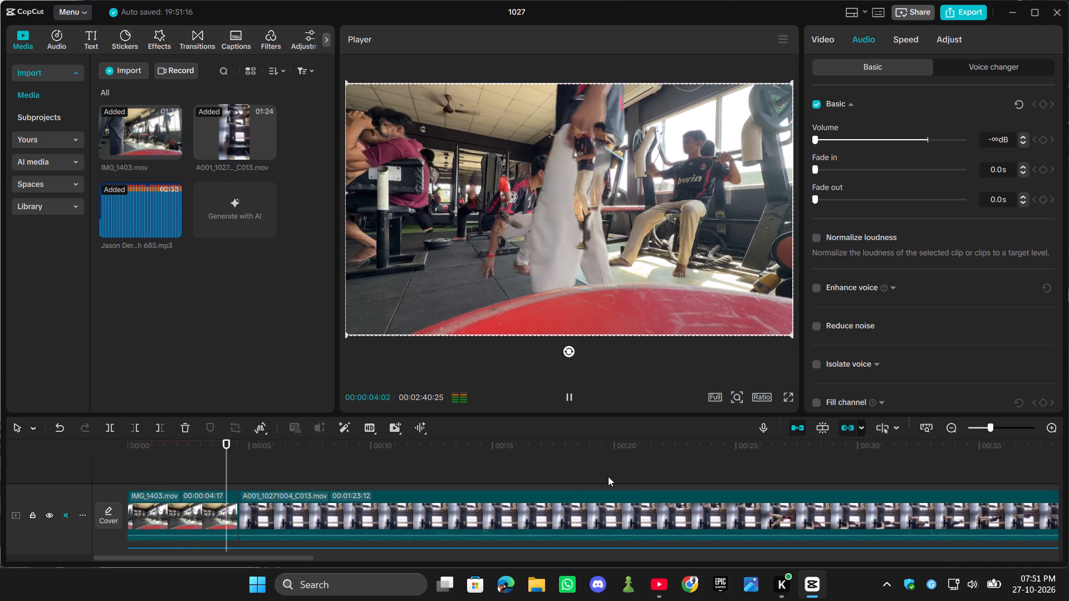
key(space)
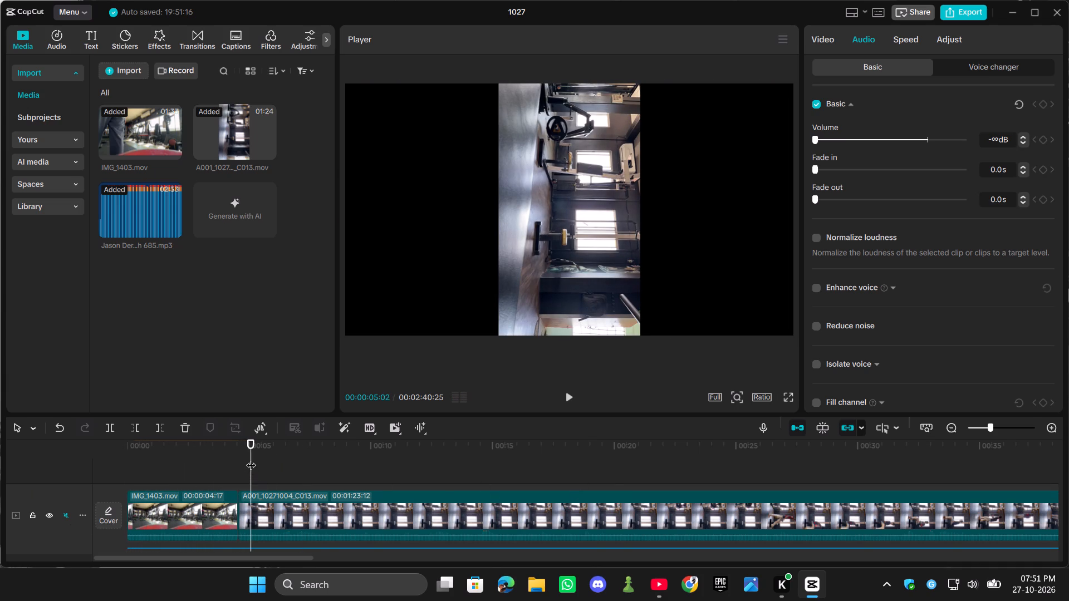
drag(252, 458, 6, 456)
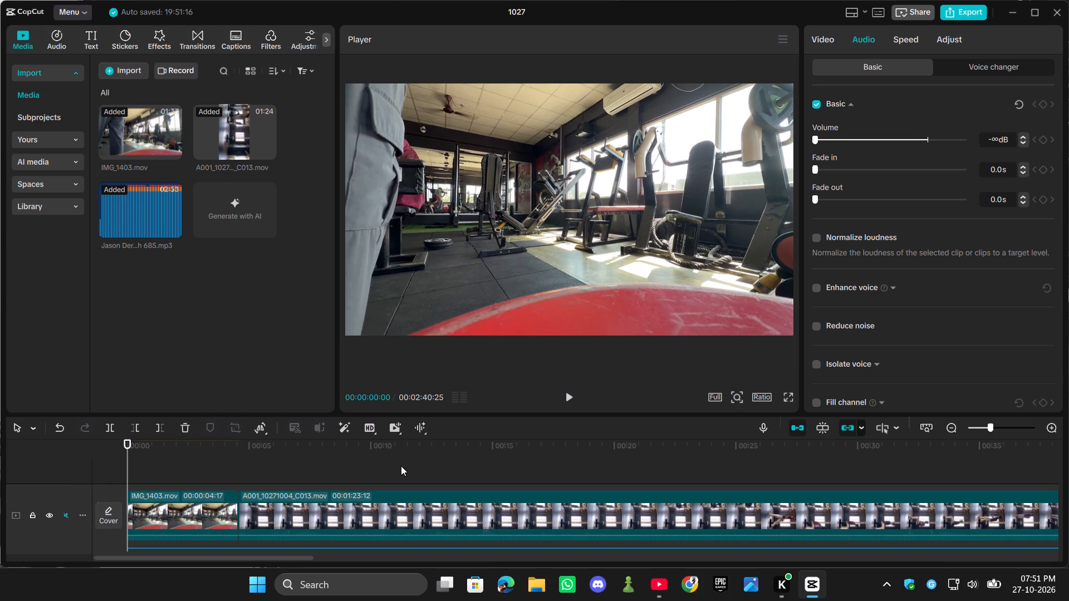
Play from 00:00:00:00 in short bursts to about 2 seconds, pausing to examine each newly appearing cutout.
key(space)
key(space)
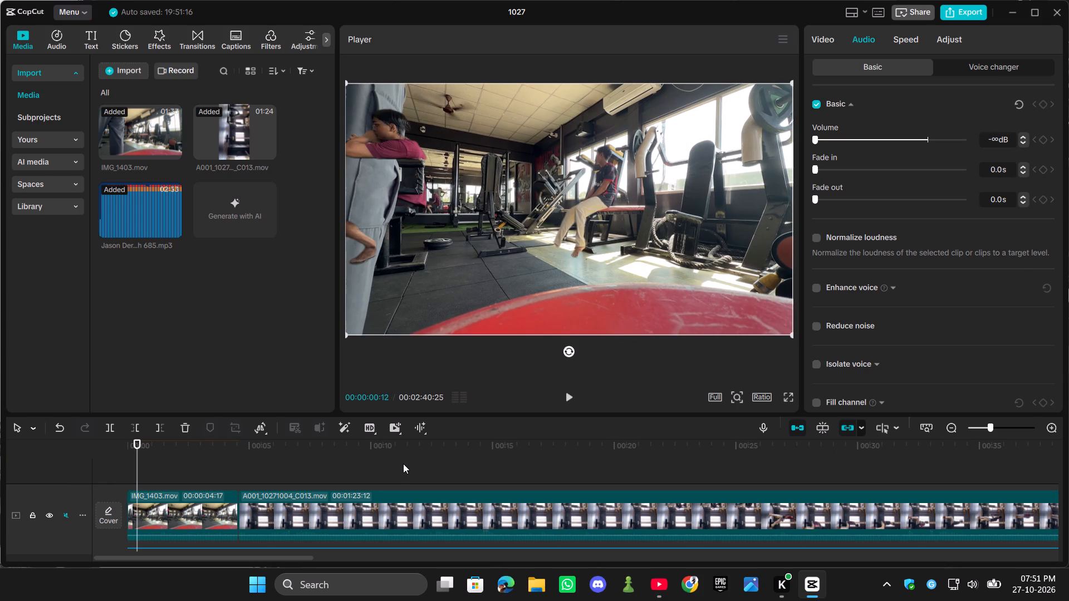
key(space)
key(space)
key(space)
key(space)
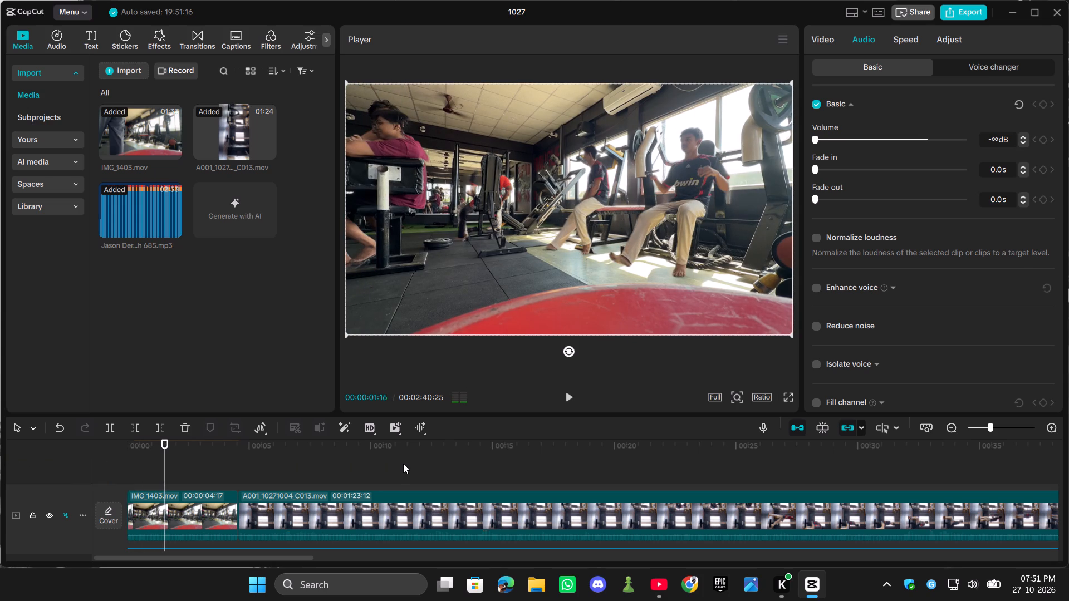
key(space)
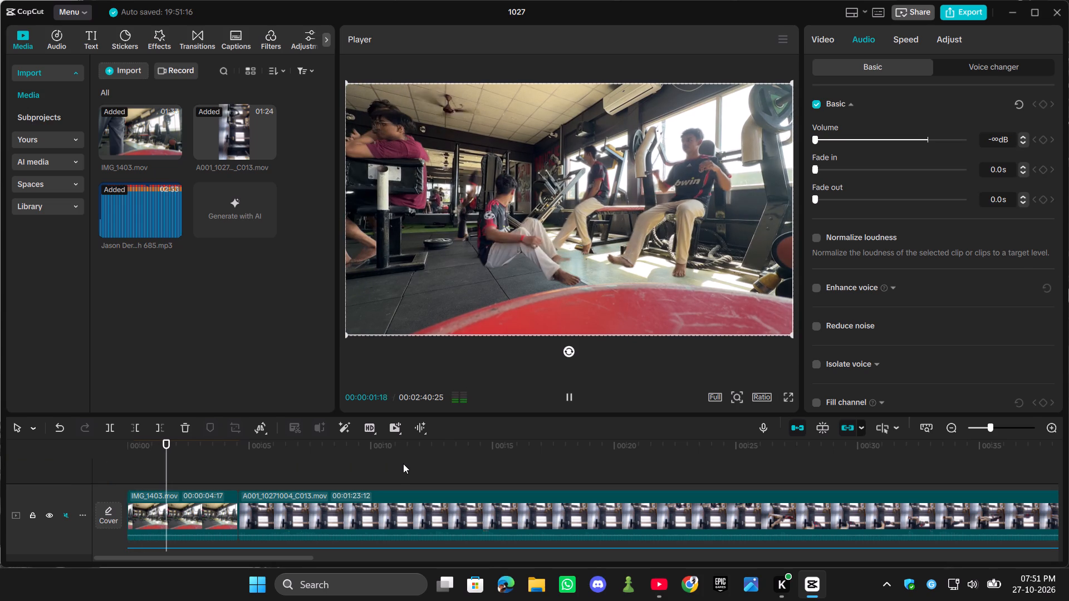
key(space)
key(space)
key(space)
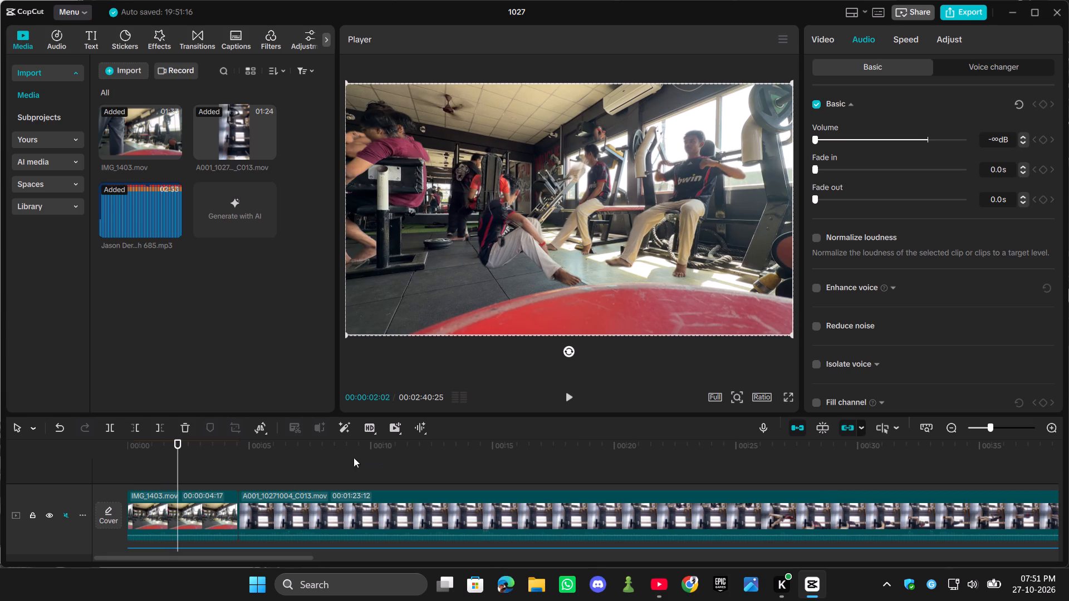
Enlarge the timeline area and scrub between about 2 and 1 seconds to match each cutout with its overlay clip.
scroll(226, 463, down, 4)
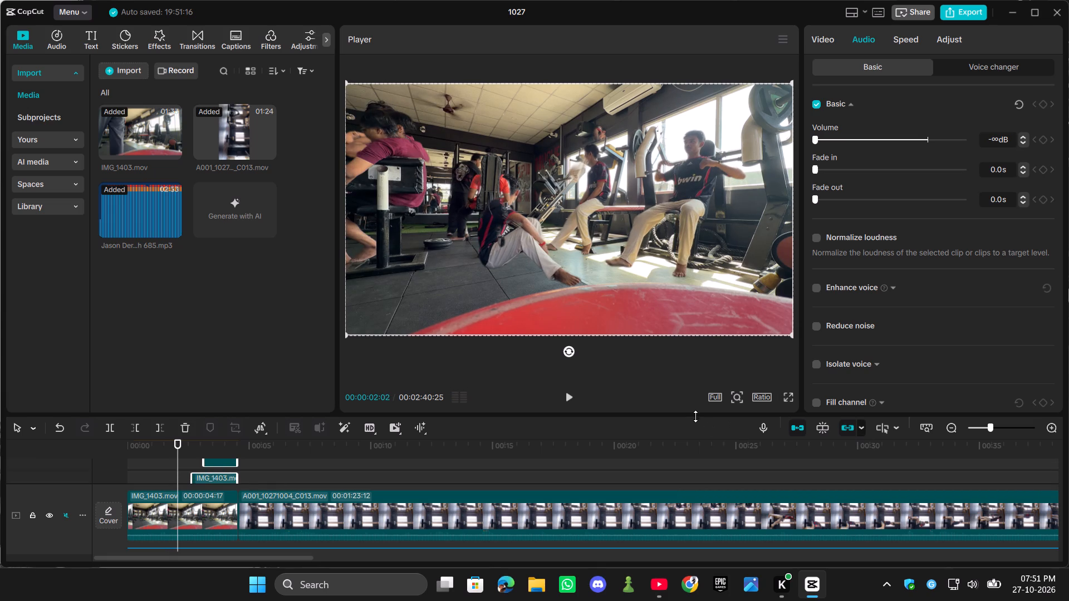
drag(694, 414, 710, 273)
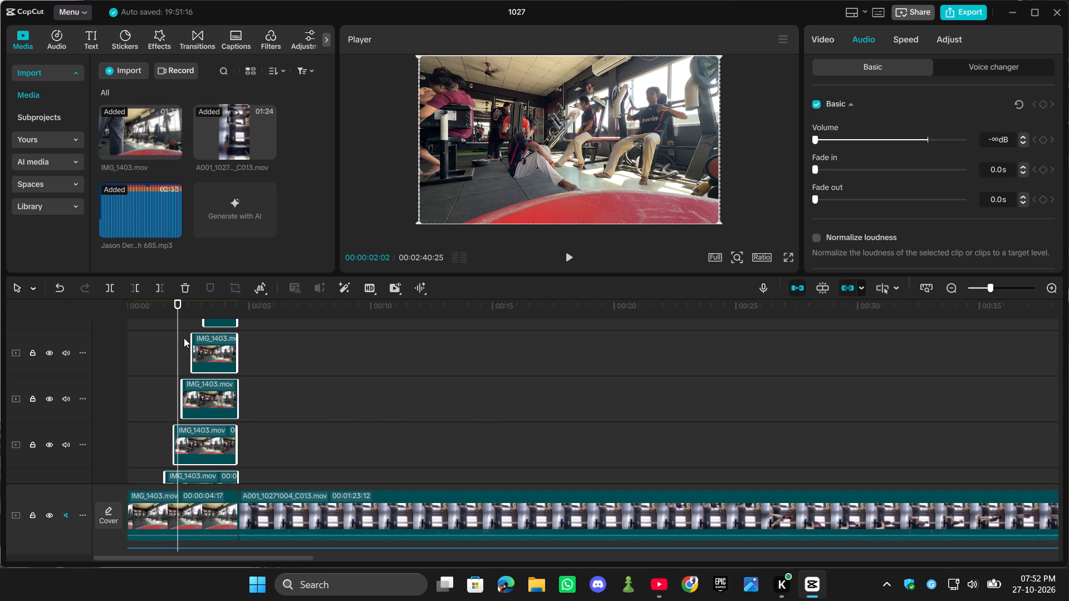
drag(175, 352, 171, 353)
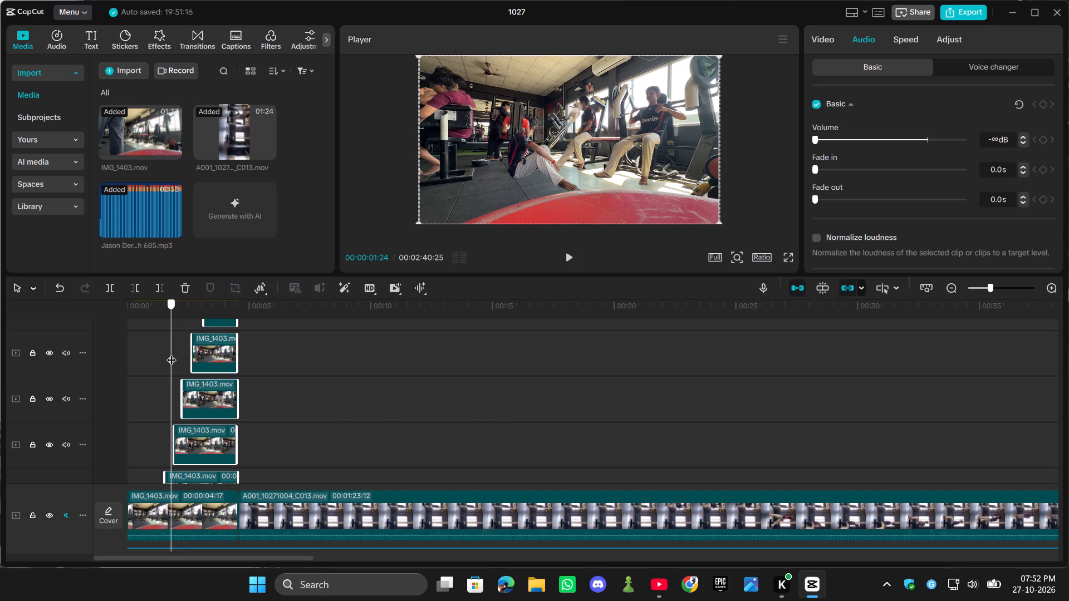
drag(171, 353, 163, 354)
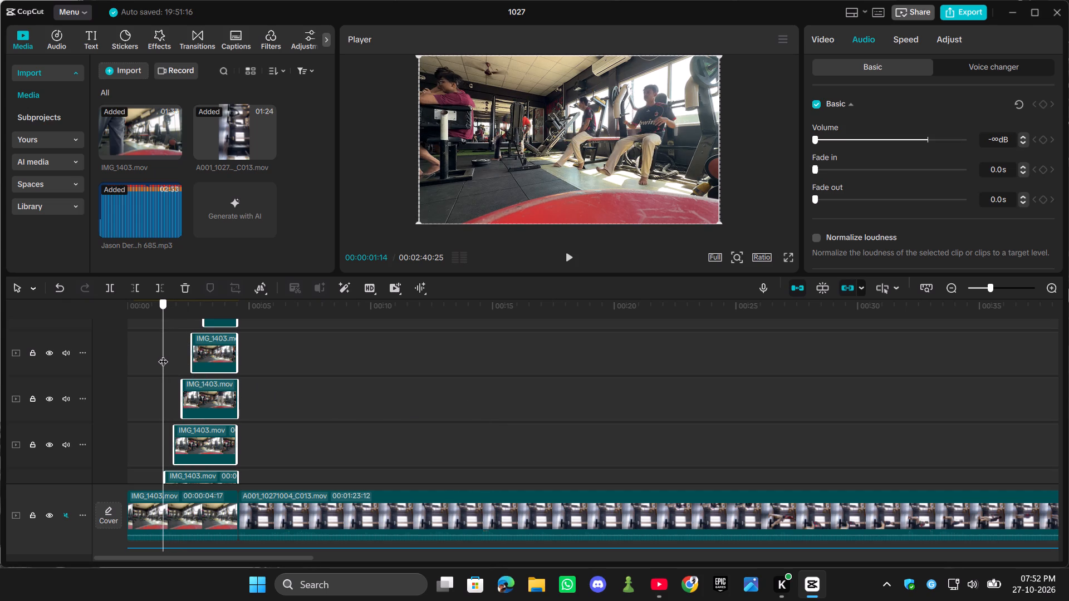
drag(163, 354, 159, 354)
scroll(173, 370, down, 3)
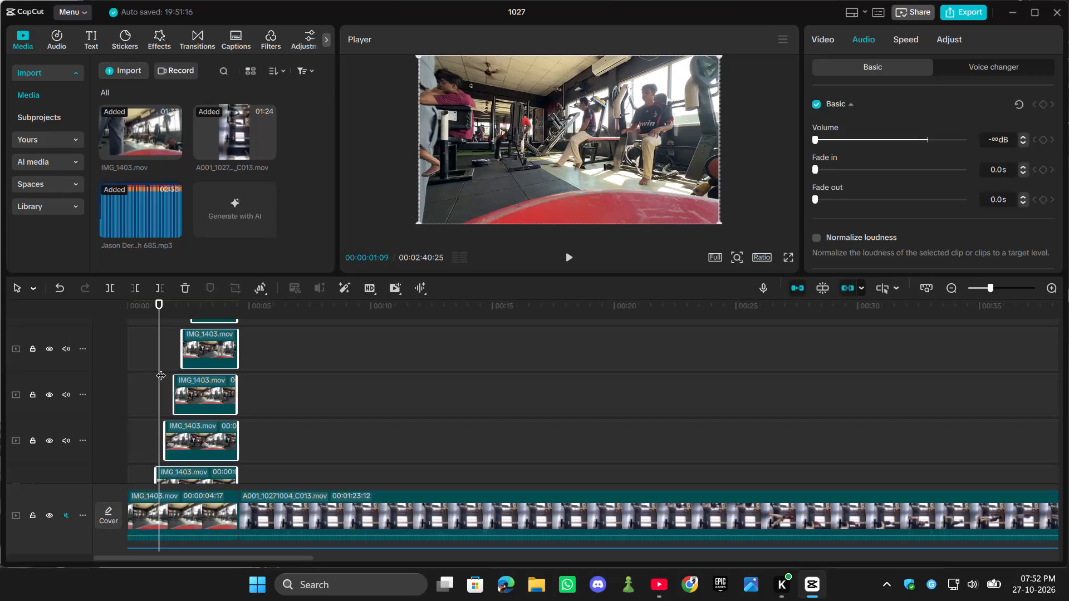
drag(161, 368, 147, 370)
click(185, 475)
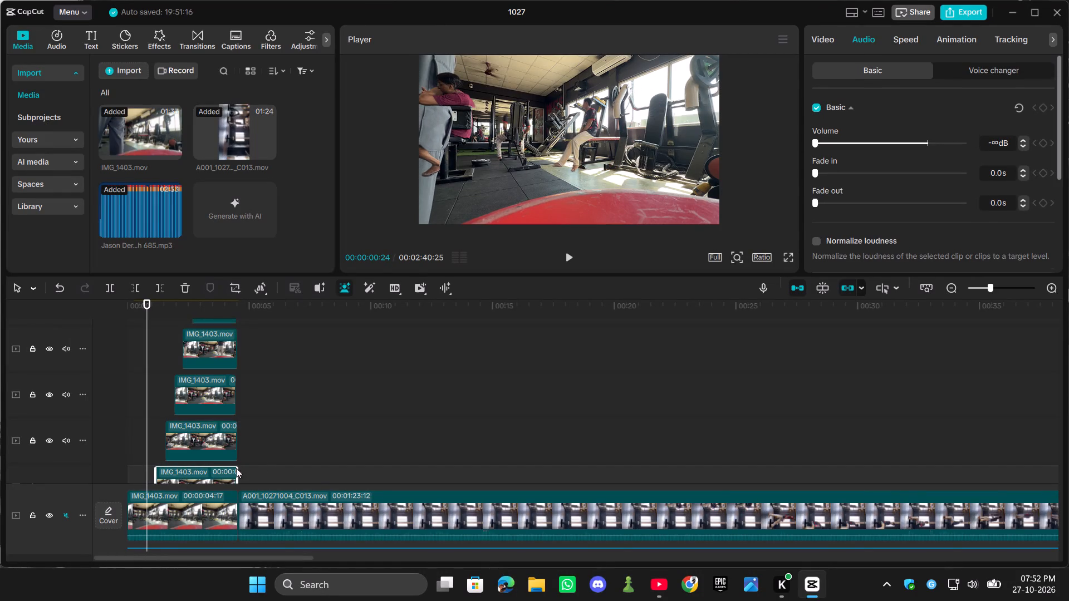
scroll(267, 462, down, 2)
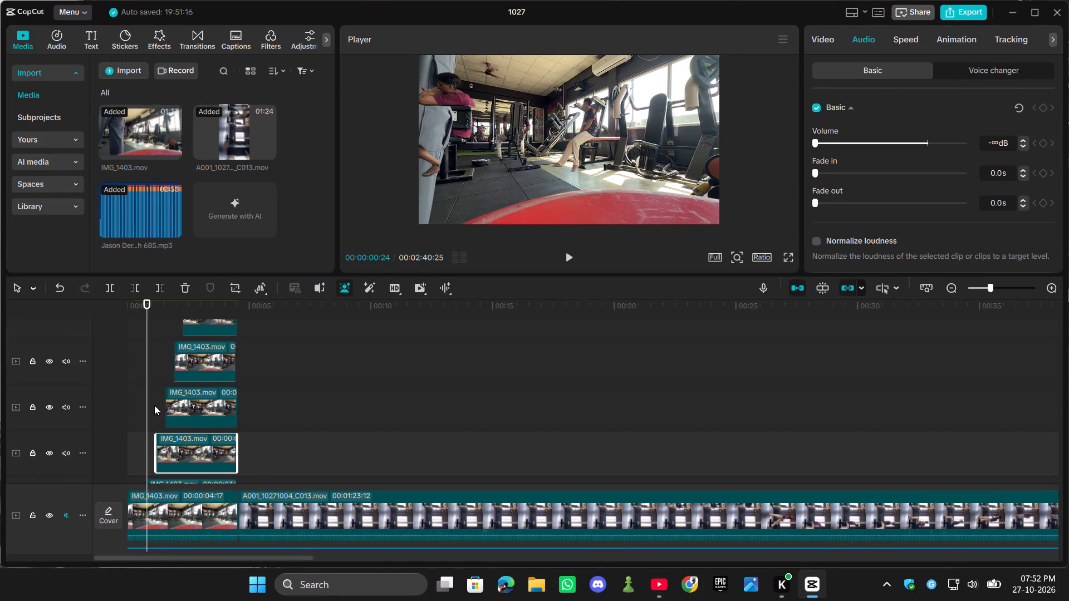
drag(146, 402, 153, 408)
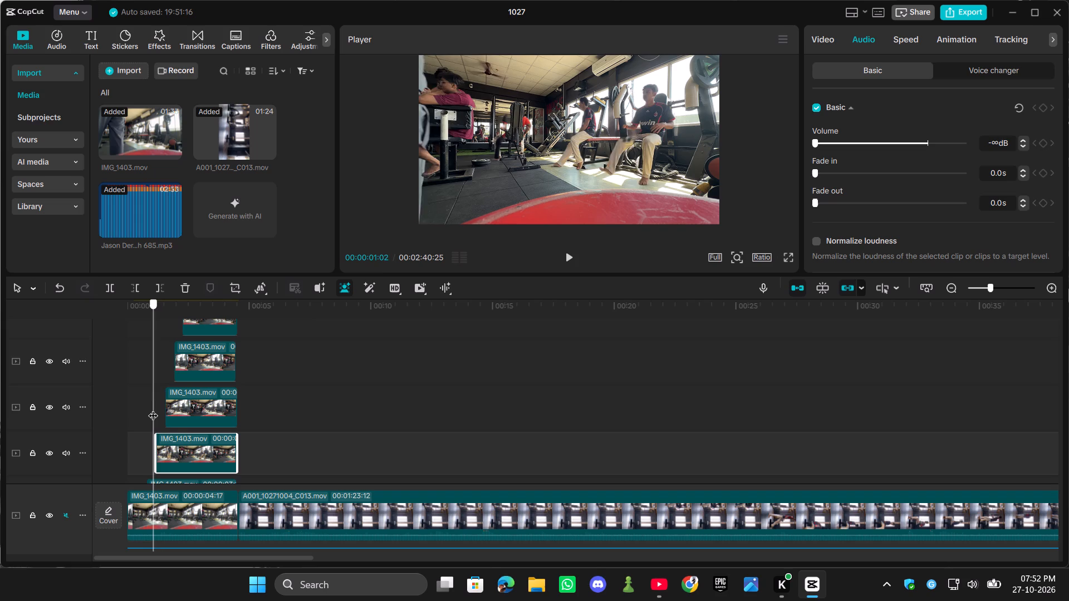
drag(153, 408, 160, 411)
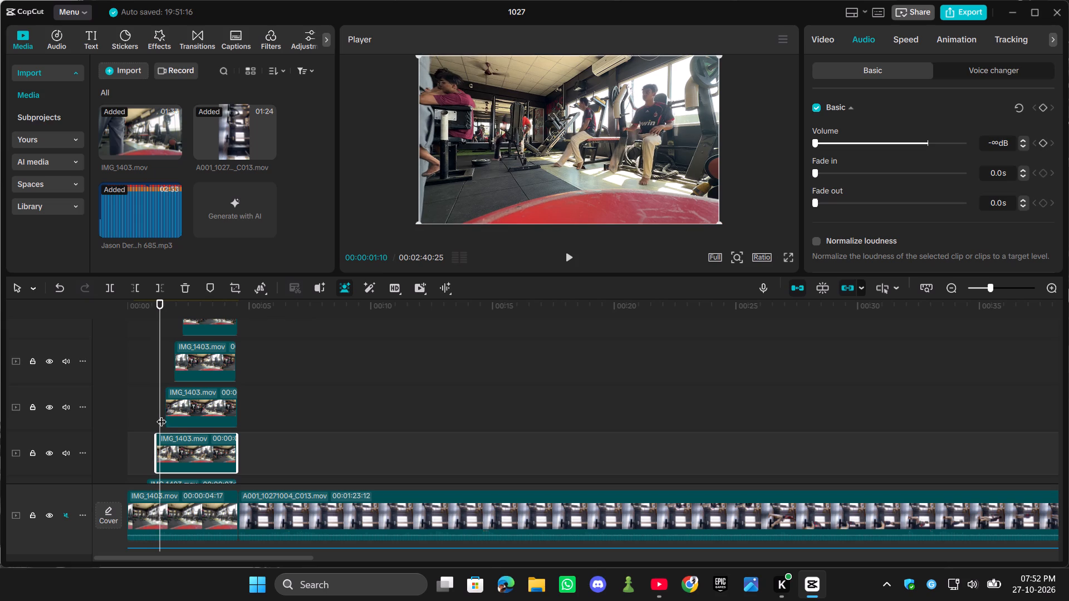
Move the overlay clip starting at about 1.1 seconds to about 5.1 seconds and preview it at 00:00:05:11.
click(190, 455)
drag(202, 449, 299, 446)
drag(160, 316, 260, 331)
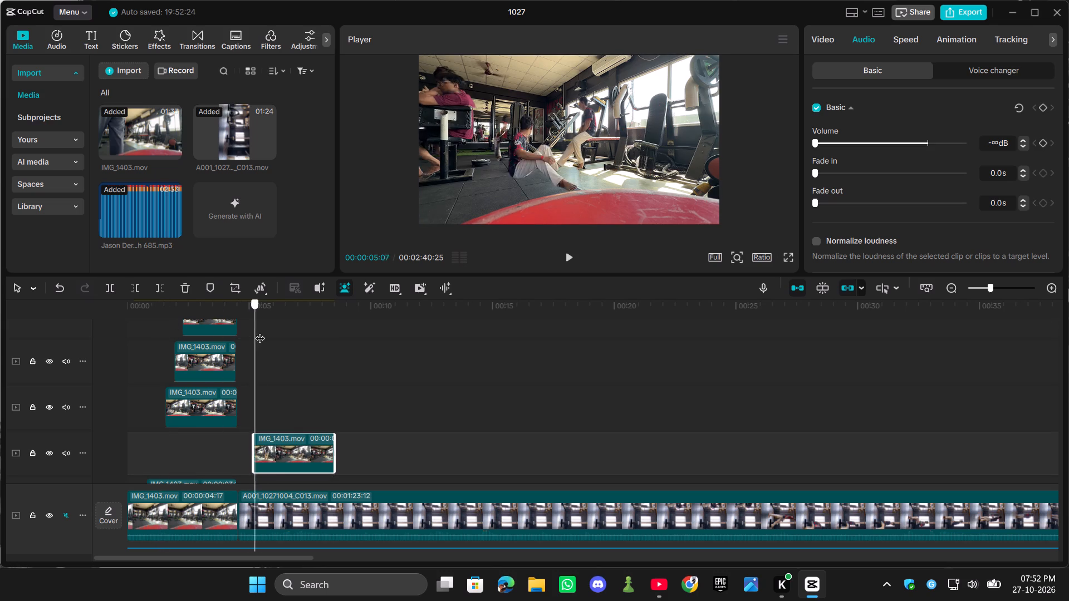
drag(260, 331, 258, 344)
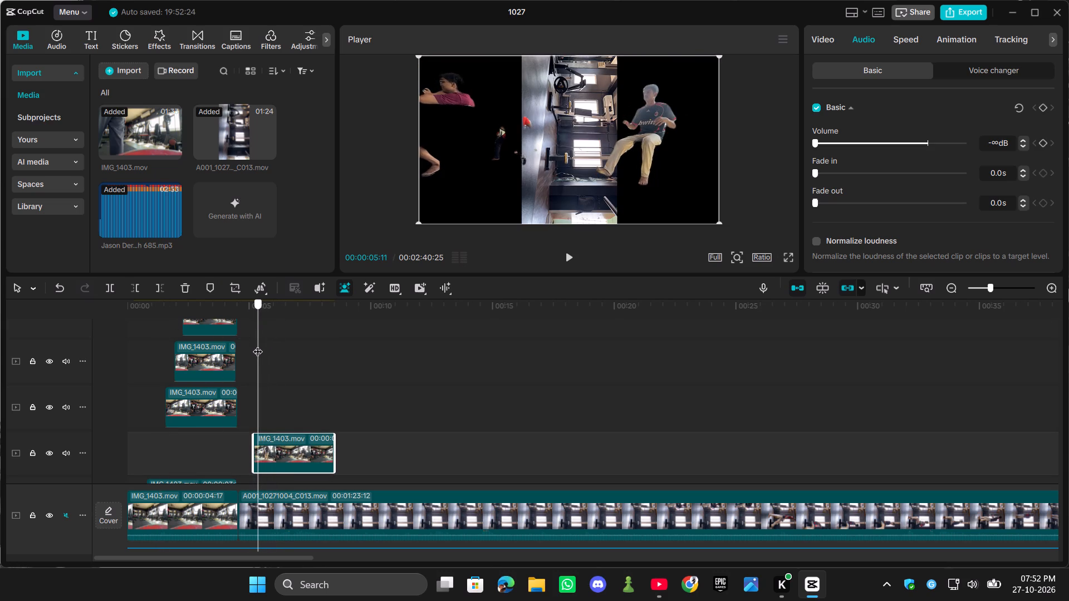
drag(258, 344, 258, 344)
Add a Rectangle mask to the moved overlay clip, enlarged and positioned around the seated man at the right of the frame.
click(287, 452)
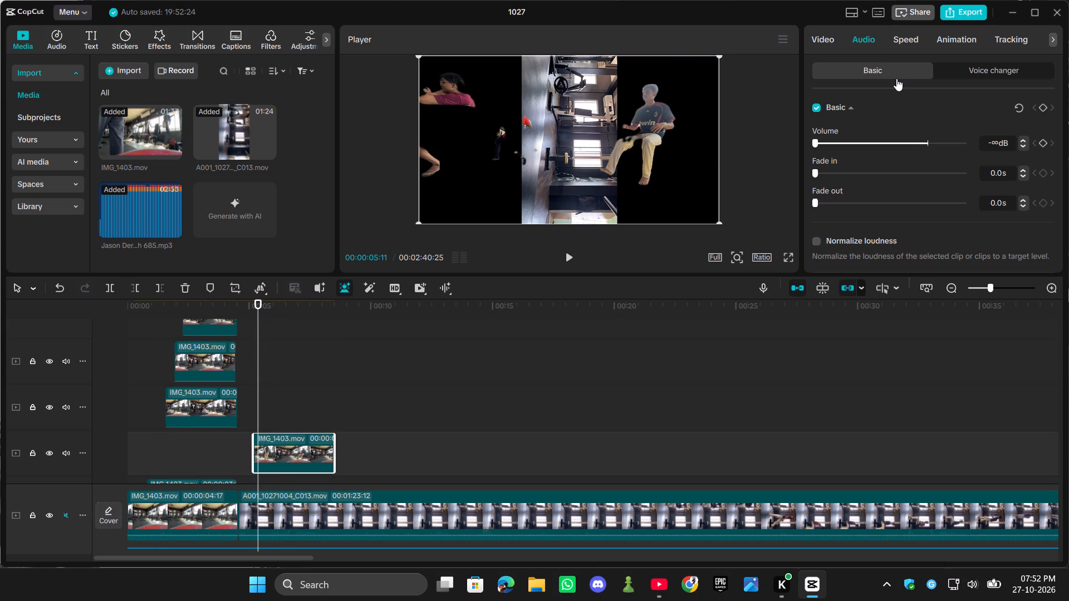
click(832, 40)
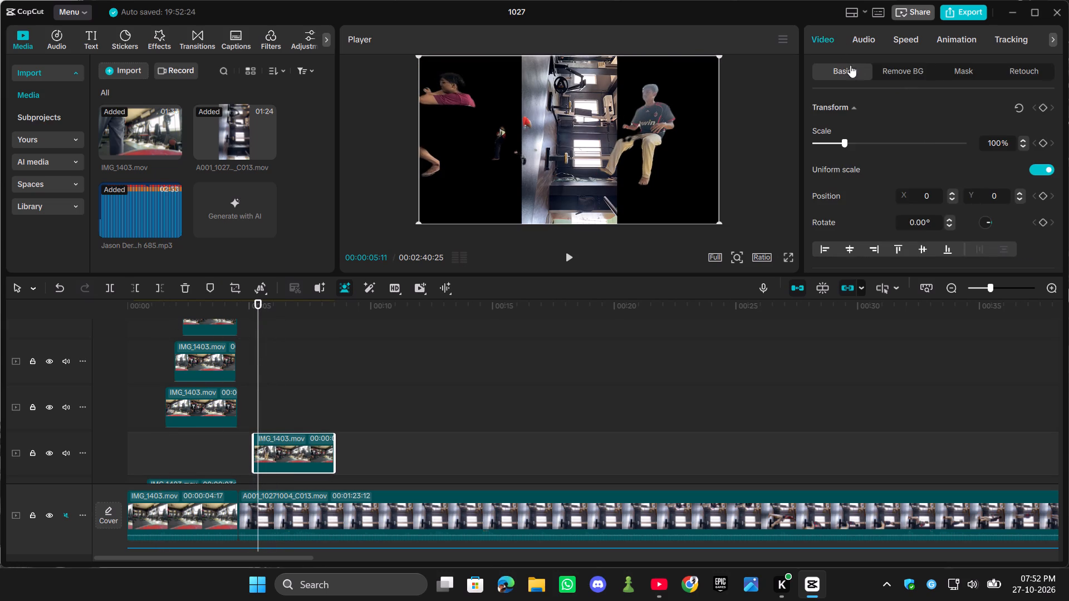
click(861, 41)
click(832, 38)
click(963, 73)
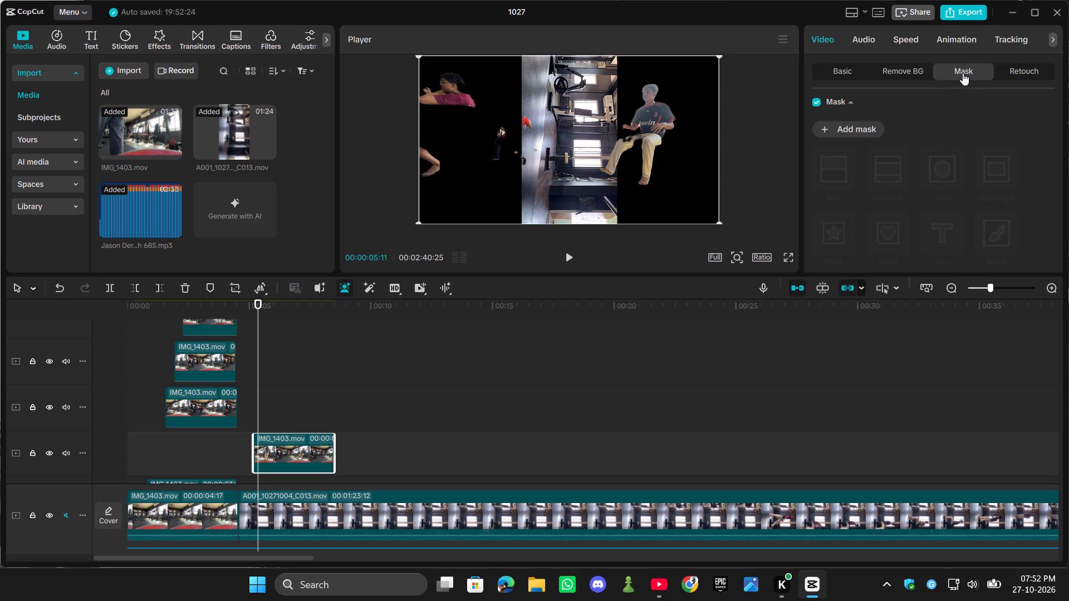
click(831, 127)
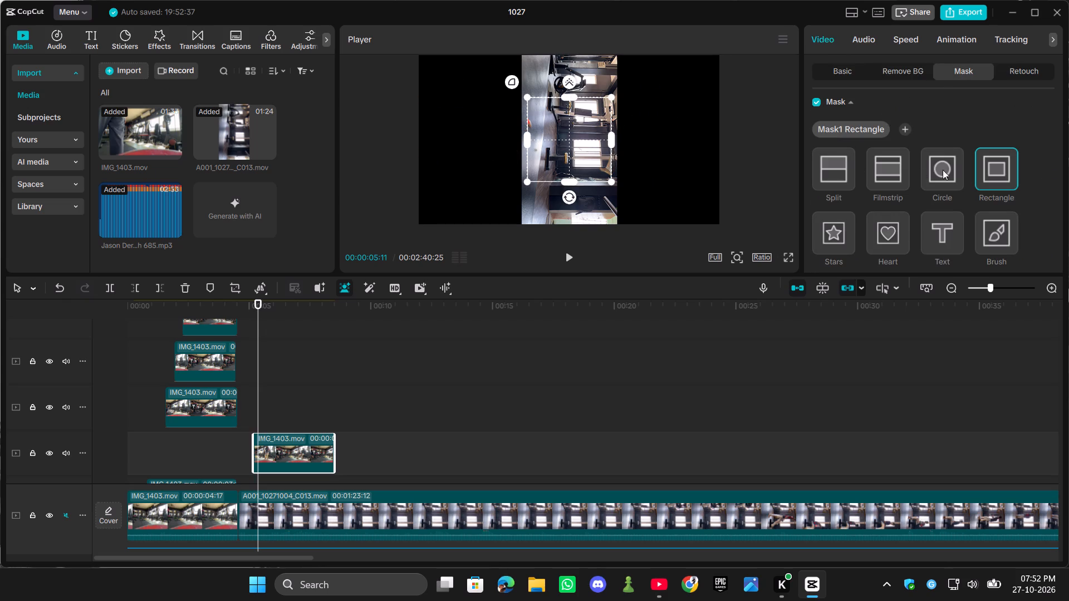
drag(580, 137, 514, 133)
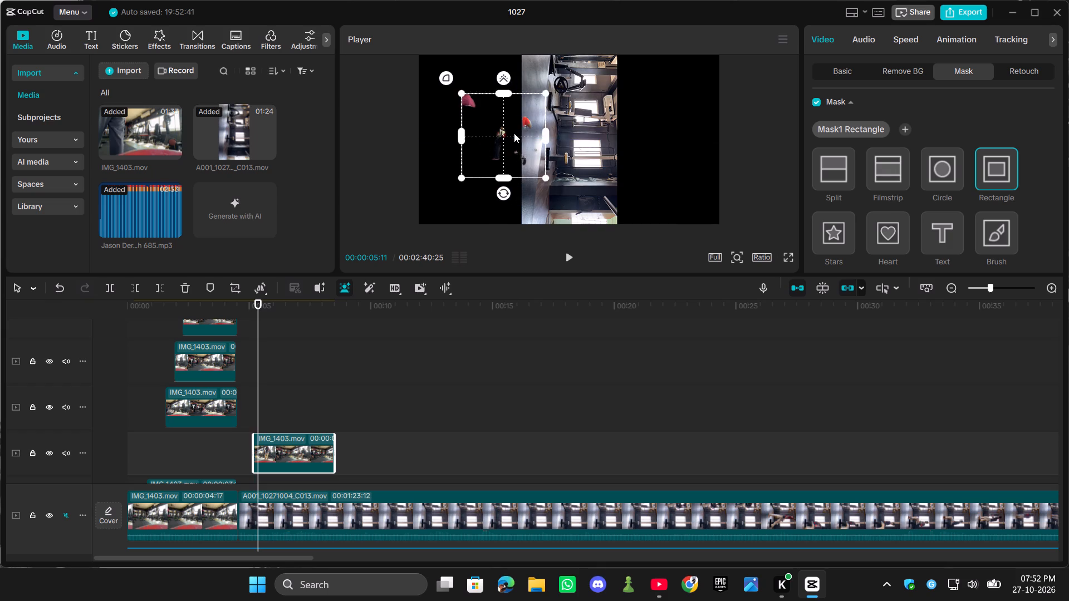
drag(514, 133, 652, 111)
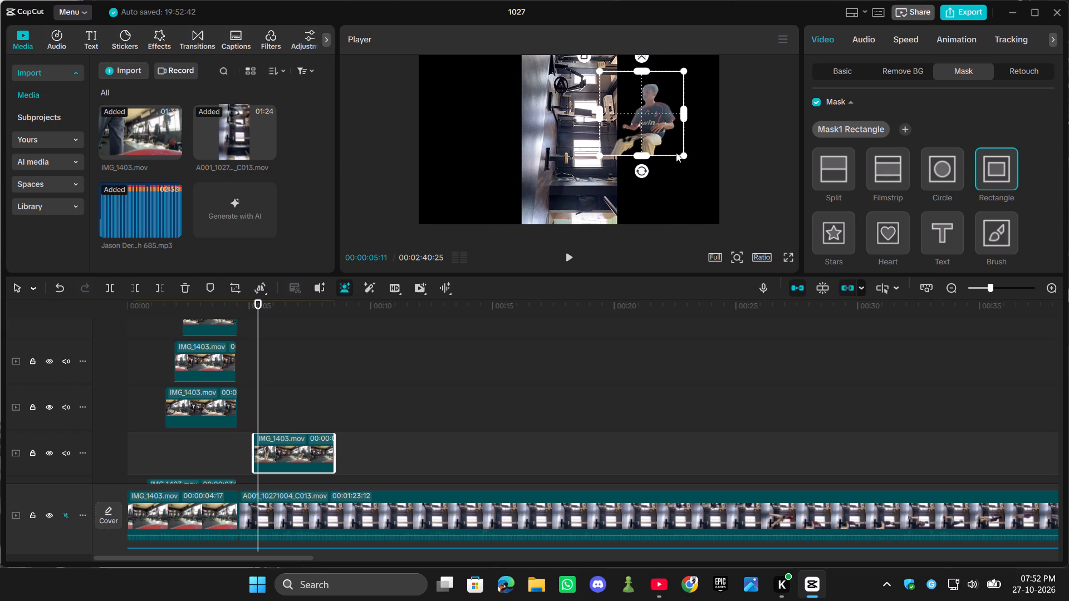
drag(685, 157, 704, 183)
drag(678, 125, 678, 137)
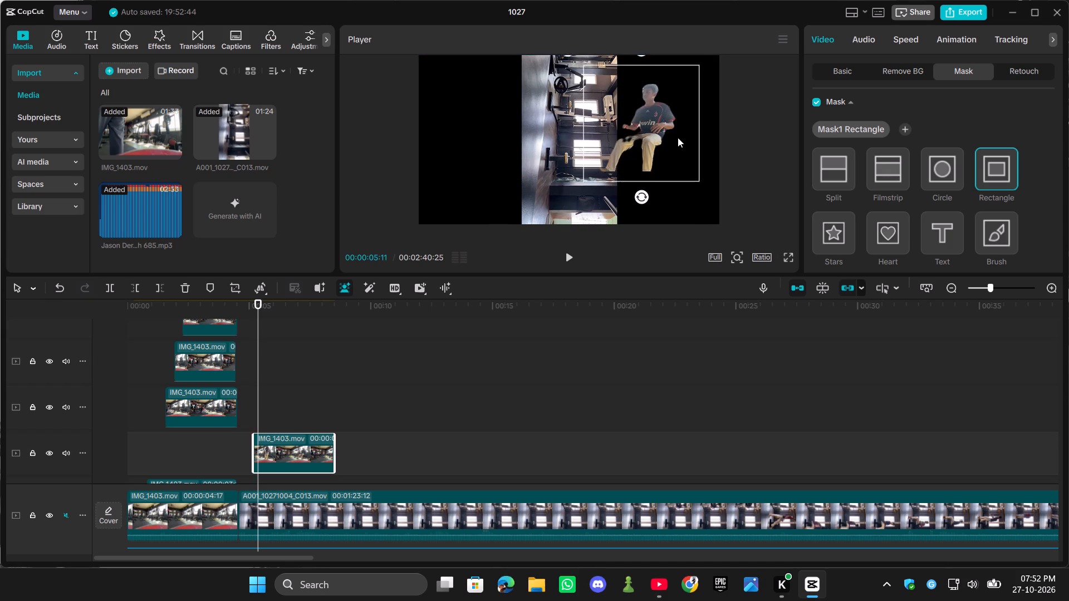
drag(678, 137, 678, 141)
click(678, 146)
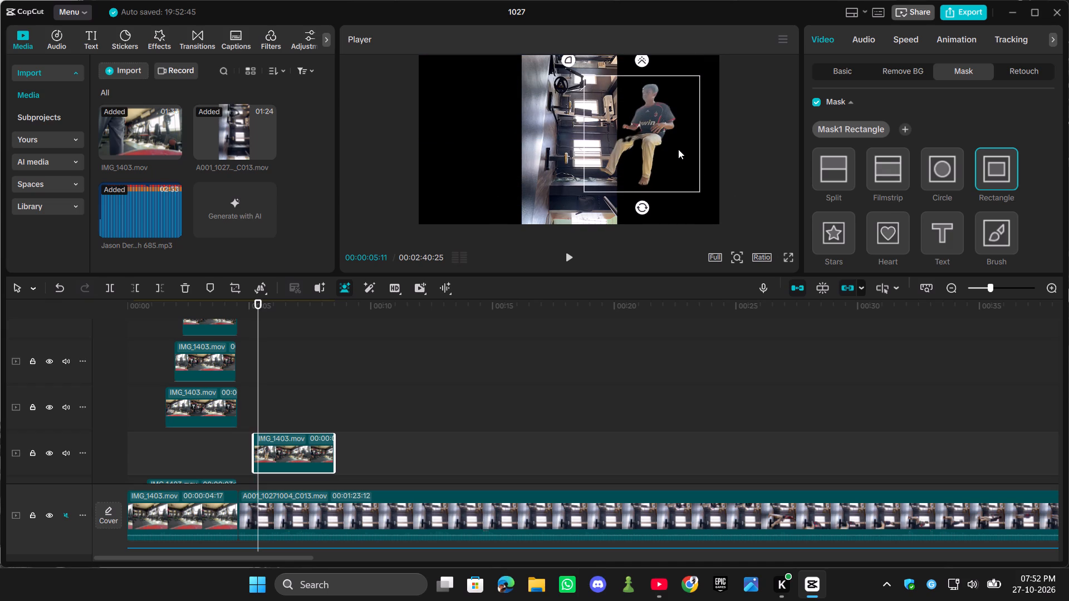
scroll(1002, 153, down, 2)
scroll(1002, 153, up, 3)
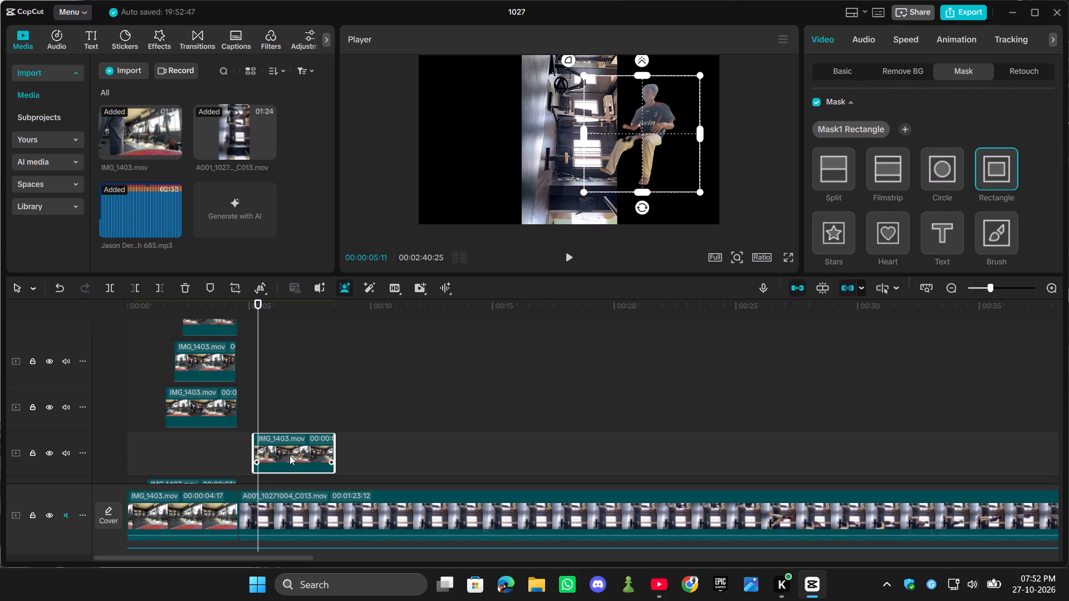
Move the masked overlay clip back to start at about 1.1 seconds and scrub the preview back to 00:00:00:14.
drag(290, 455, 190, 456)
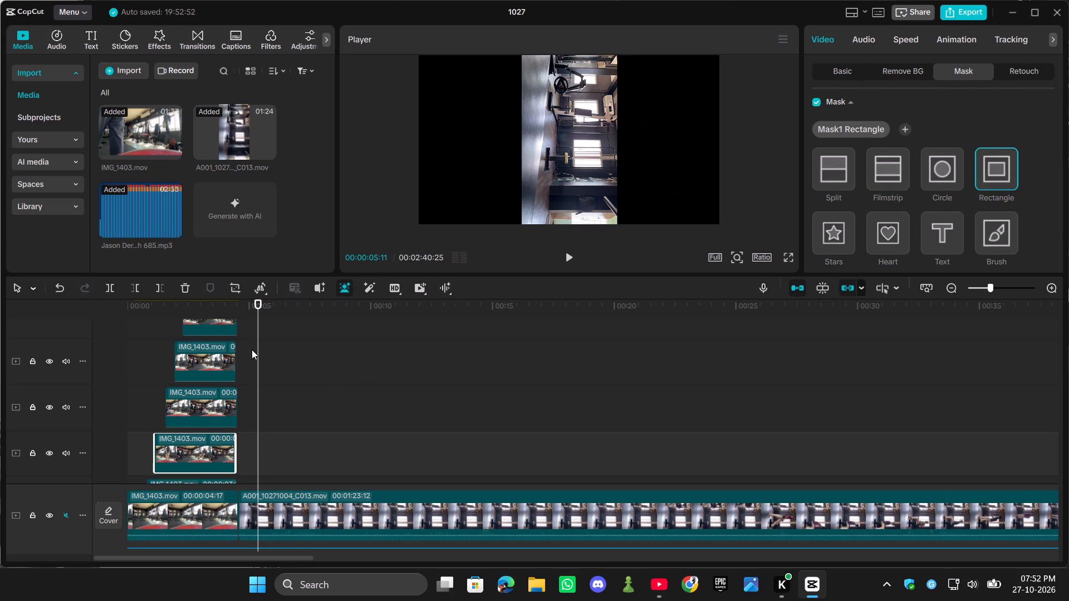
drag(260, 352, 162, 375)
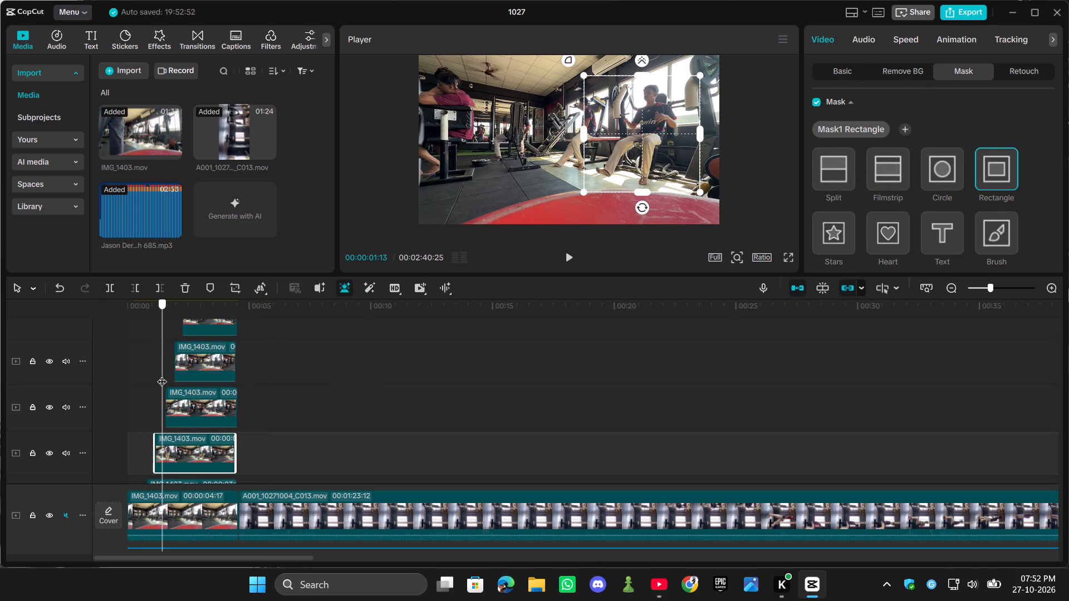
drag(162, 375, 162, 377)
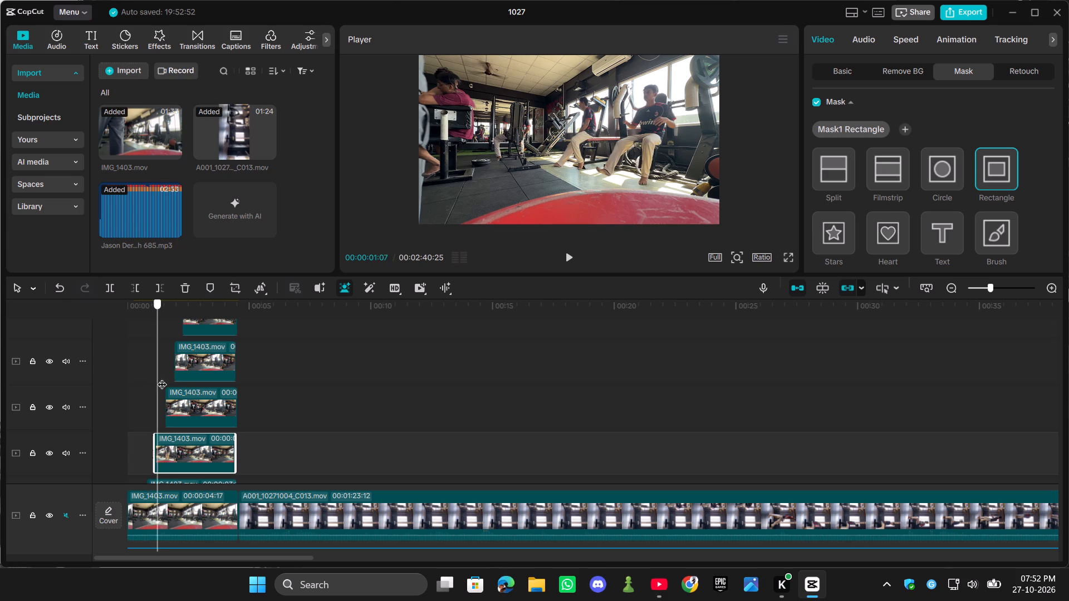
drag(162, 377, 139, 383)
scroll(285, 421, down, 7)
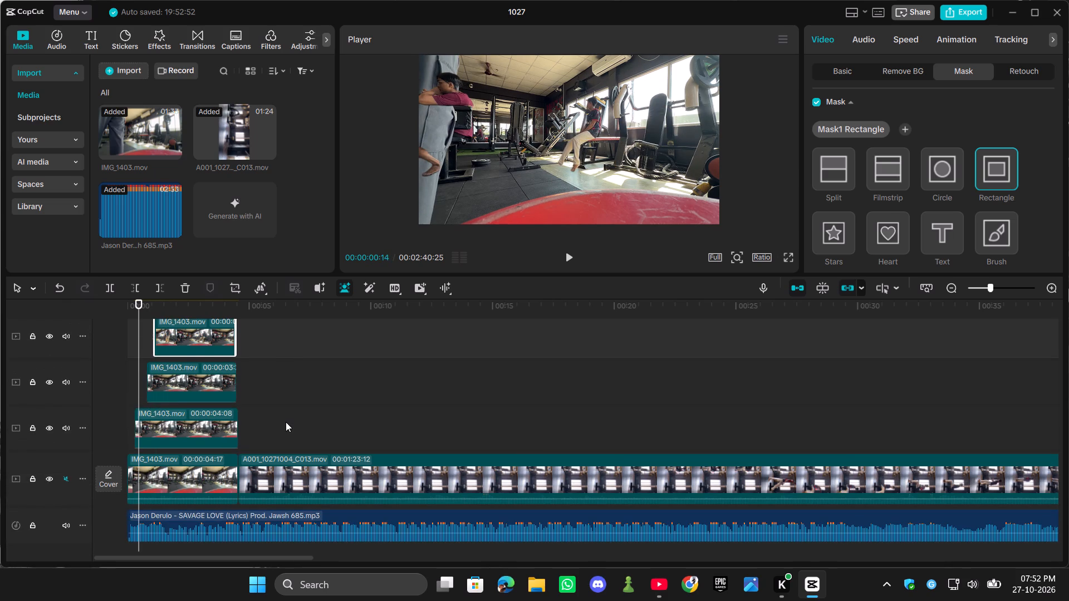
Add a Rectangle mask to the overlay clip starting at about 0.3 seconds and position it around the man on the background bench.
click(195, 423)
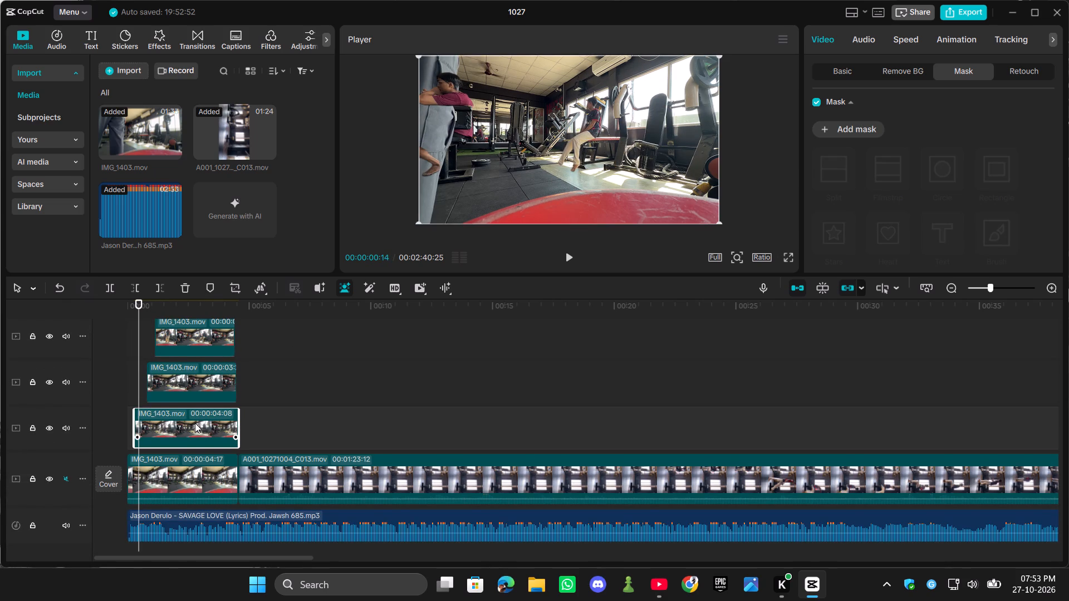
scroll(195, 423, up, 1)
click(853, 132)
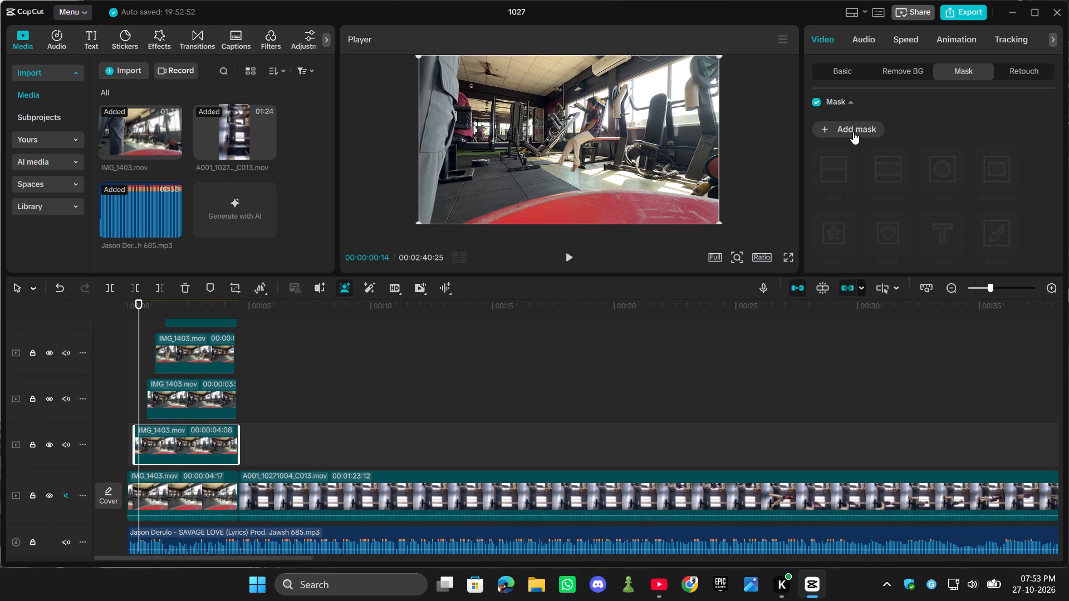
drag(570, 142, 585, 137)
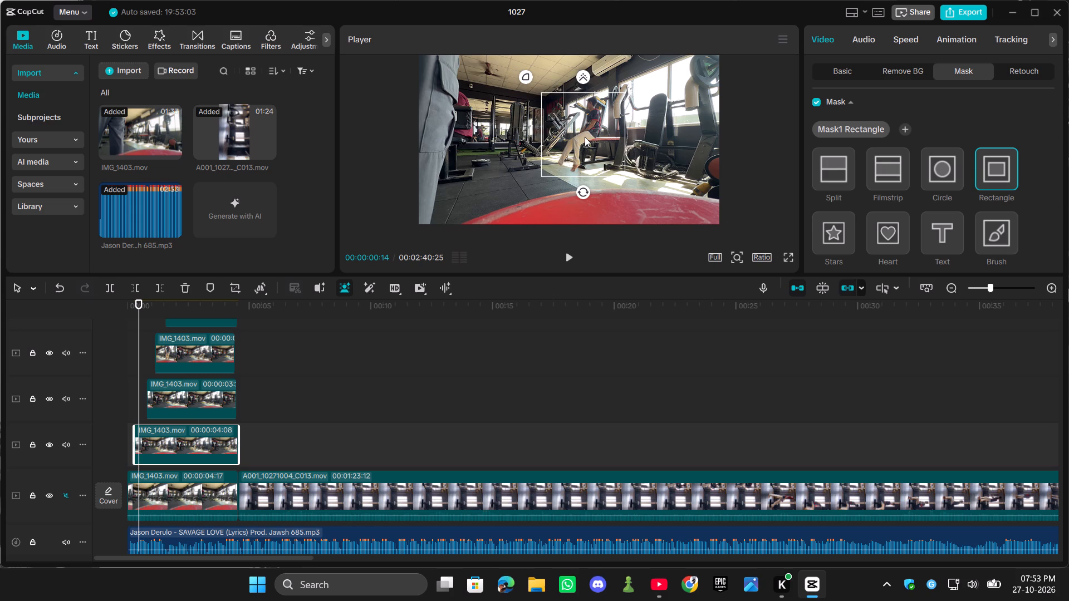
drag(585, 137, 587, 136)
At 00:00:00:26, add a Rectangle mask to the overlay clip starting at about 0.8 seconds and position it around the man on the bench.
drag(140, 353, 144, 353)
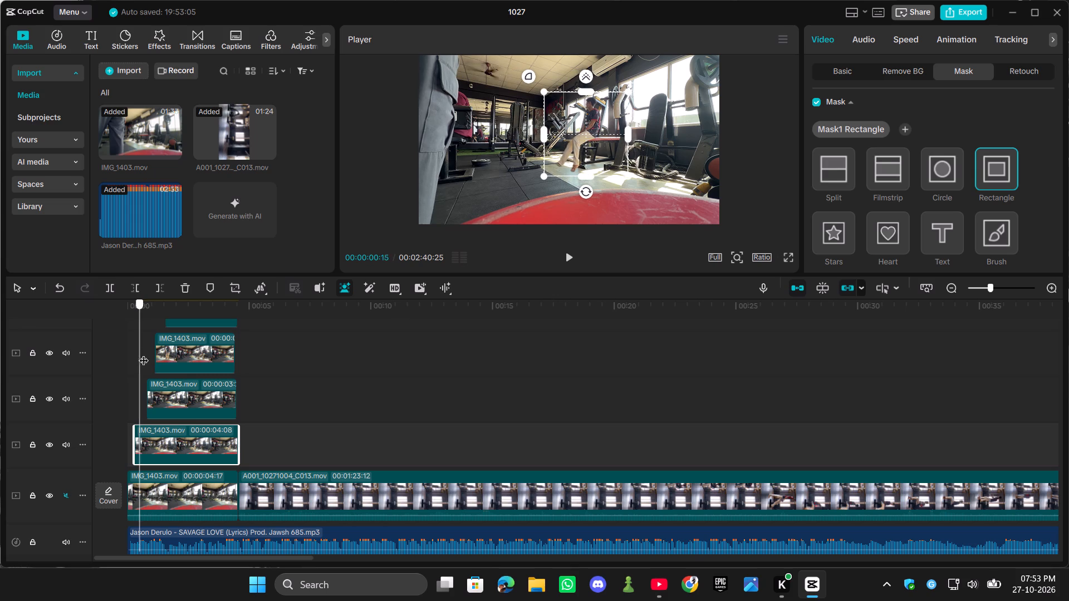
drag(144, 353, 148, 354)
click(174, 404)
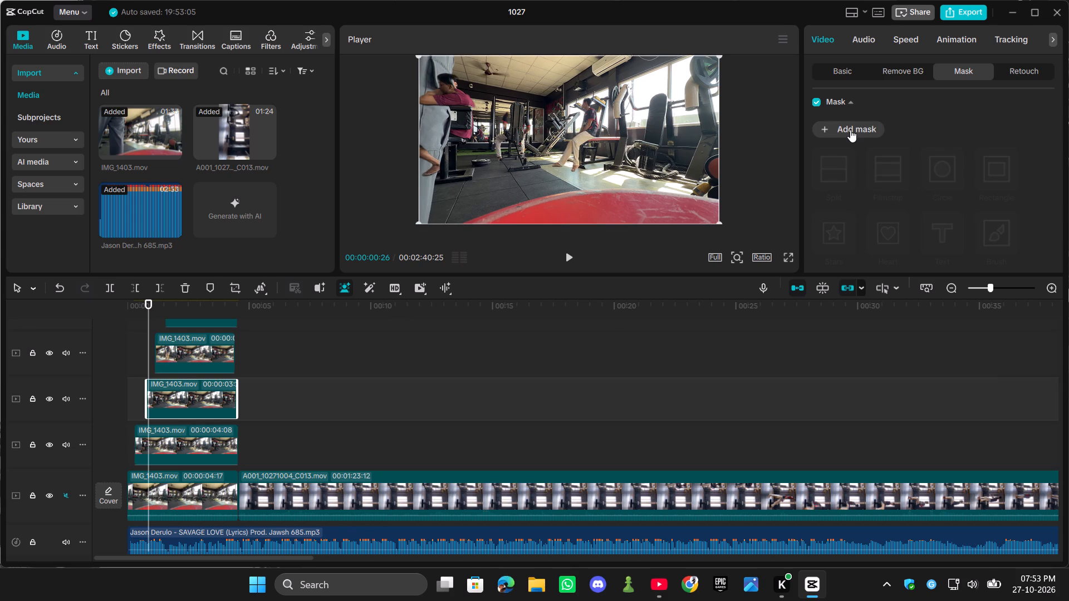
click(850, 130)
drag(576, 142, 580, 141)
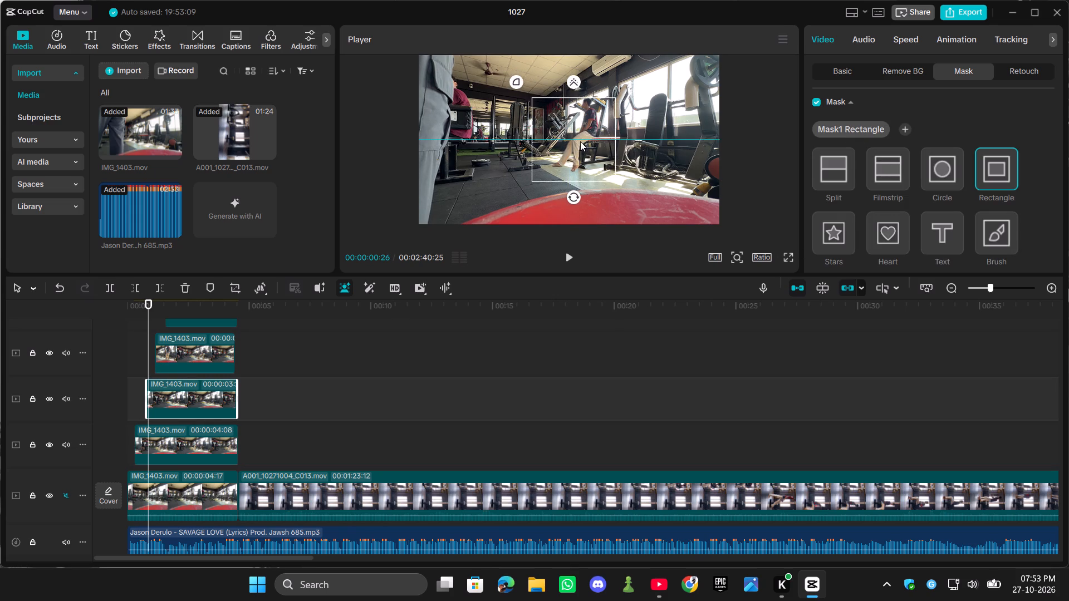
drag(580, 141, 583, 138)
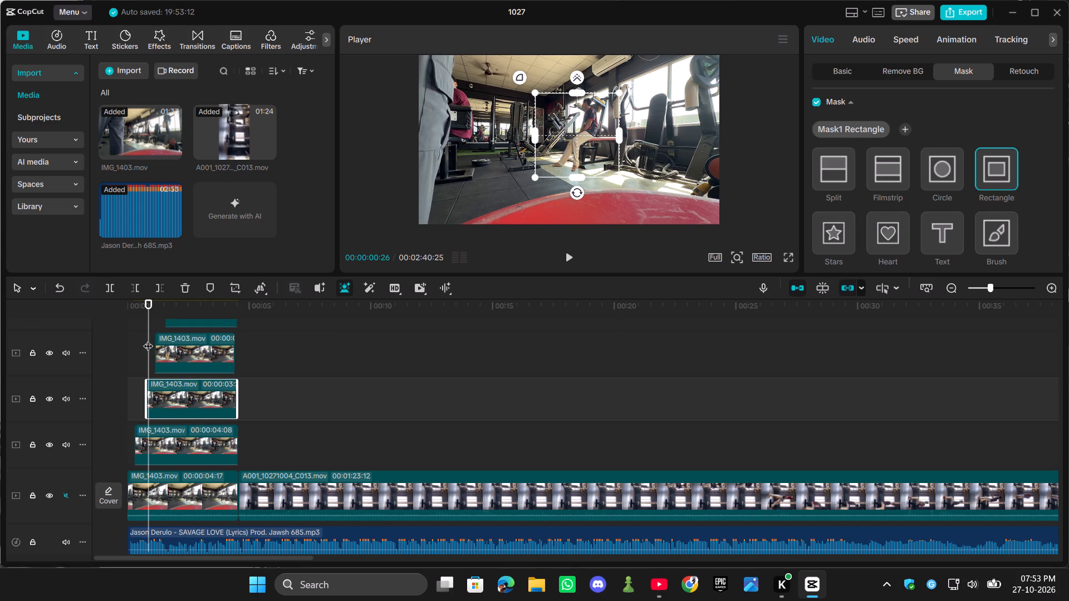
At 00:00:01:26, add a Rectangle mask to the overlay clip starting at about 1.6 seconds and position it around the man sitting on the floor.
drag(147, 339, 136, 342)
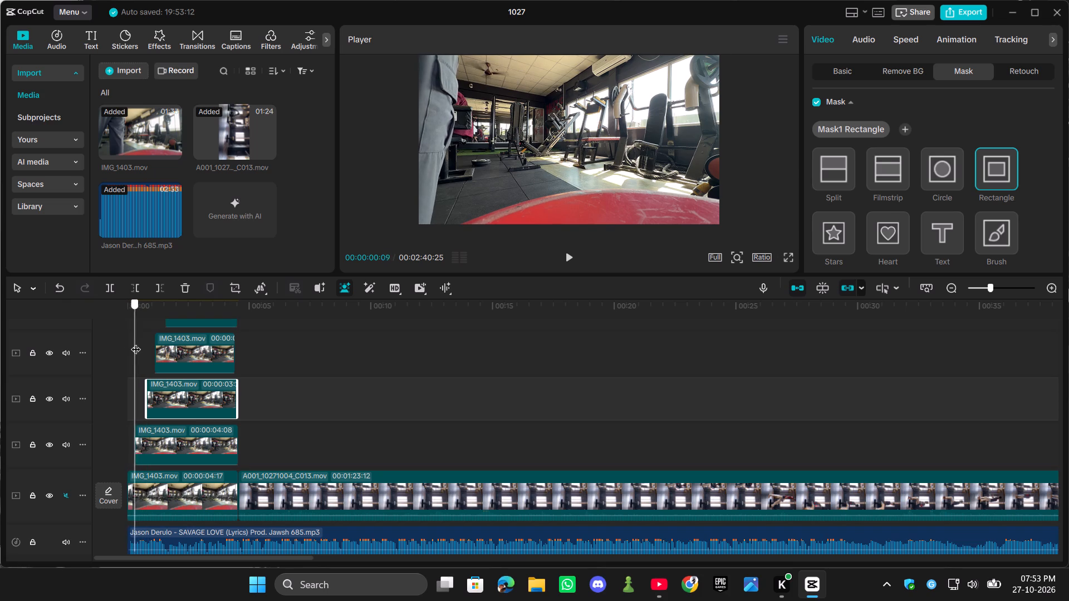
drag(136, 342, 153, 343)
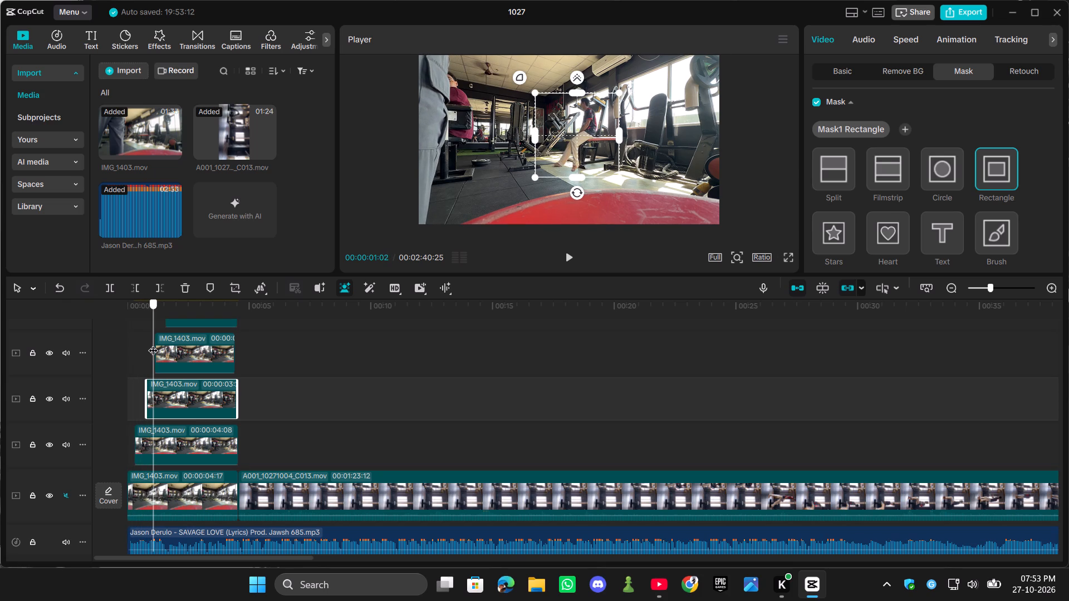
drag(153, 343, 160, 344)
click(183, 350)
scroll(283, 354, up, 2)
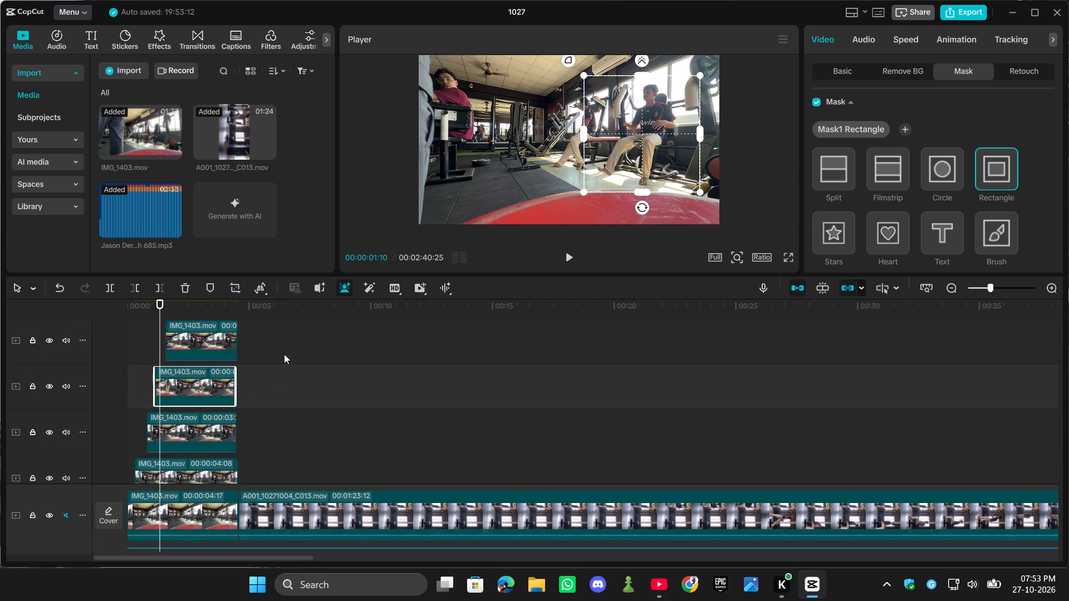
scroll(271, 353, up, 2)
click(192, 370)
drag(158, 330, 170, 330)
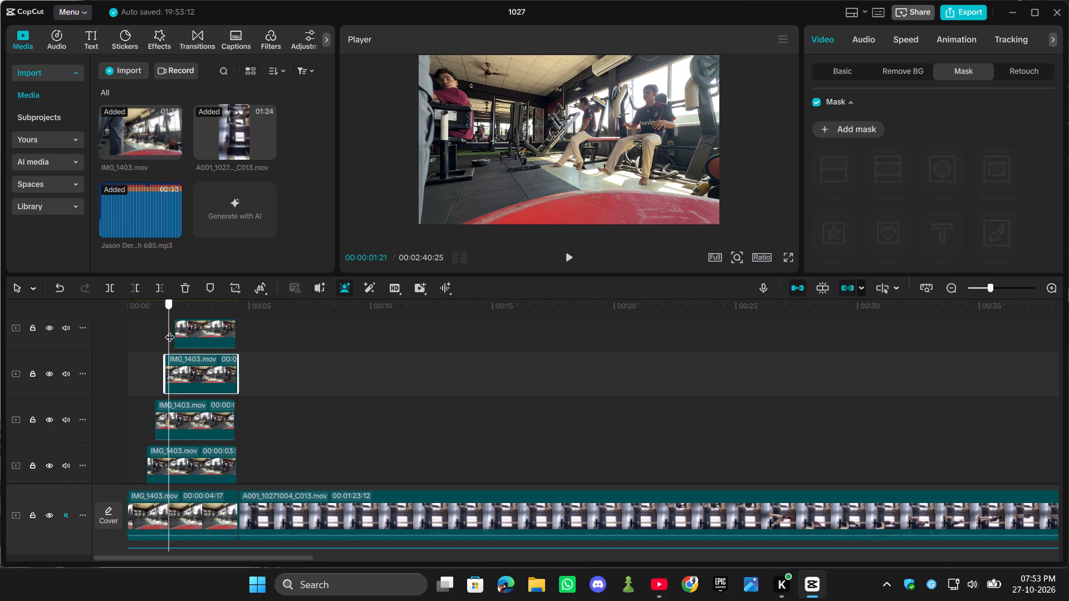
drag(170, 330, 173, 331)
click(192, 366)
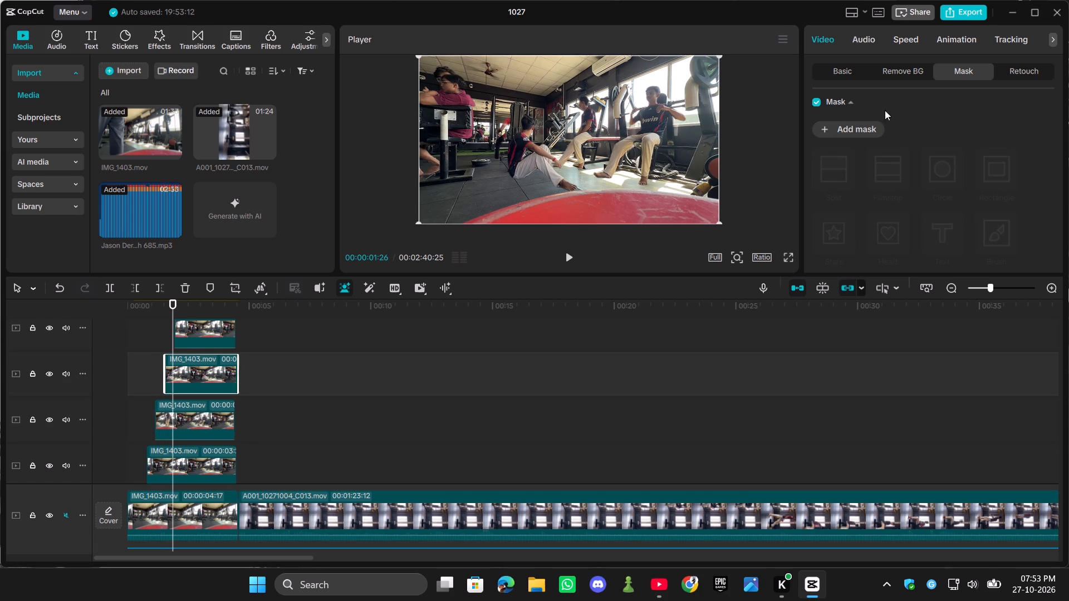
click(850, 134)
drag(580, 136, 550, 156)
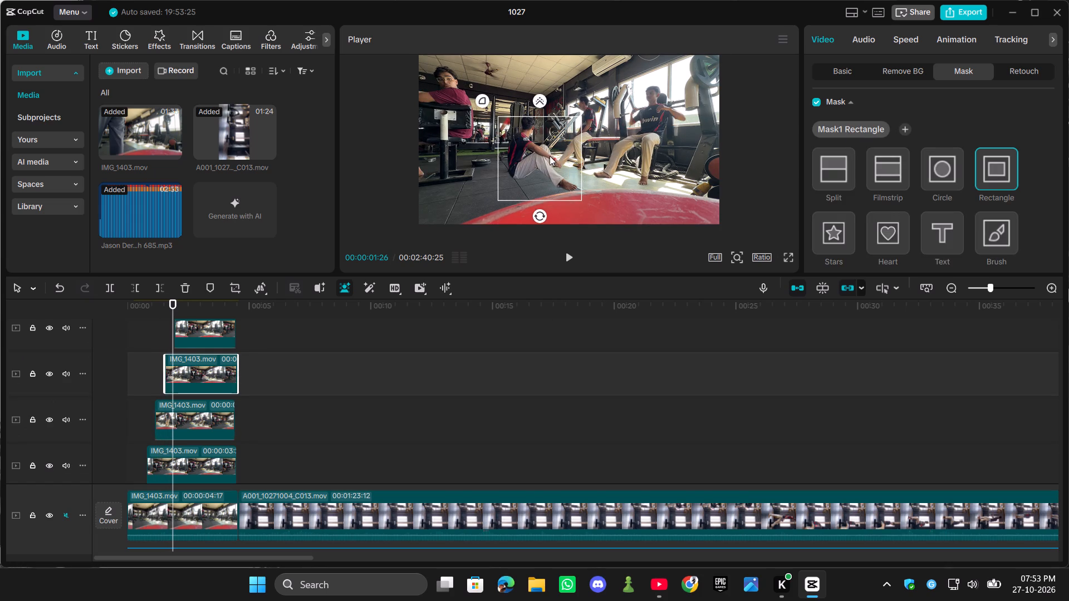
drag(550, 156, 546, 151)
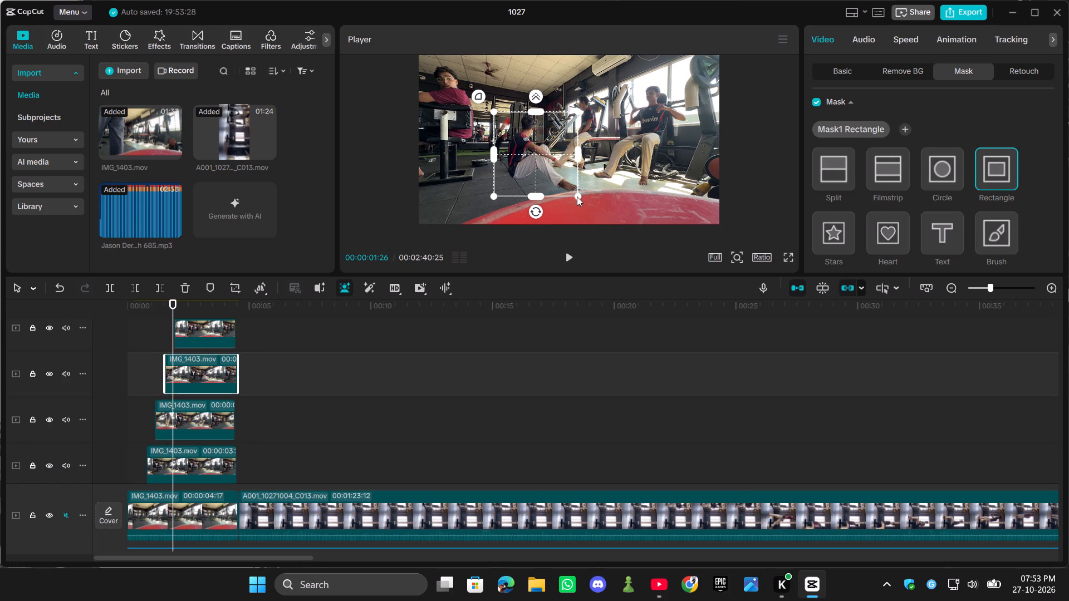
click(565, 175)
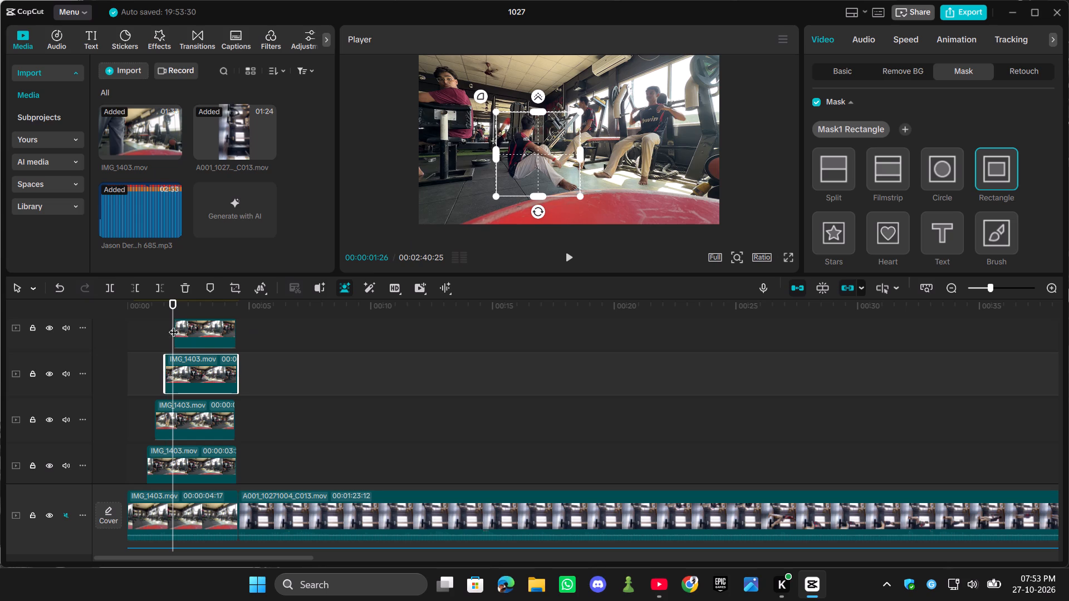
At 00:00:02:01, add a Rectangle mask to the overlay clip starting at about 2 seconds, placed above centre over the background bench area.
click(174, 298)
drag(173, 302, 180, 305)
click(188, 323)
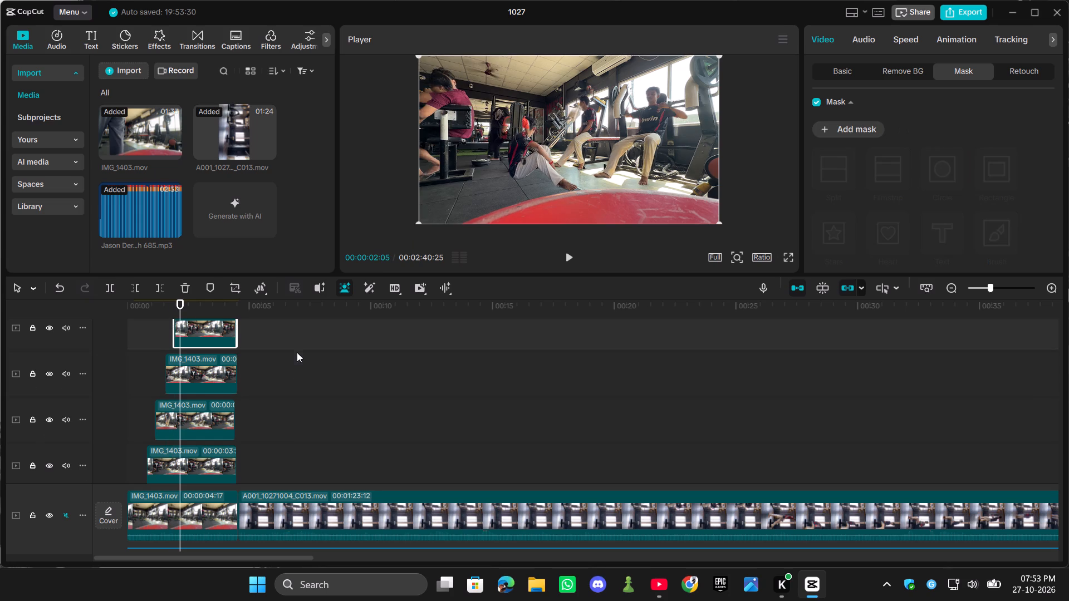
scroll(297, 352, up, 3)
click(178, 310)
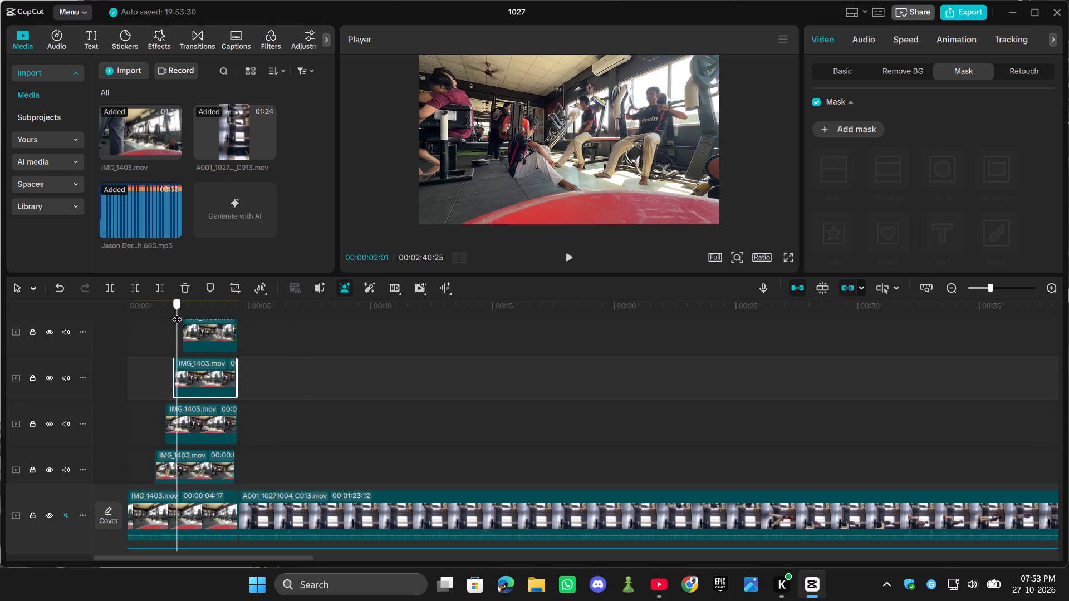
click(856, 129)
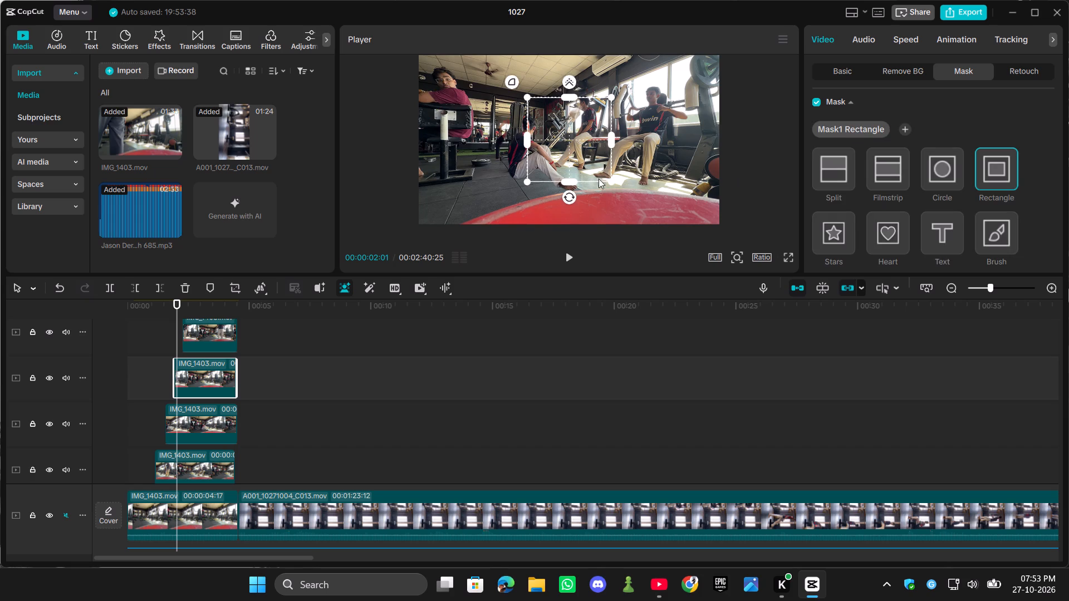
drag(564, 138, 582, 104)
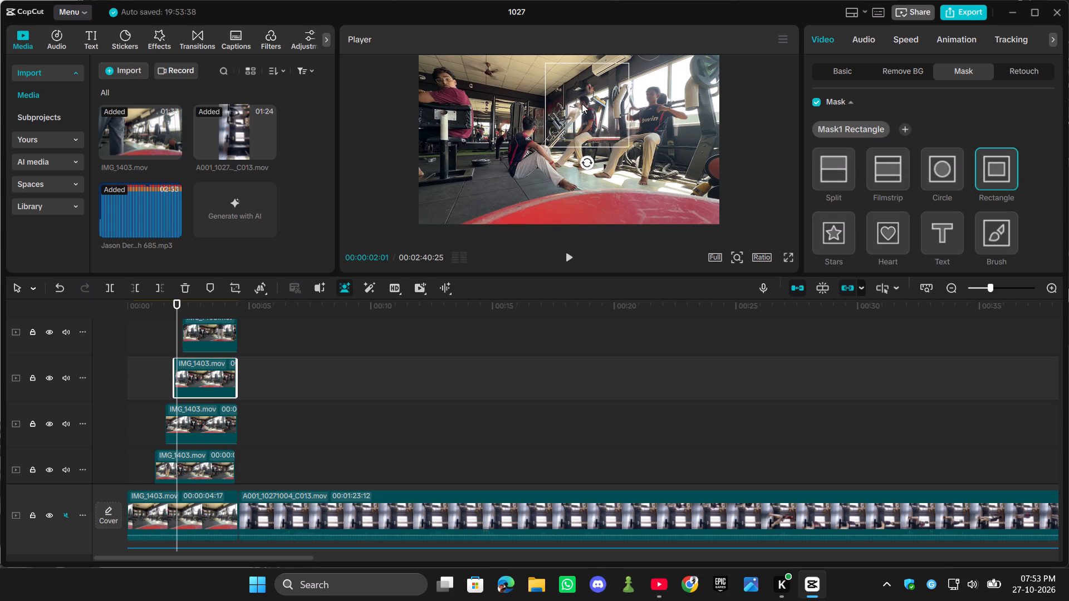
drag(582, 104, 582, 105)
click(602, 127)
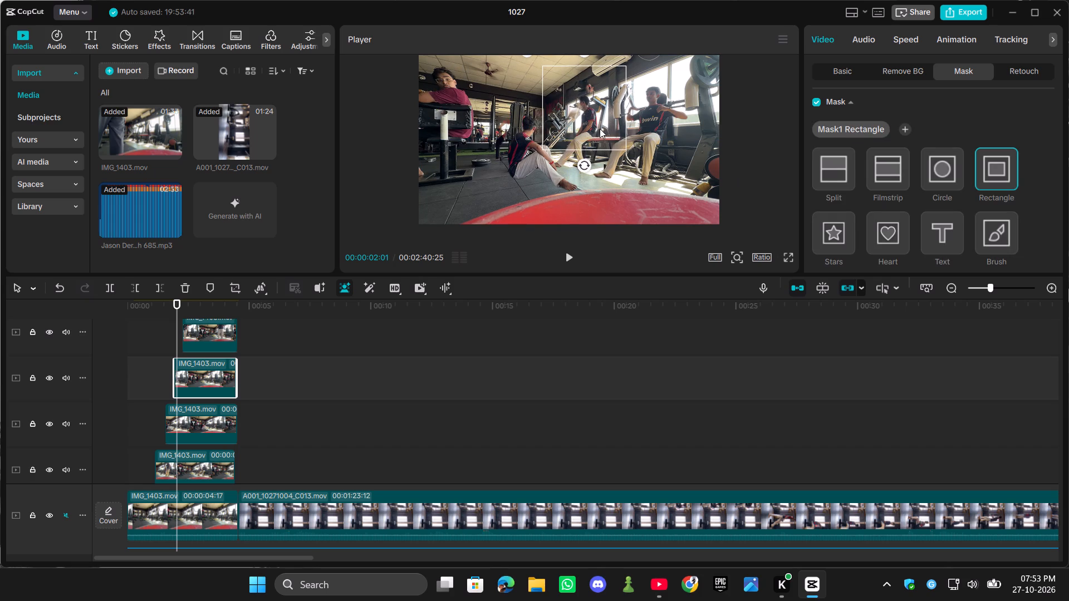
At 00:00:02:19, add an enlarged Rectangle mask around the standing man on the overlay clip starting at about 2.3 seconds.
scroll(209, 343, up, 2)
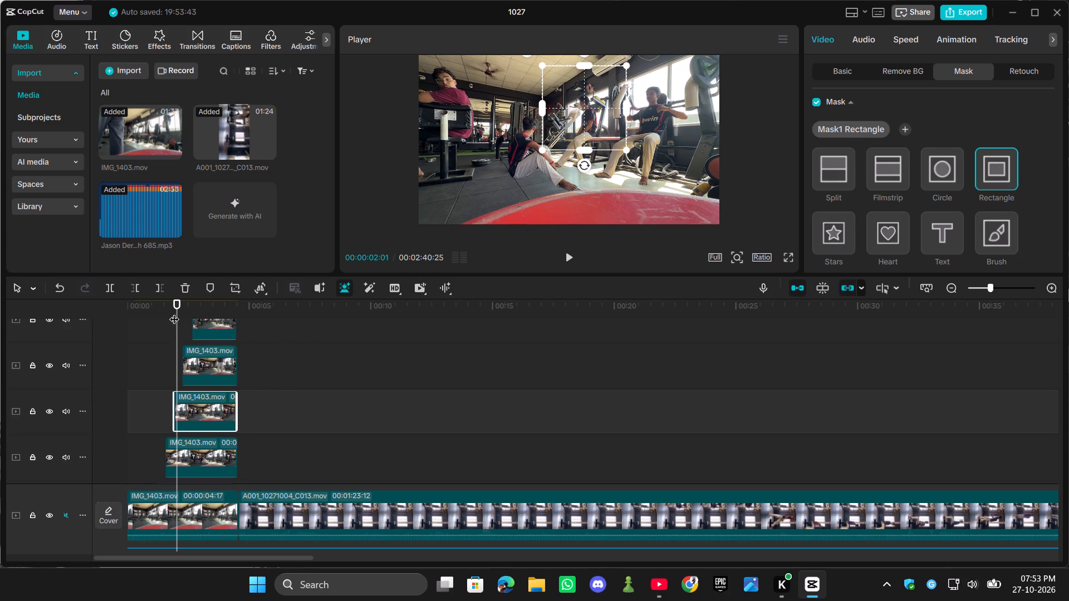
drag(175, 312, 192, 322)
click(195, 358)
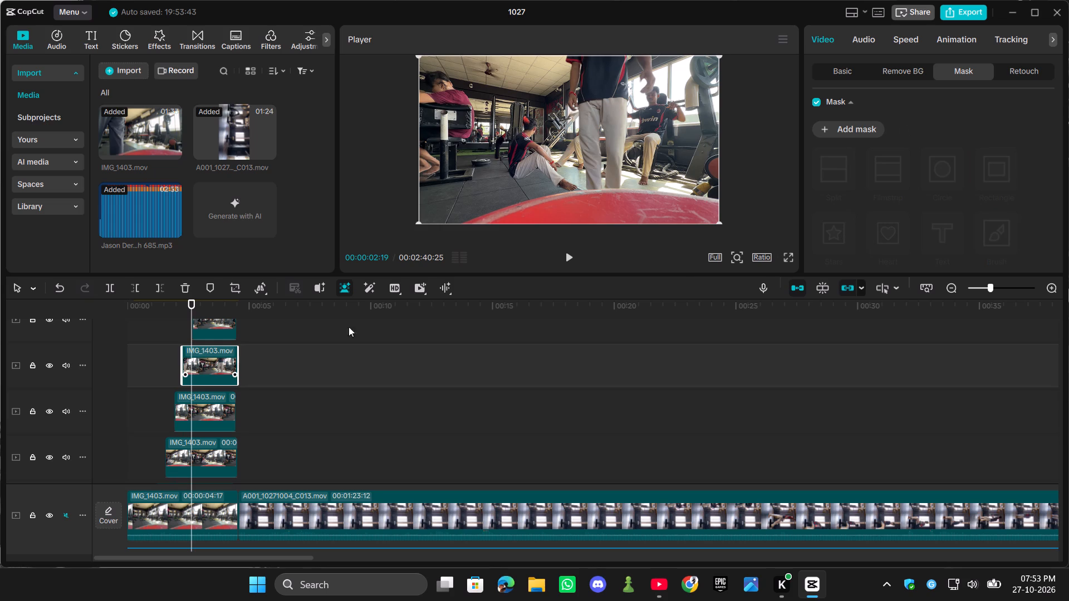
click(842, 130)
drag(589, 148, 615, 96)
drag(636, 129, 680, 220)
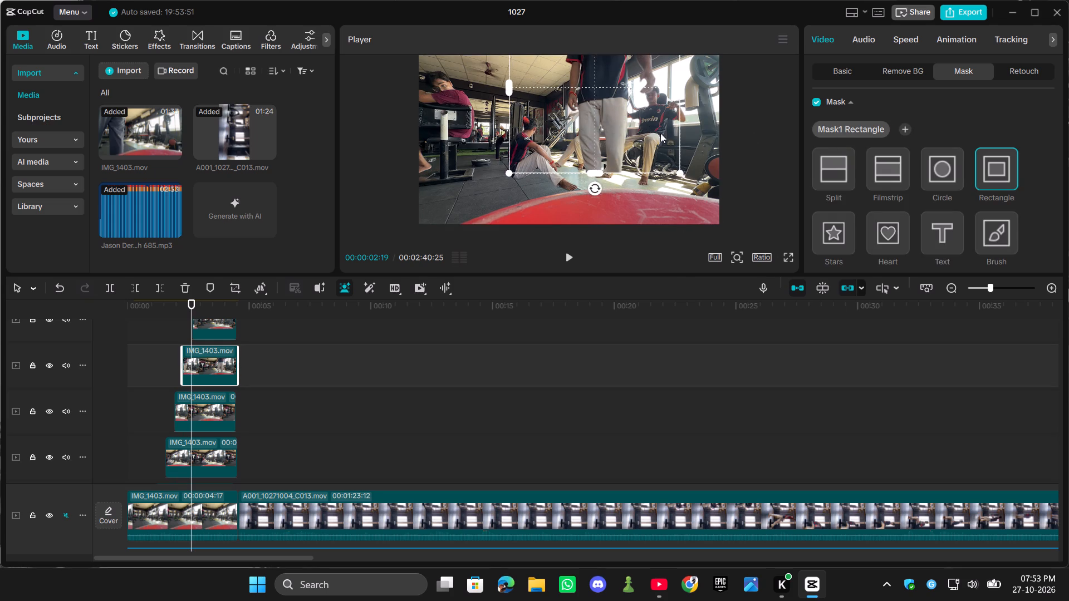
drag(659, 126, 671, 161)
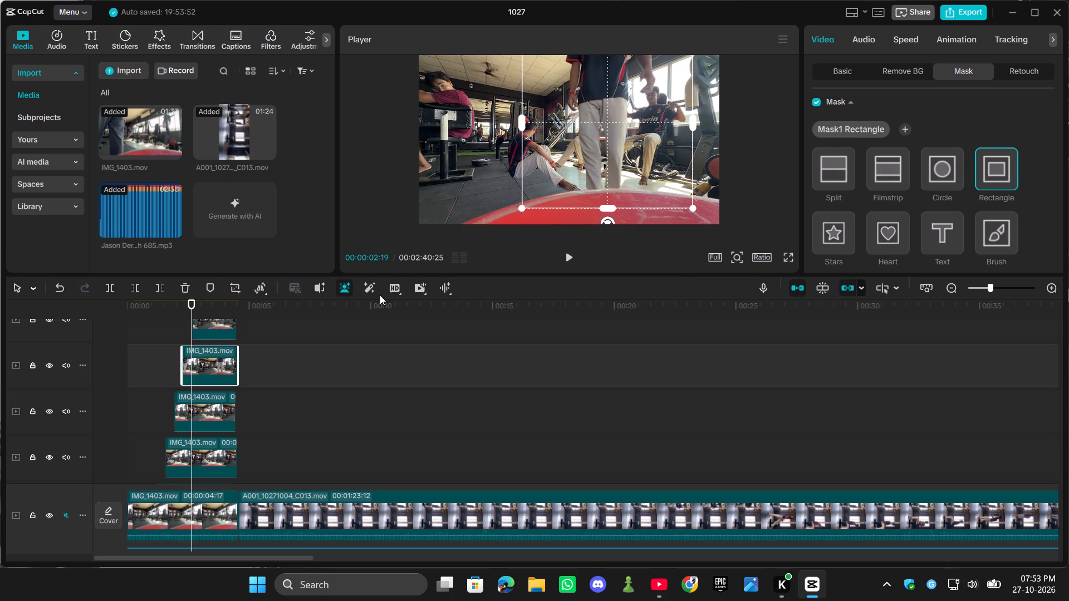
At 00:00:02:23, mask the overlay clip starting at about 2.7 seconds with a slightly enlarged Rectangle around the small figure beside the standing man.
scroll(263, 354, up, 3)
click(210, 368)
click(192, 322)
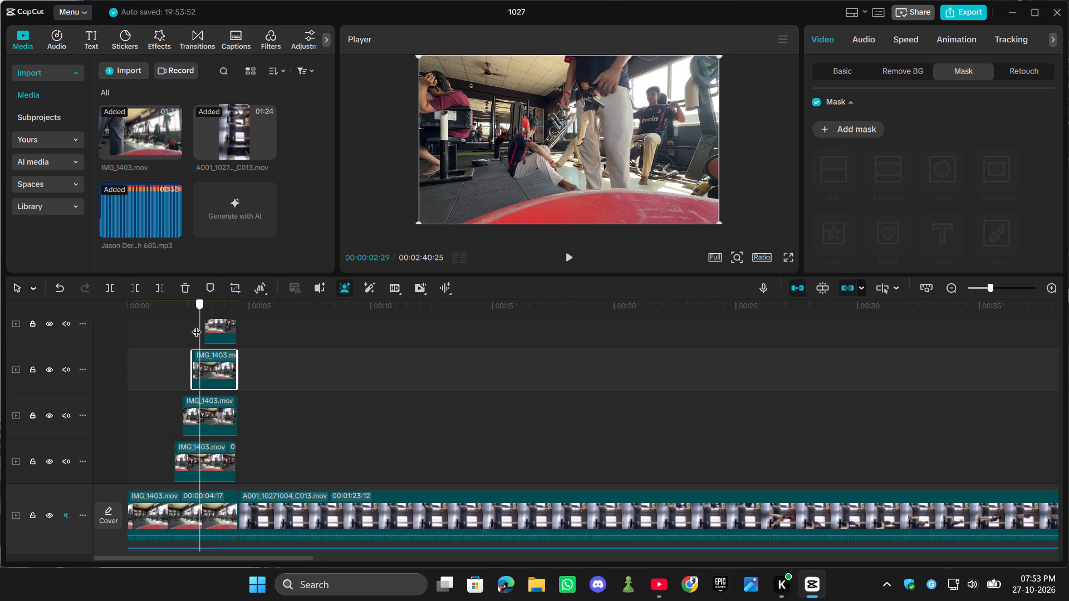
click(211, 359)
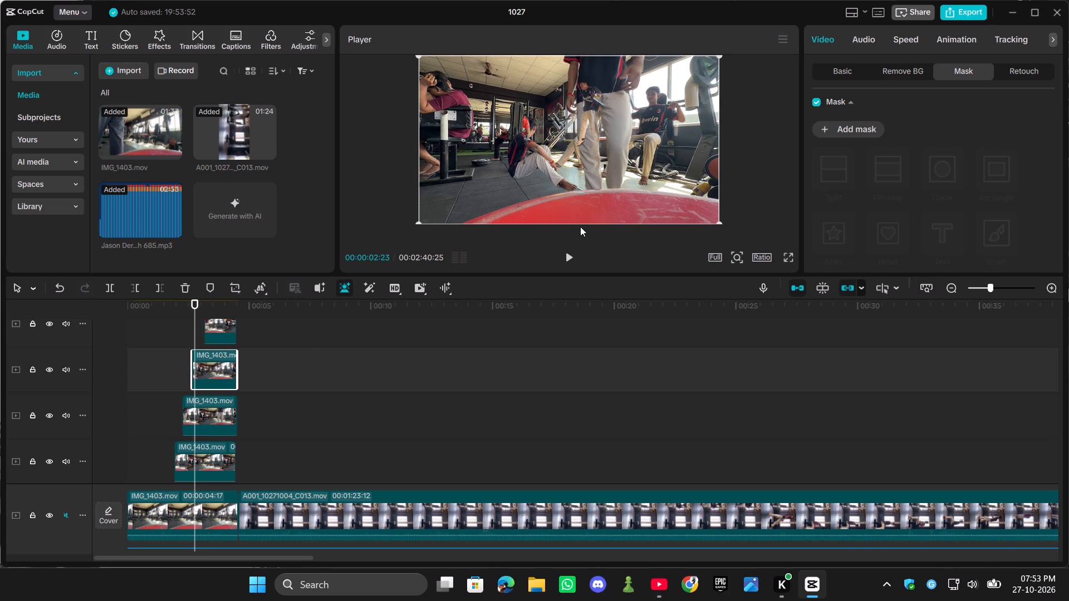
click(855, 129)
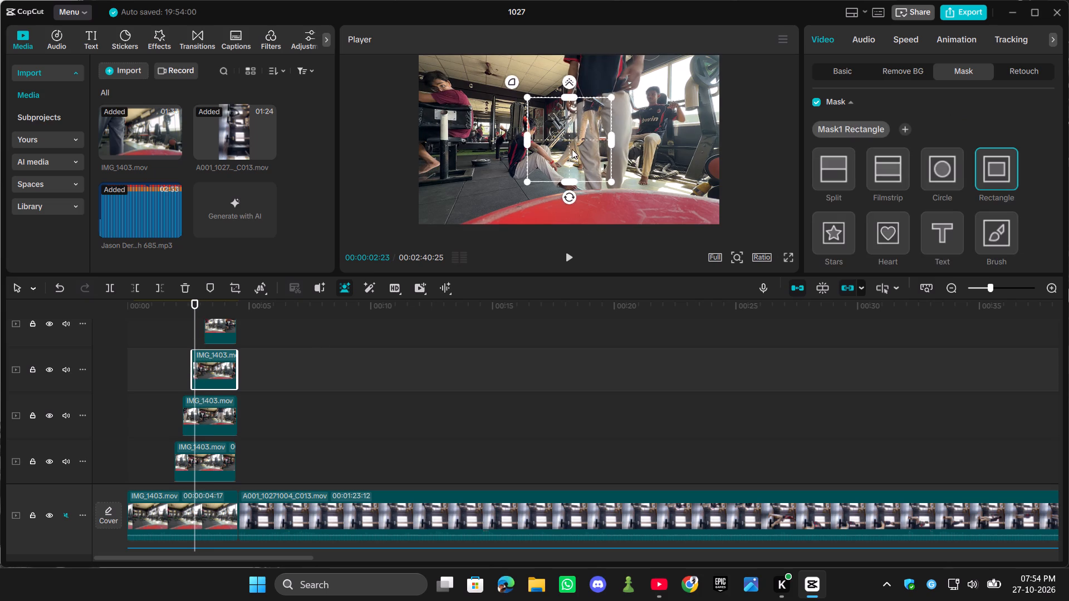
drag(572, 149, 587, 118)
drag(588, 118, 517, 170)
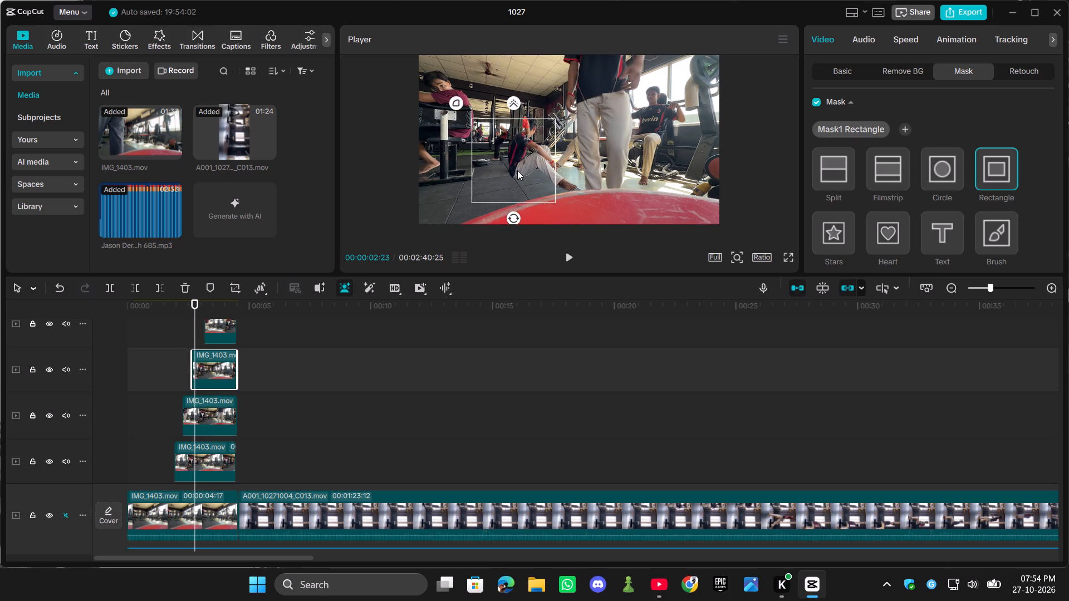
drag(517, 170, 577, 124)
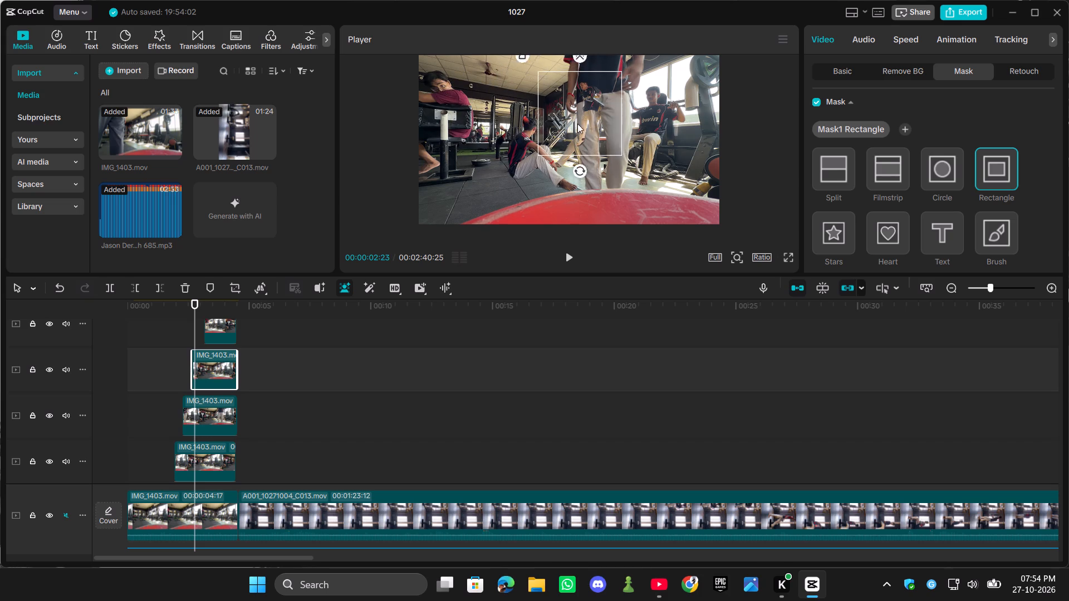
drag(577, 124, 602, 120)
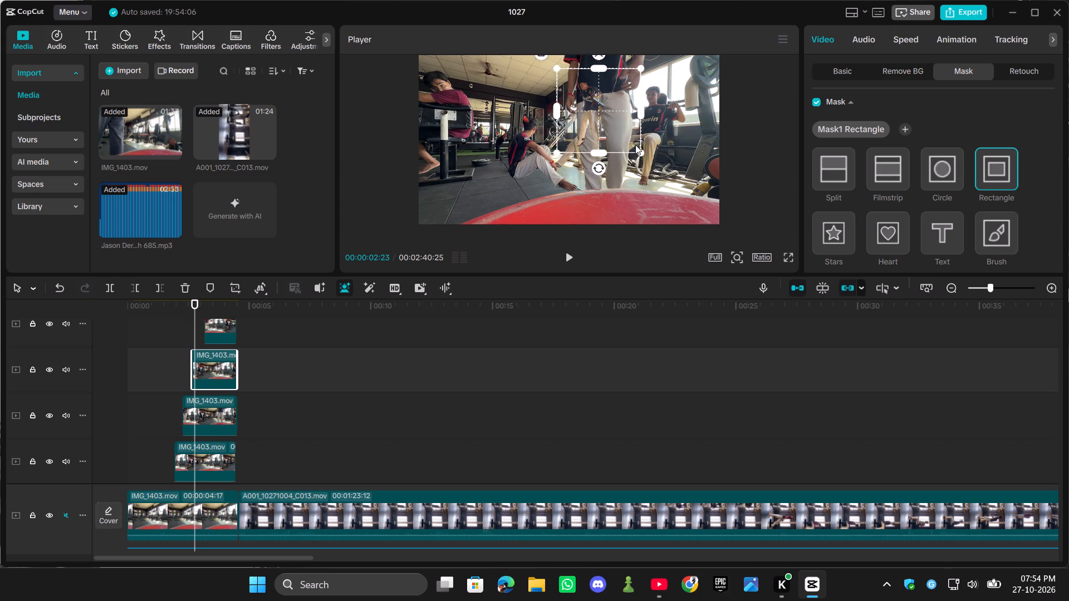
click(640, 152)
drag(622, 127, 612, 132)
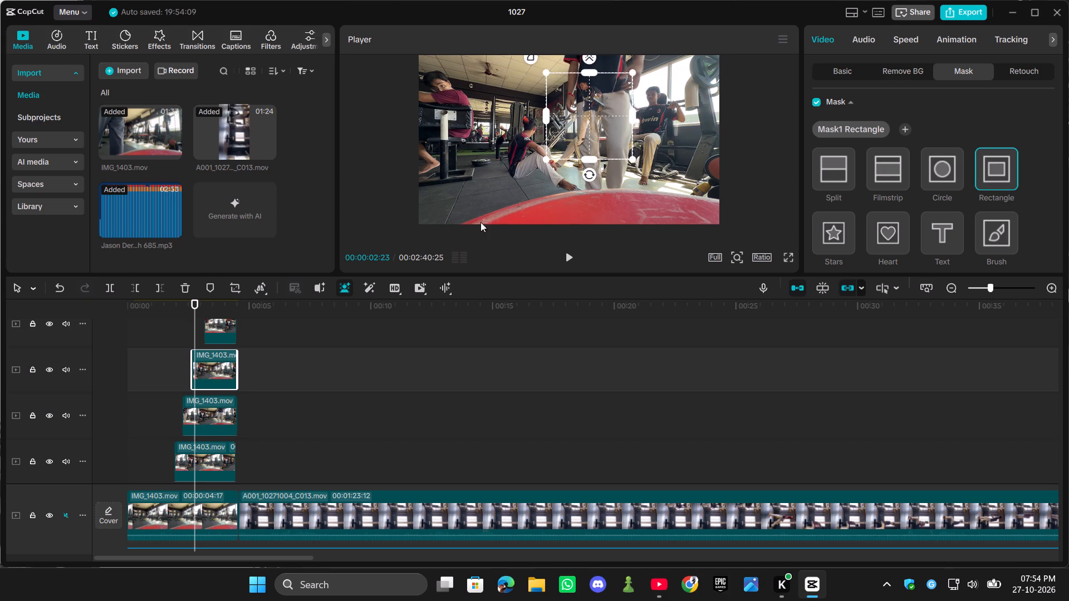
At 00:00:03:14, add a Rectangle mask to the topmost overlay clip, starting at about 3.2 seconds, positioned around the figure beside the standing man's legs.
scroll(237, 337, up, 2)
drag(194, 313, 212, 314)
click(216, 349)
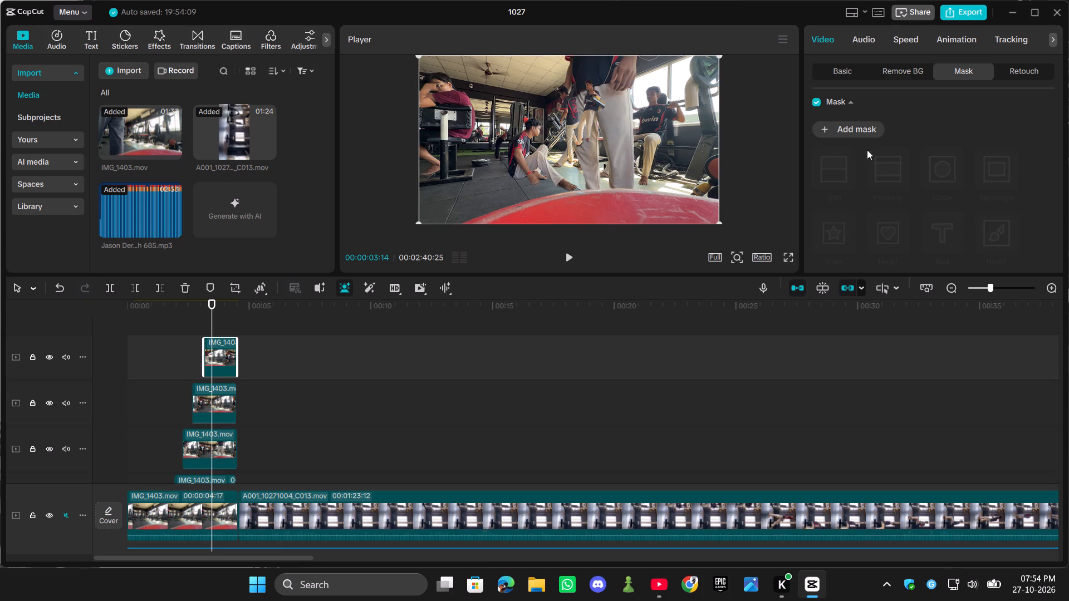
click(851, 129)
drag(593, 147, 603, 131)
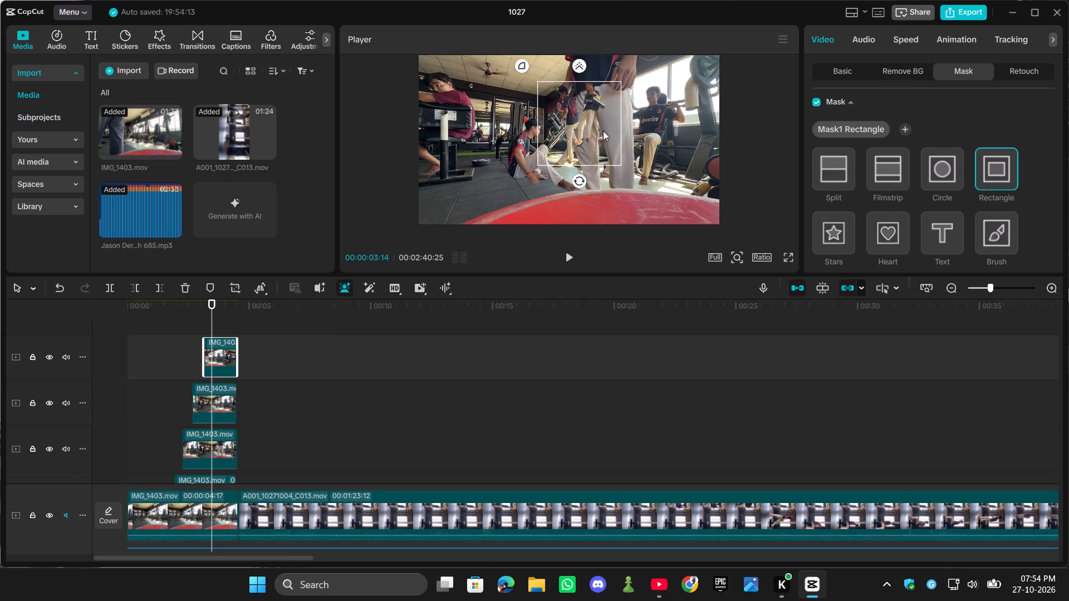
drag(603, 131, 602, 133)
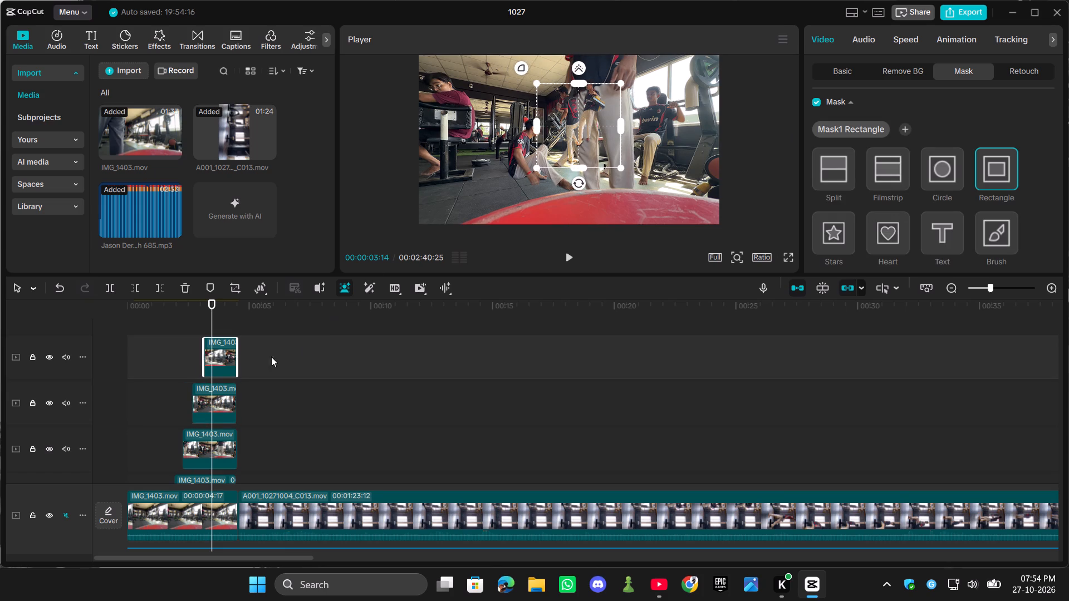
Move the standing man's masked clip off the overlay stack to about 5.3 seconds, on the track above its current one.
scroll(267, 360, down, 3)
click(216, 349)
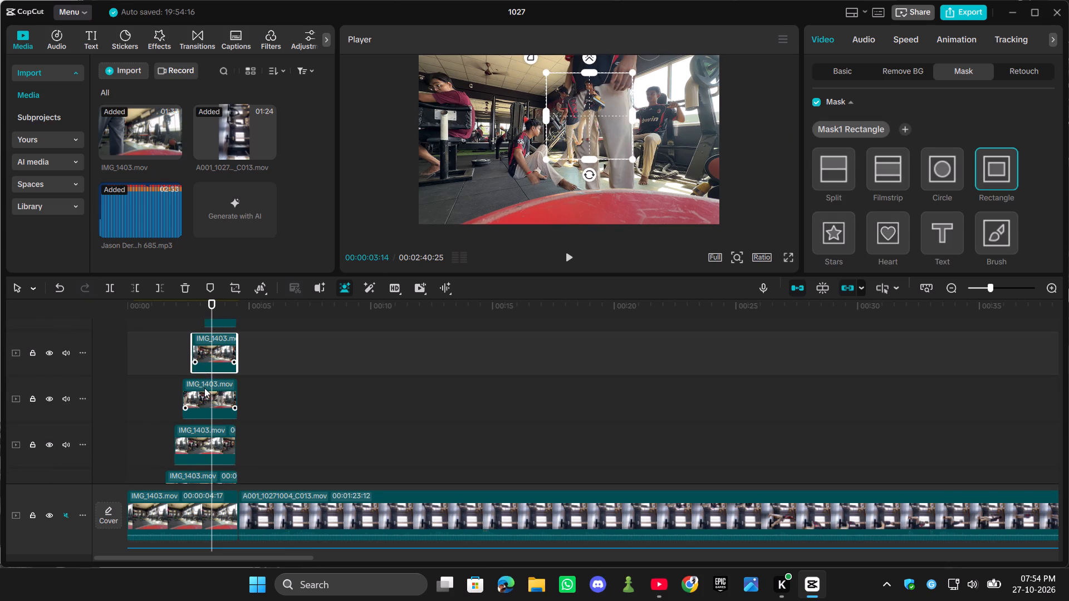
click(205, 391)
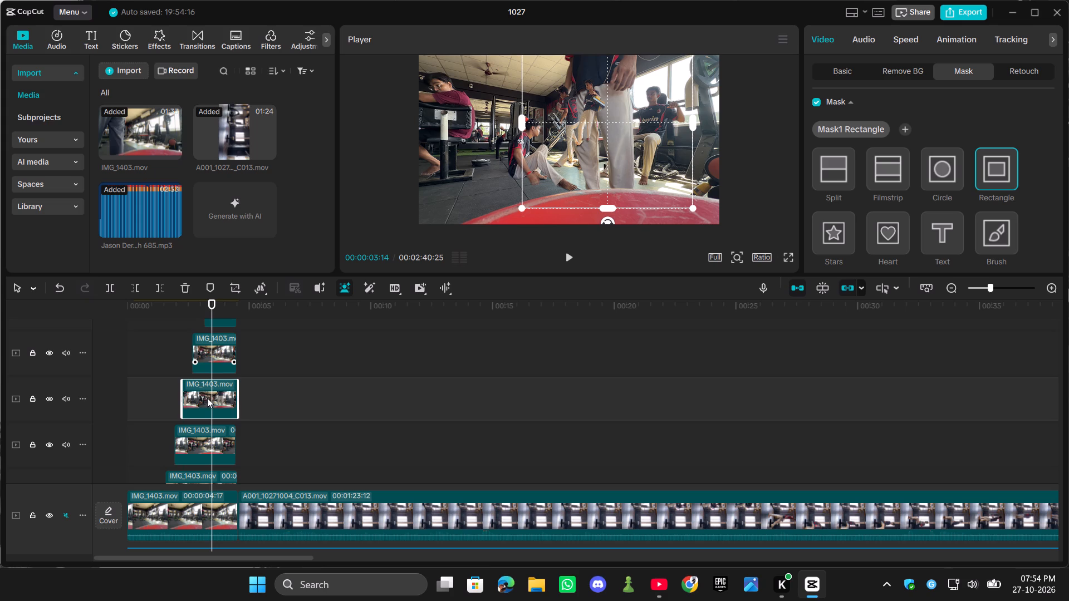
drag(207, 398, 283, 358)
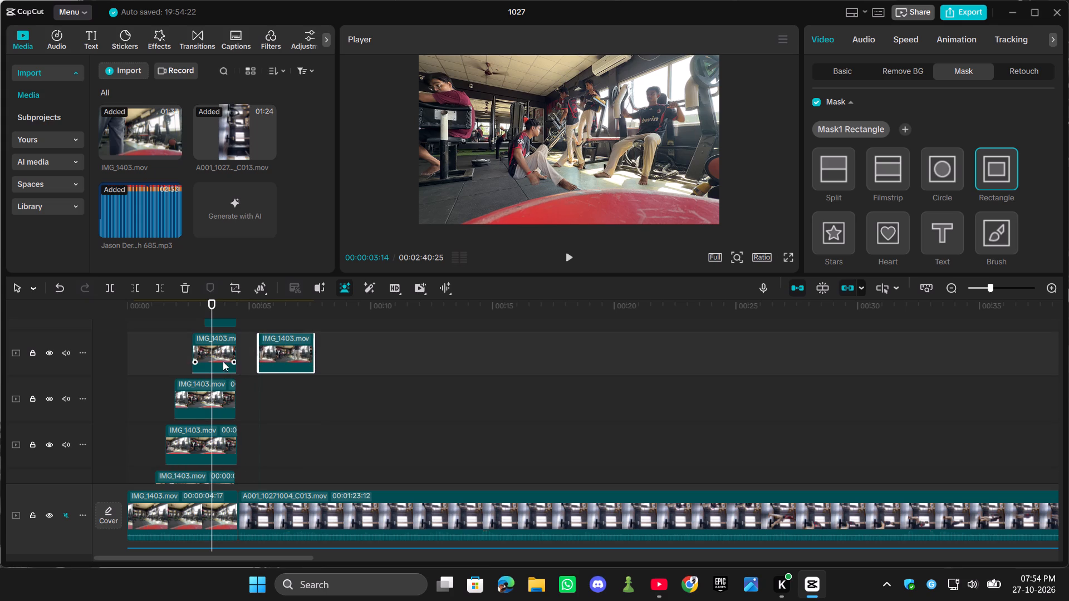
Extend the starts of the two uppermost stacked overlay clips to about 2.3 seconds and 2.7 seconds respectively.
click(203, 349)
drag(191, 349, 187, 349)
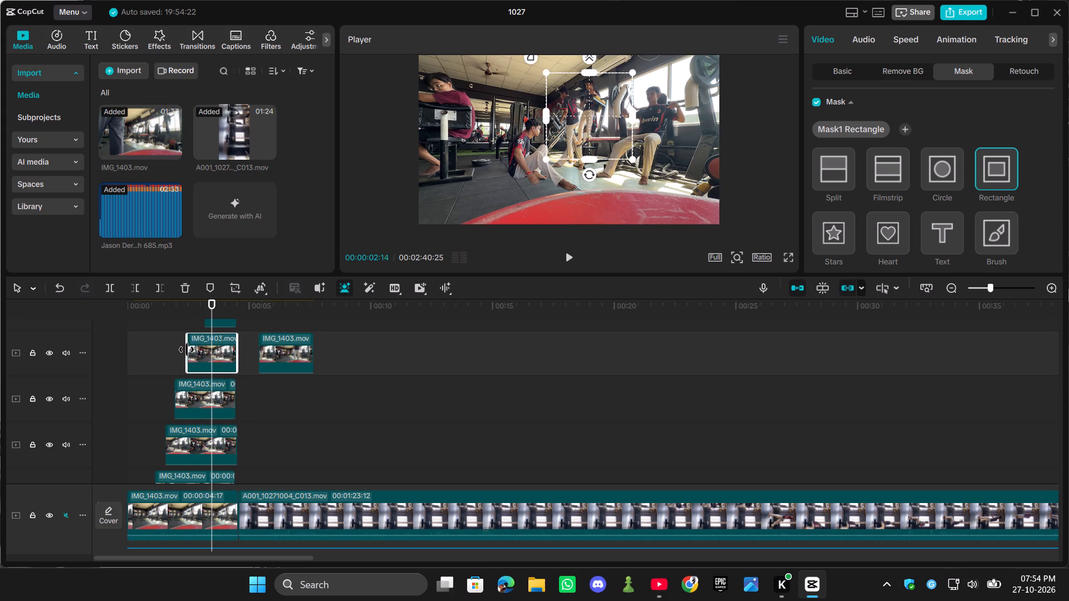
drag(187, 349, 185, 349)
scroll(247, 369, up, 3)
click(221, 362)
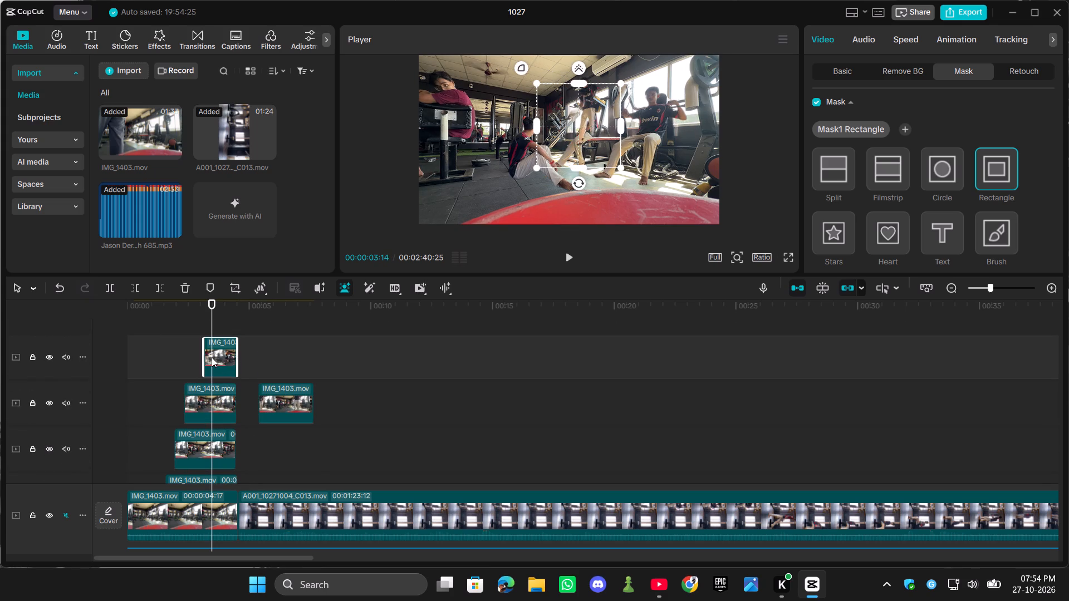
drag(202, 353, 192, 353)
scroll(229, 363, up, 2)
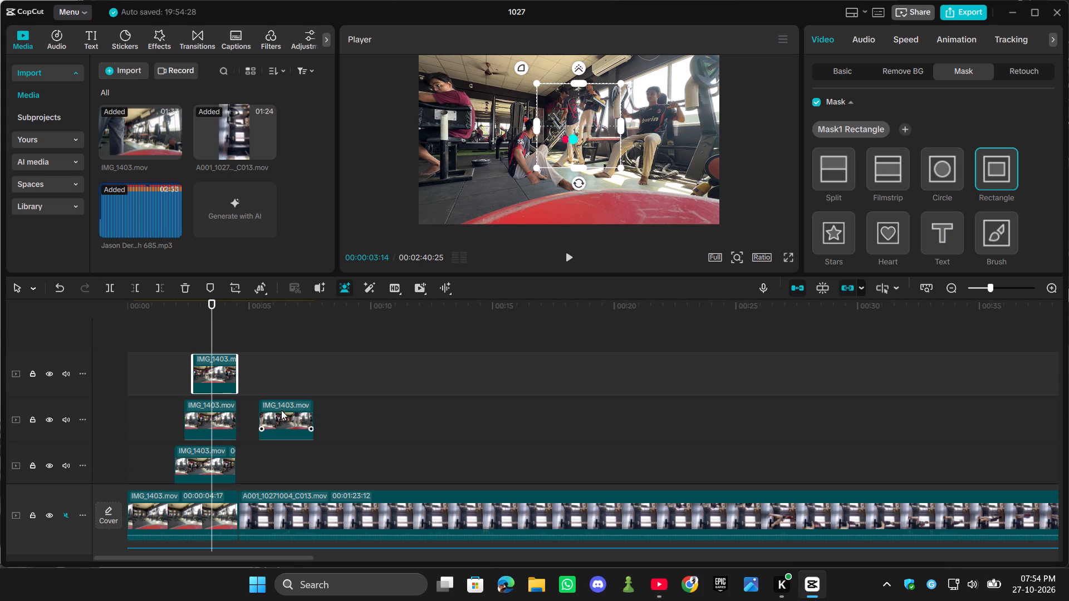
Place the standing man's clip on a new top track starting at about 3 seconds and trim its end to match the overlays below.
drag(282, 415, 227, 325)
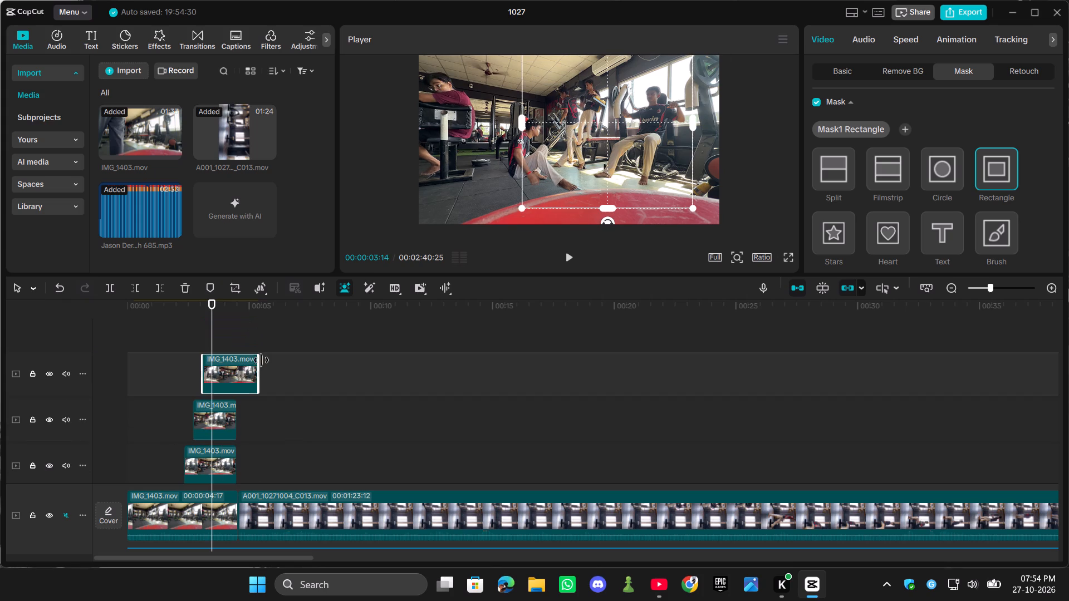
drag(258, 367, 232, 369)
Play the opening section twice from the start to check the reordered overlay clips.
scroll(271, 381, down, 8)
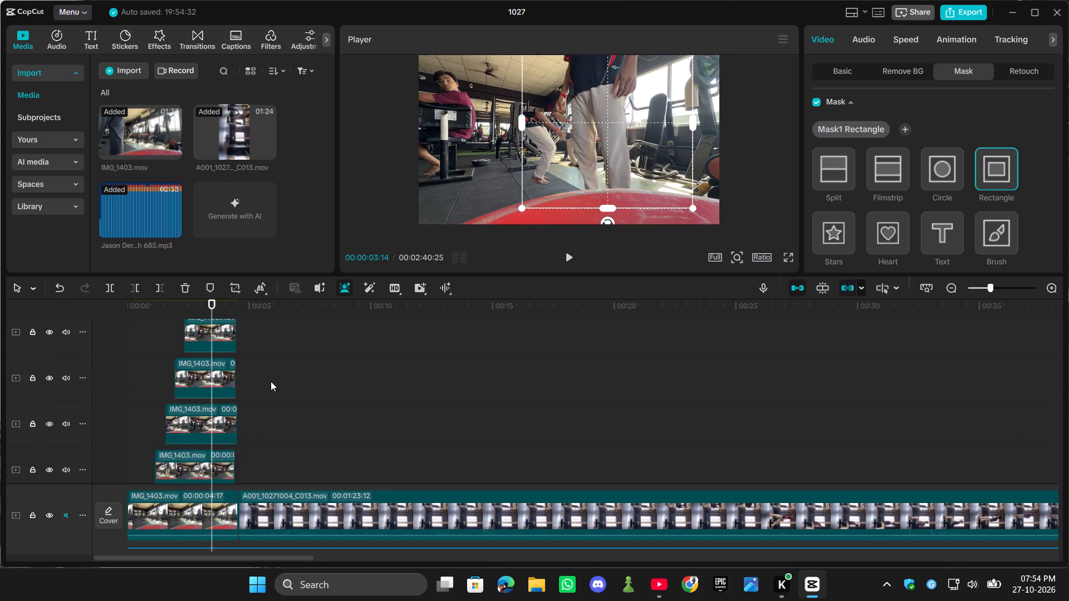
scroll(271, 381, down, 4)
drag(206, 307, 103, 298)
scroll(356, 394, down, 2)
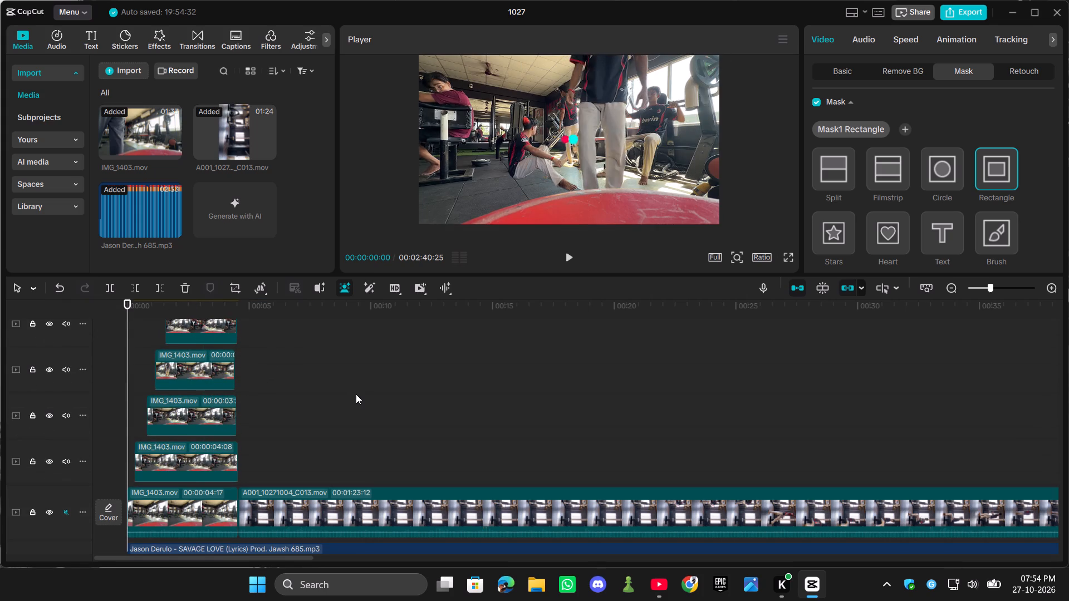
key(space)
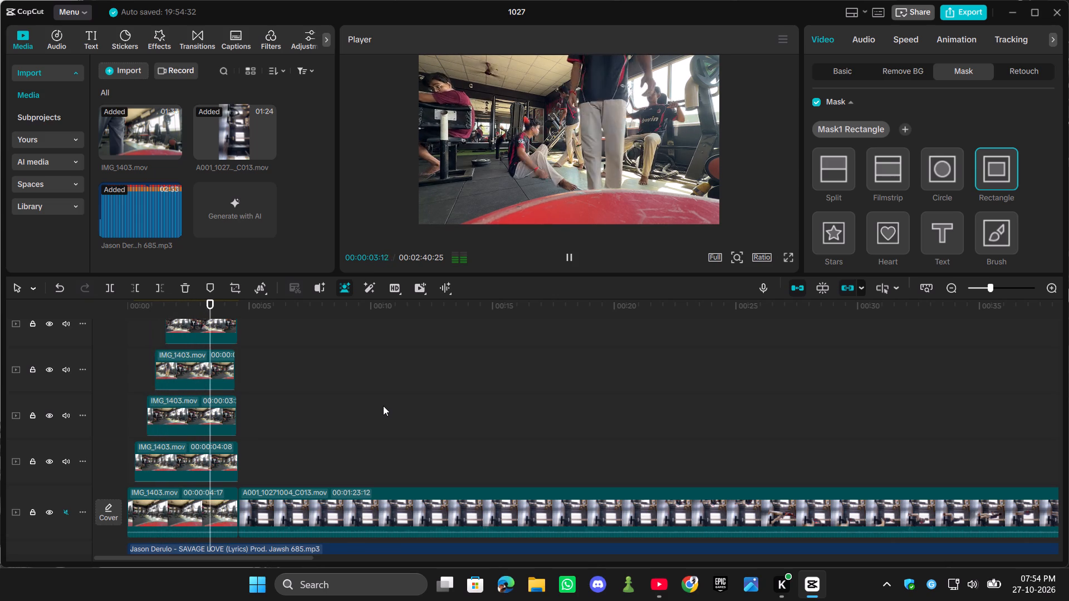
key(space)
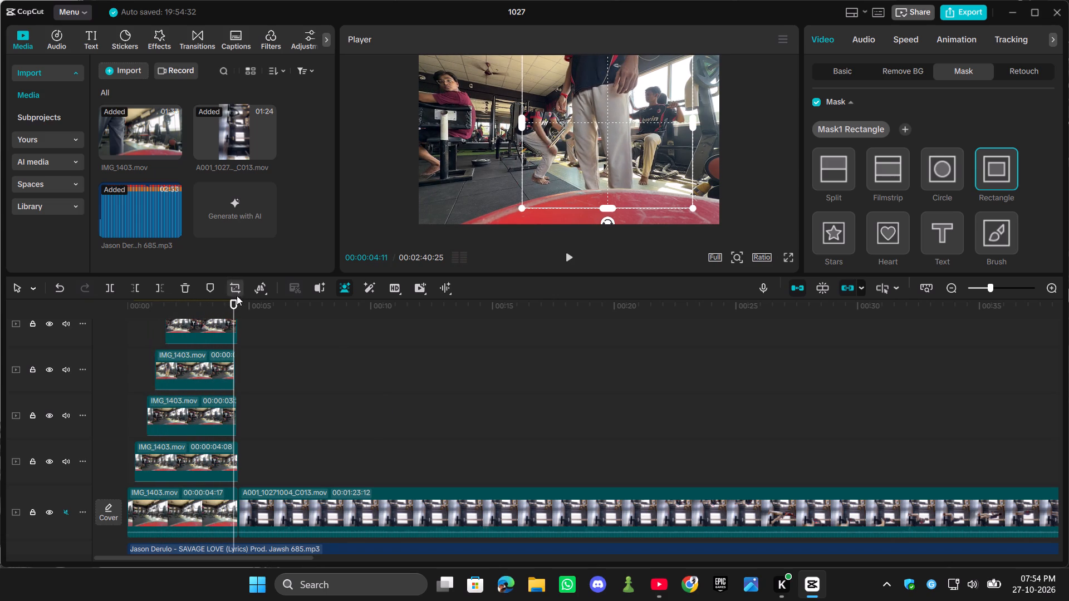
drag(234, 301, 106, 323)
key(space)
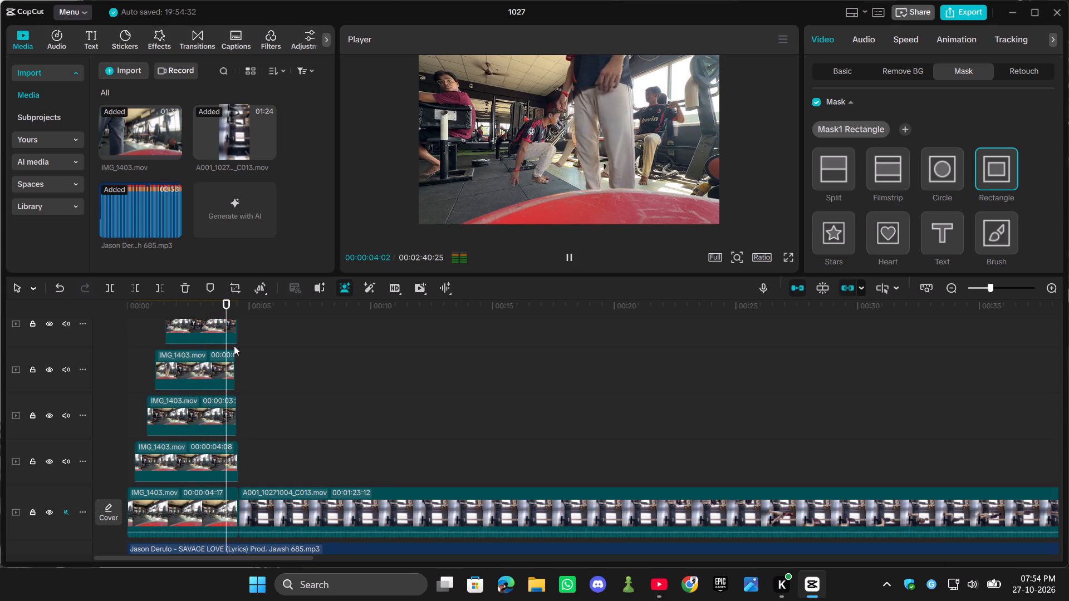
key(space)
Hide the topmost overlay track containing the standing man and replay the opening from the start.
scroll(234, 346, up, 16)
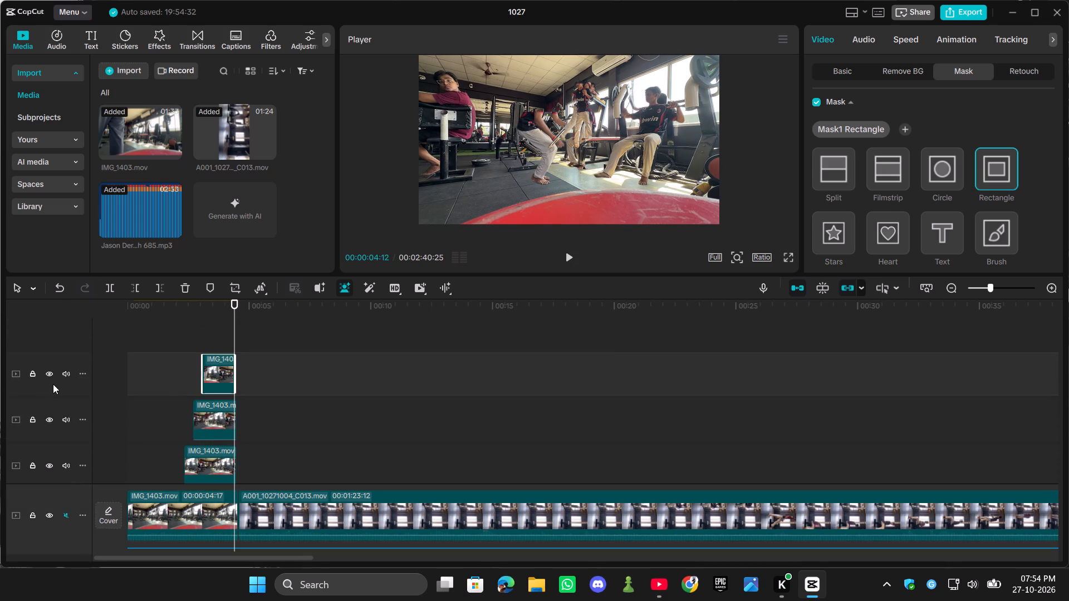
click(49, 371)
drag(234, 322, 73, 341)
key(space)
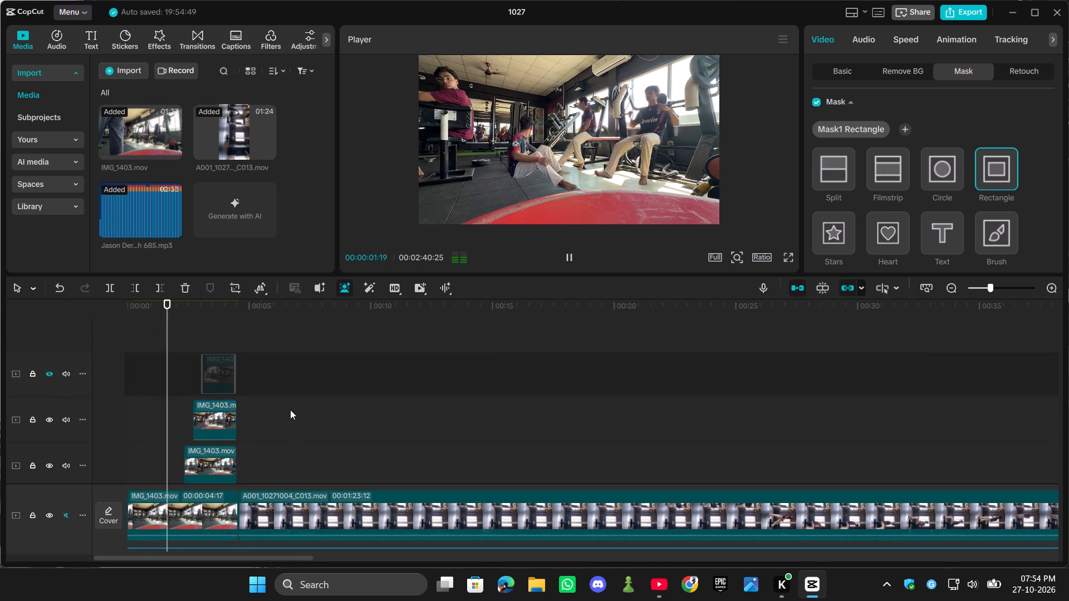
key(space)
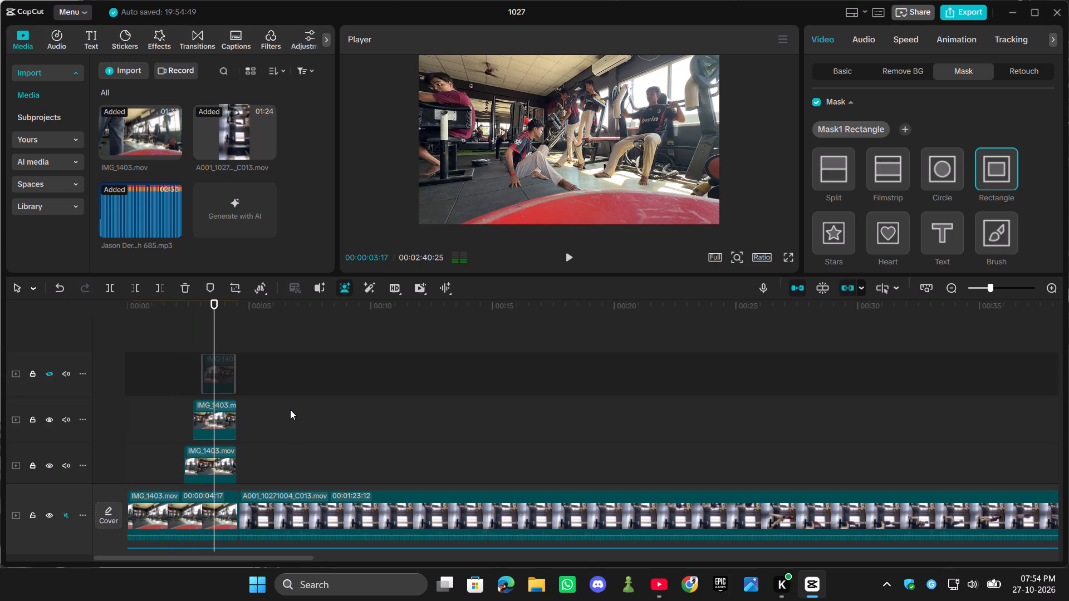
At 00:00:01:20, add a vertically stretched Circle mask around the floor-seated person on the overlay clip starting at about 1.6 seconds.
drag(211, 344, 182, 343)
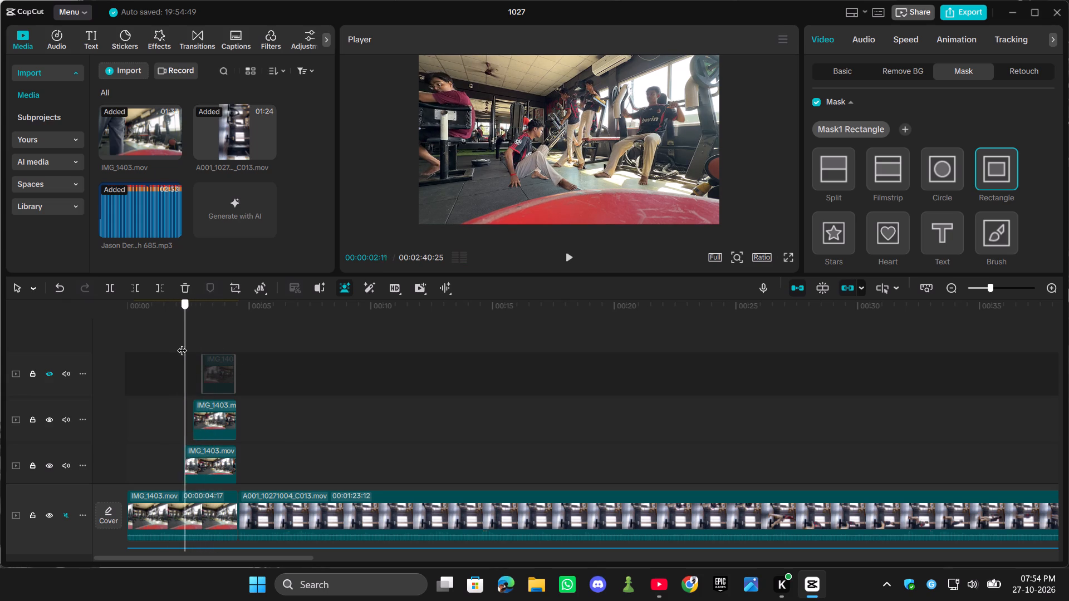
drag(182, 343, 160, 344)
scroll(267, 364, down, 5)
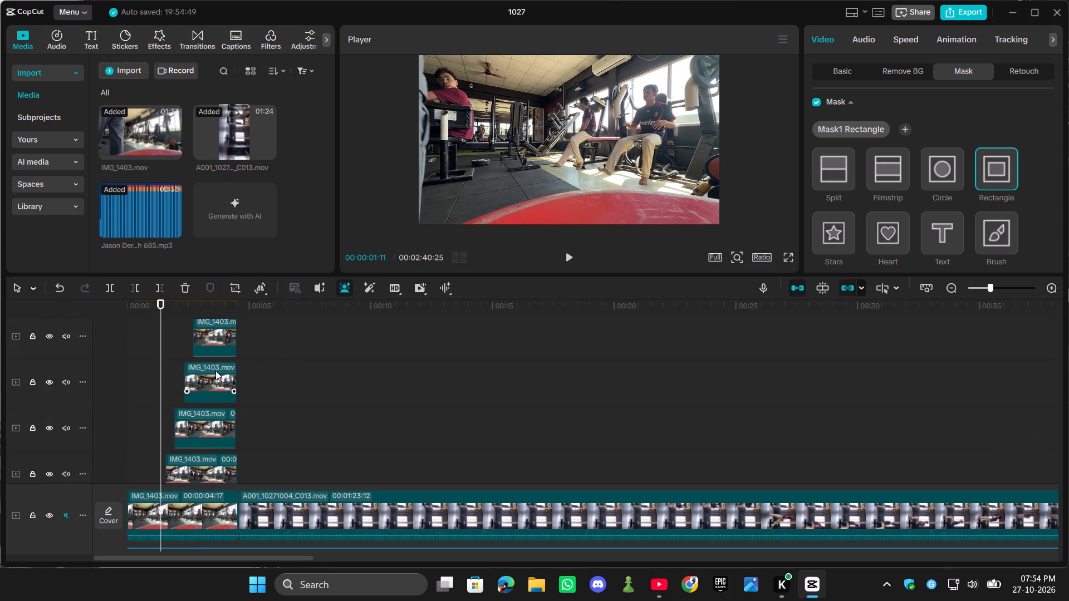
drag(161, 356, 173, 358)
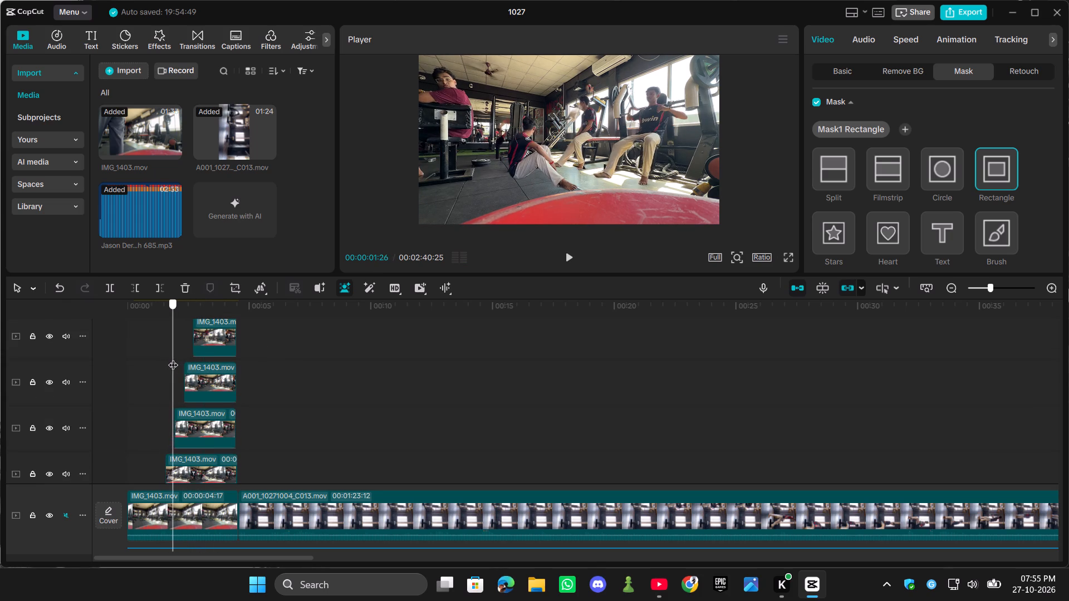
drag(173, 358, 168, 358)
click(182, 464)
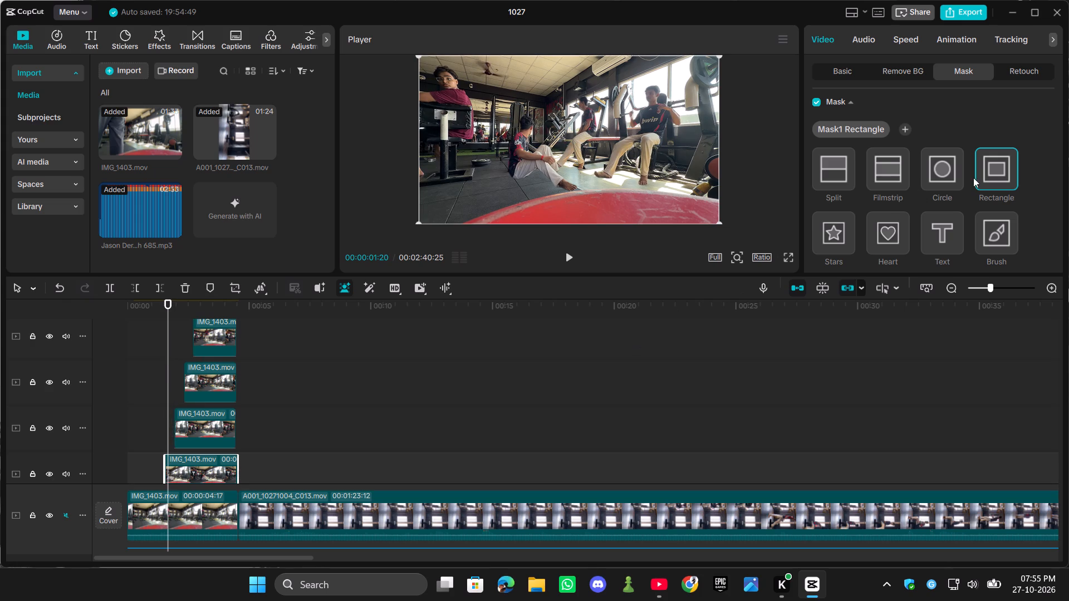
click(945, 170)
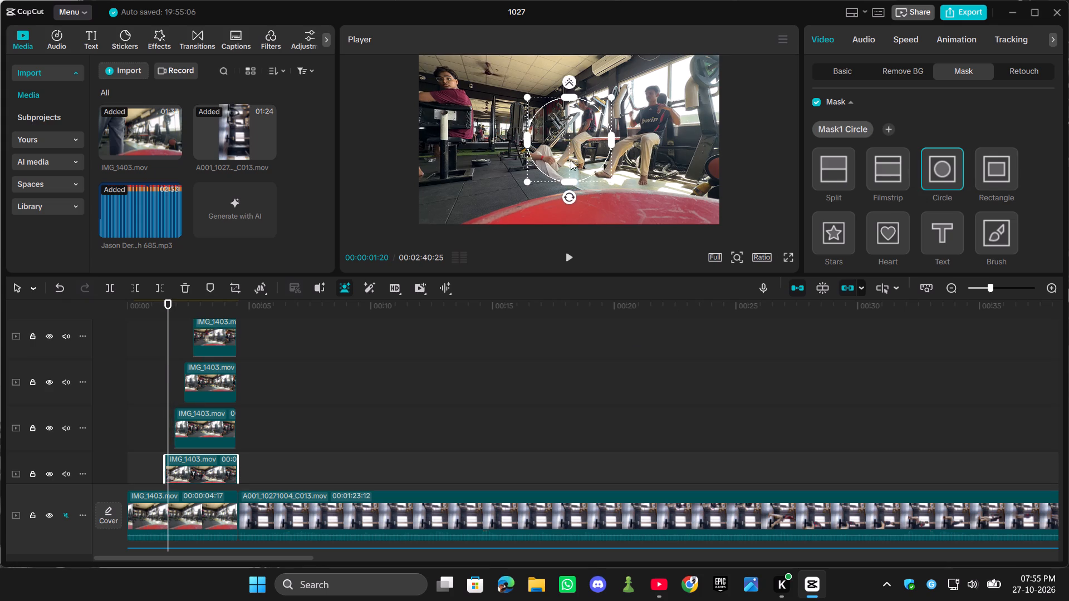
drag(562, 151, 542, 162)
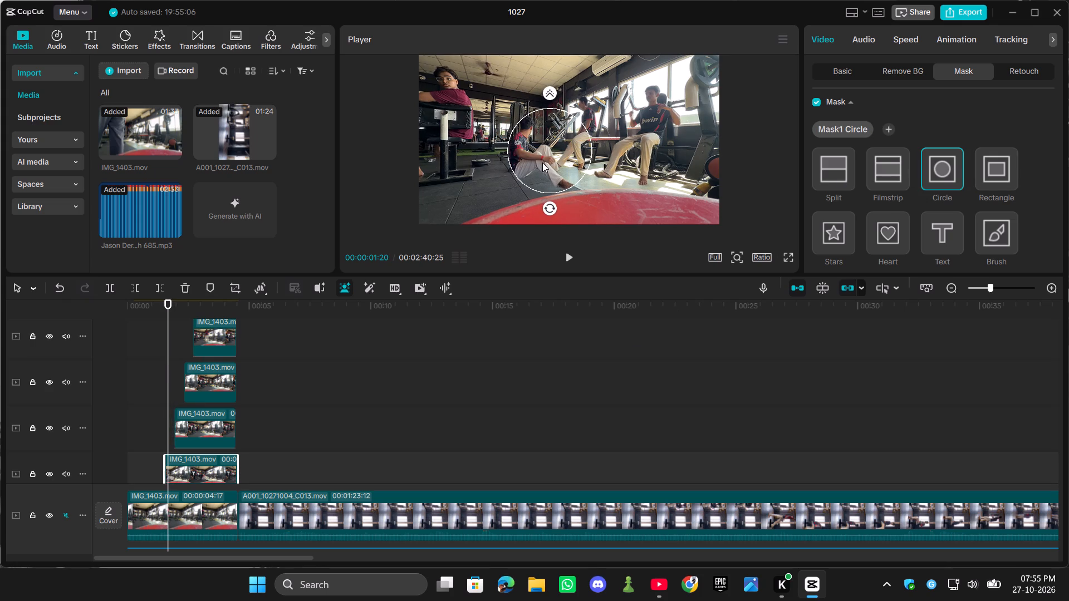
drag(542, 162, 542, 159)
drag(552, 188, 552, 188)
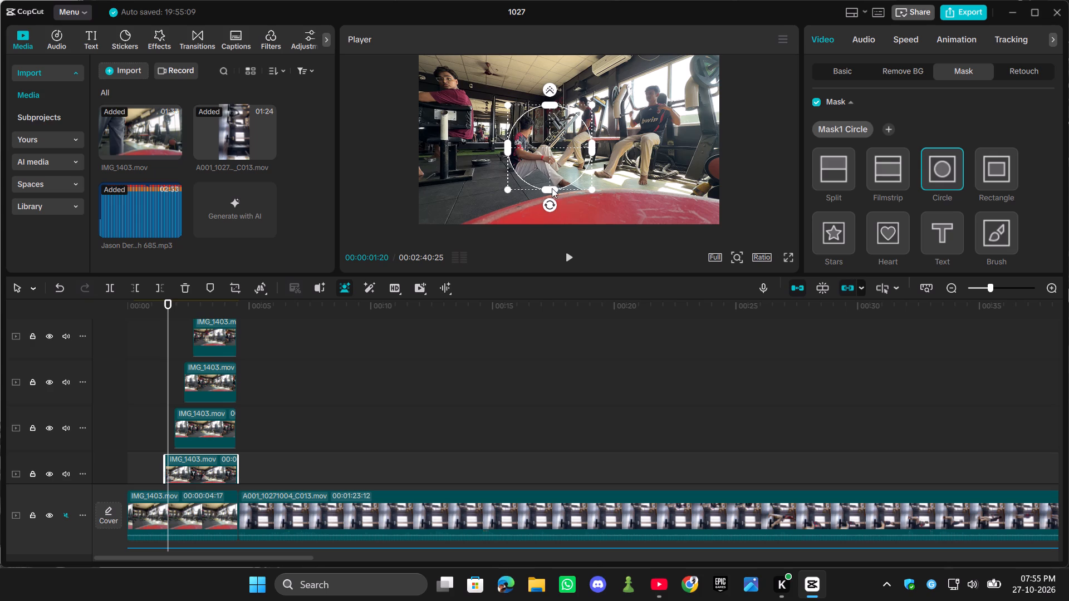
drag(552, 188, 555, 203)
drag(555, 157, 553, 168)
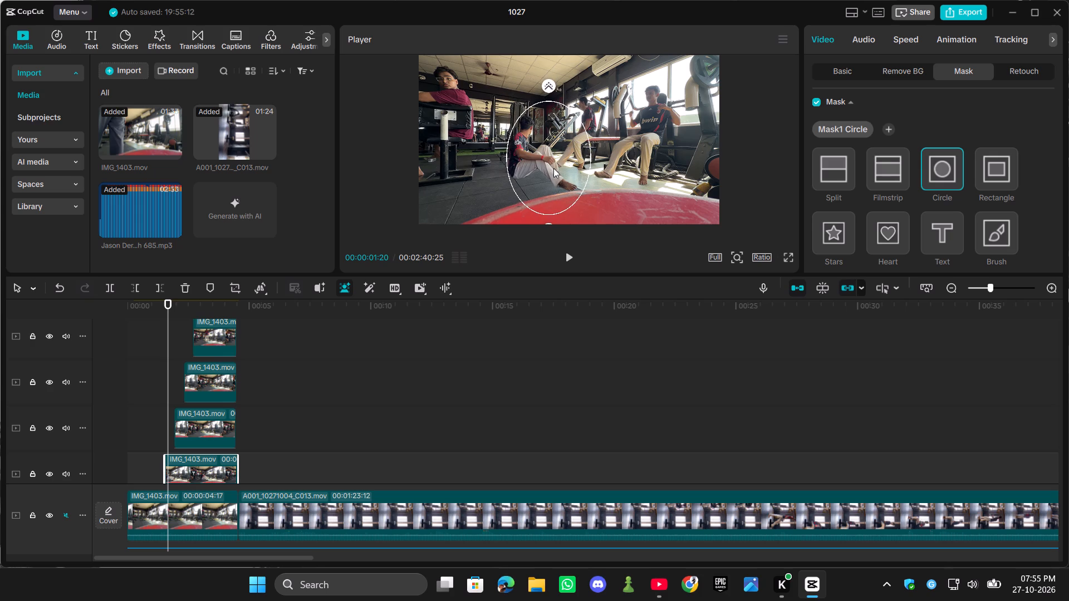
drag(553, 168, 553, 168)
Play the opening section several times to check the circle-masked person among the other cutouts.
click(567, 259)
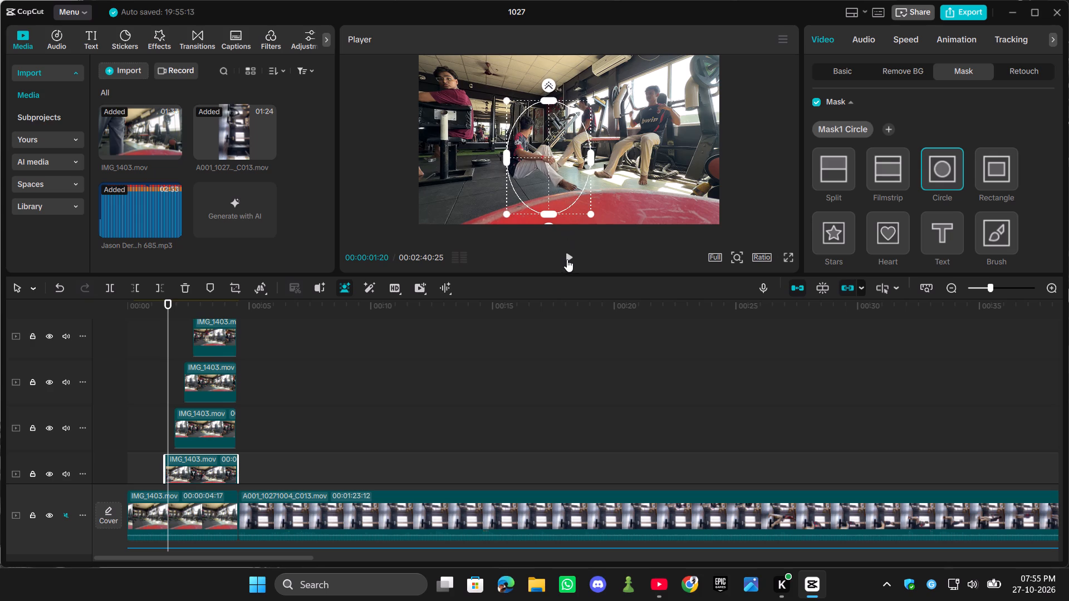
click(567, 258)
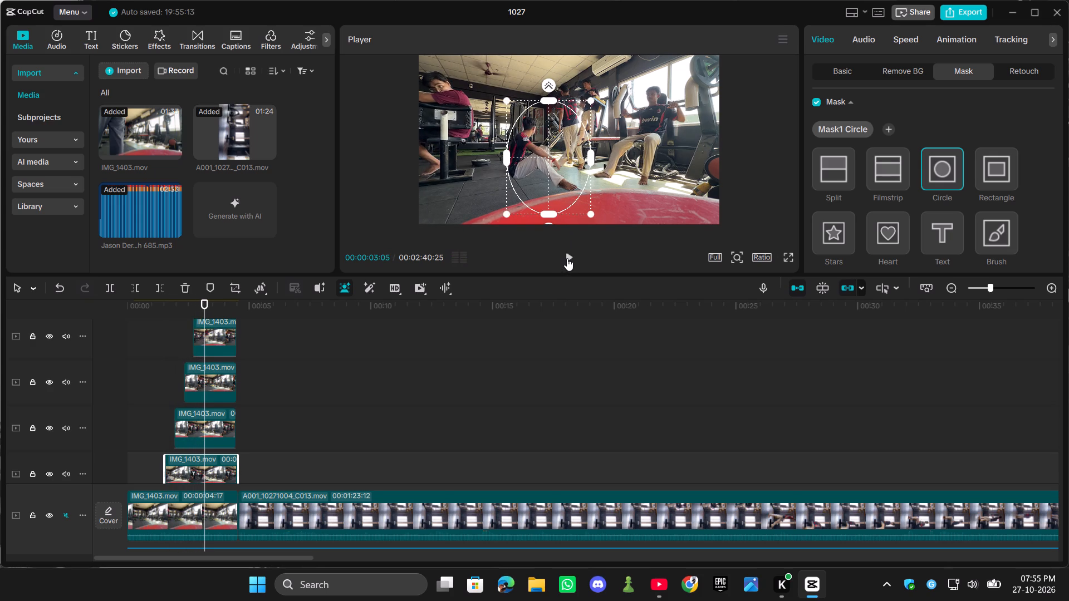
drag(201, 306, 129, 297)
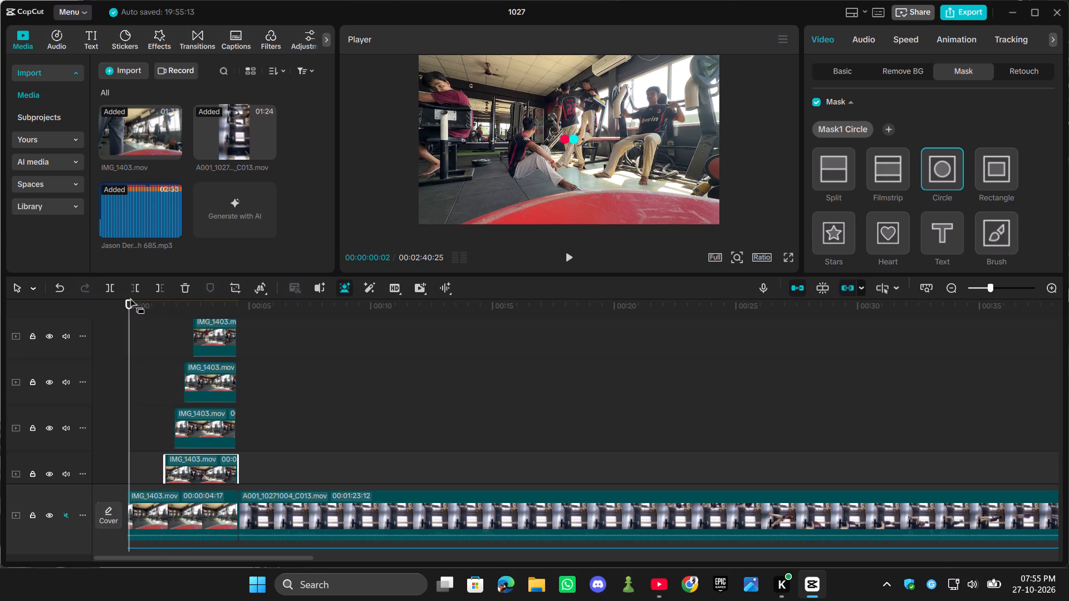
key(space)
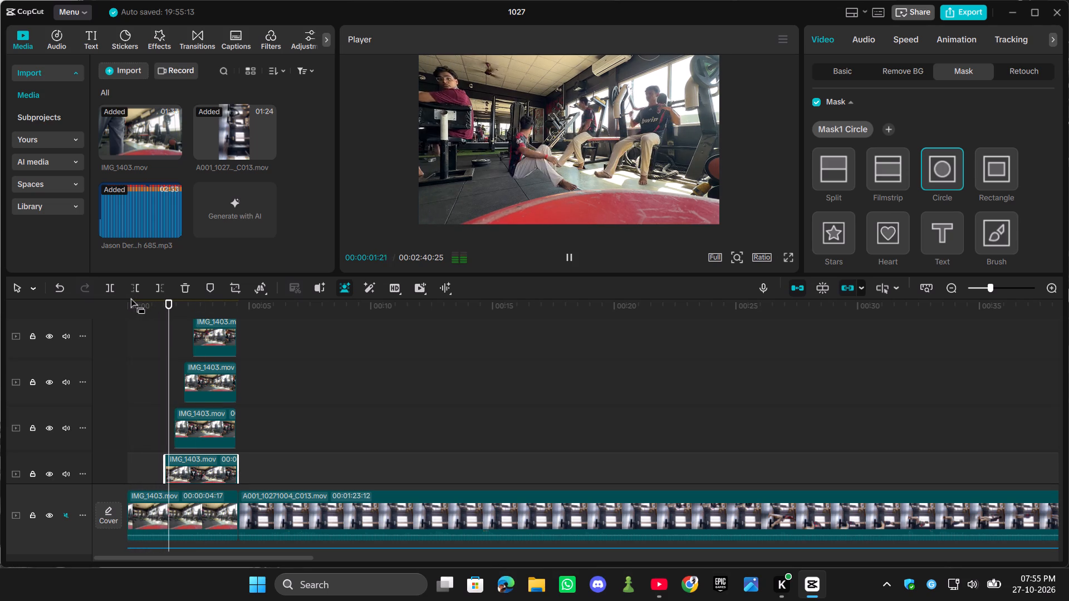
key(space)
drag(184, 303, 128, 298)
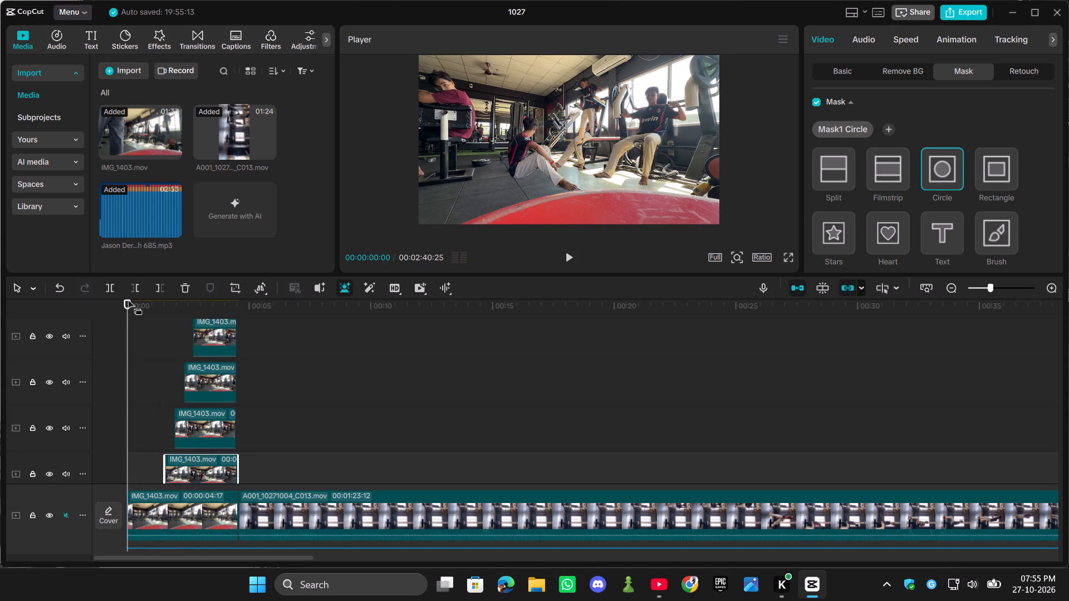
key(space)
key(space)
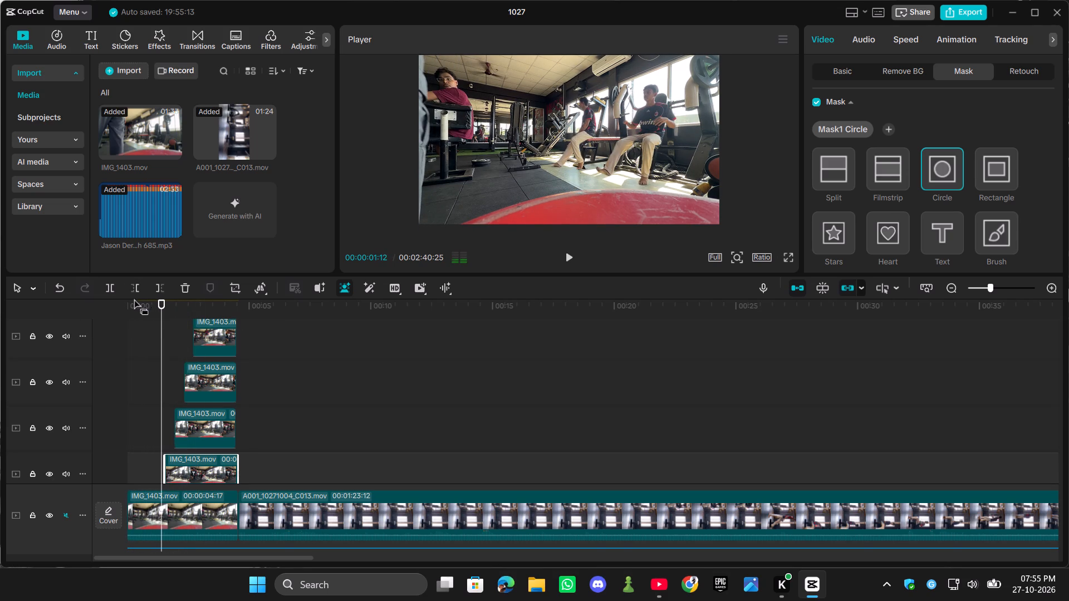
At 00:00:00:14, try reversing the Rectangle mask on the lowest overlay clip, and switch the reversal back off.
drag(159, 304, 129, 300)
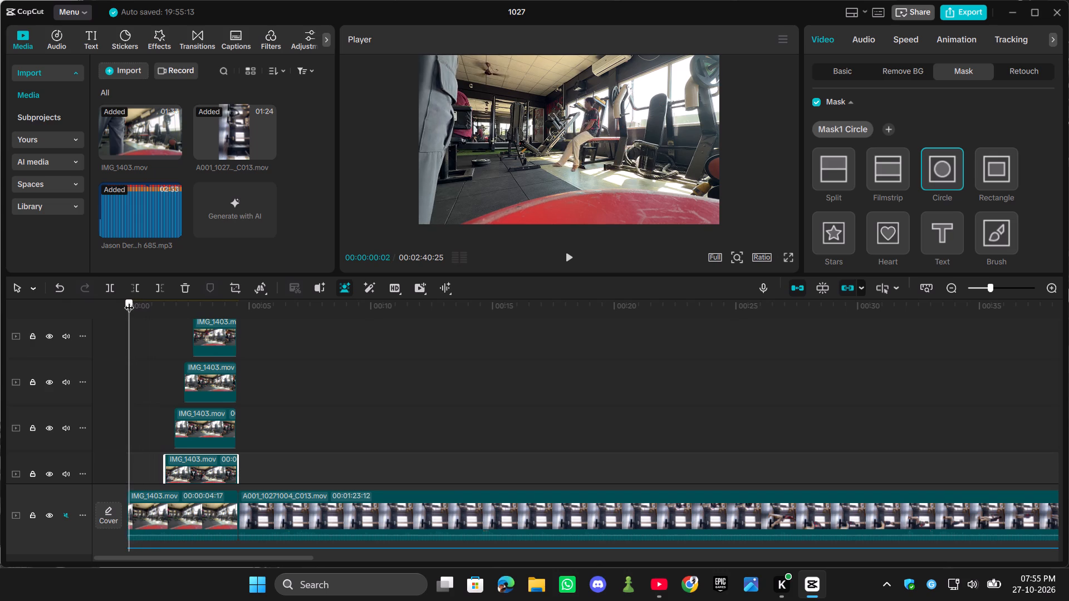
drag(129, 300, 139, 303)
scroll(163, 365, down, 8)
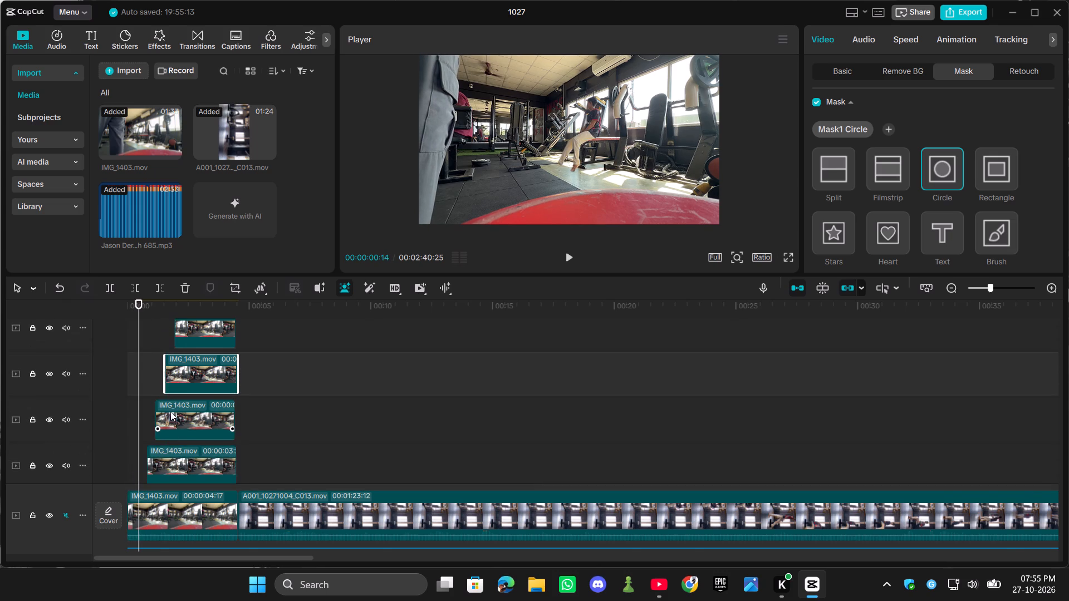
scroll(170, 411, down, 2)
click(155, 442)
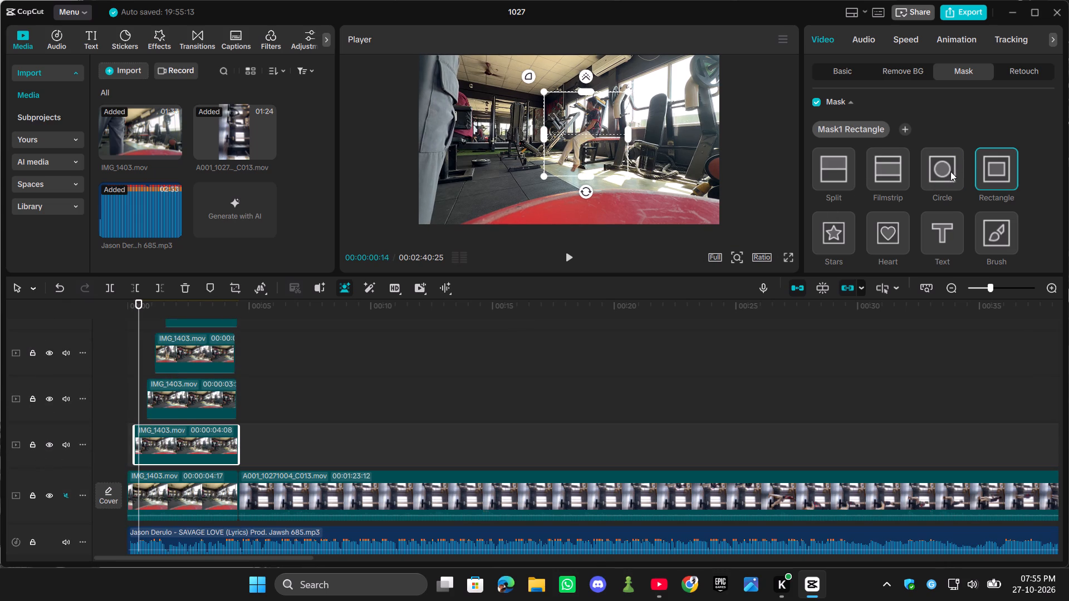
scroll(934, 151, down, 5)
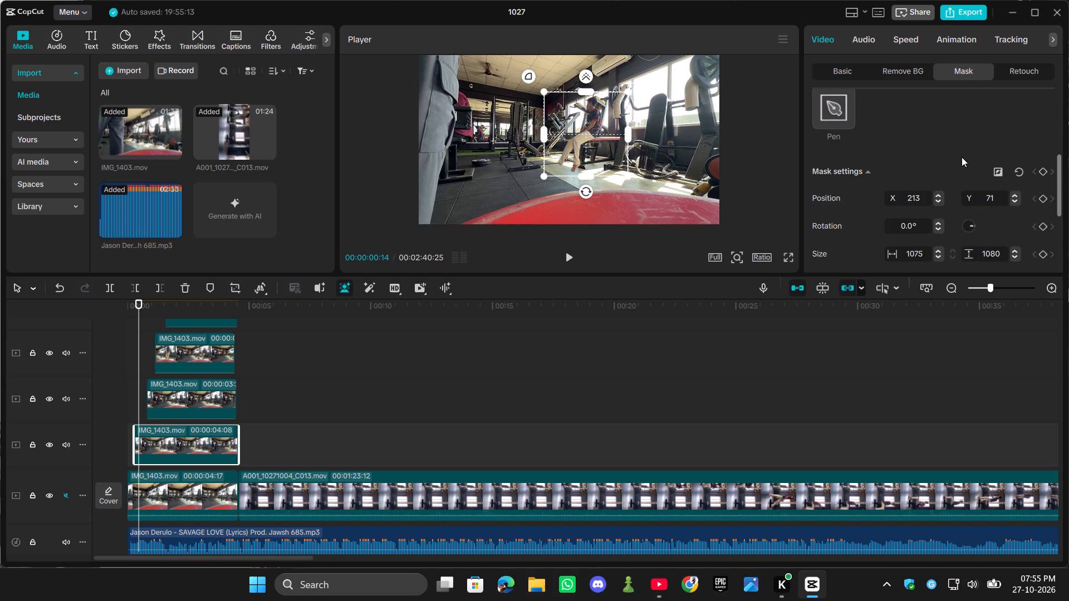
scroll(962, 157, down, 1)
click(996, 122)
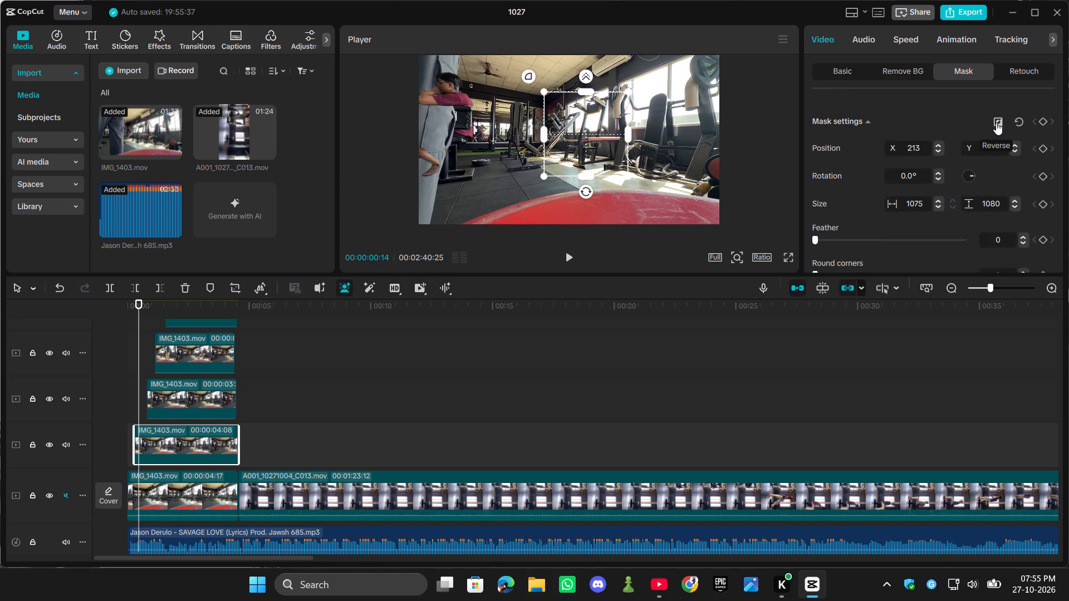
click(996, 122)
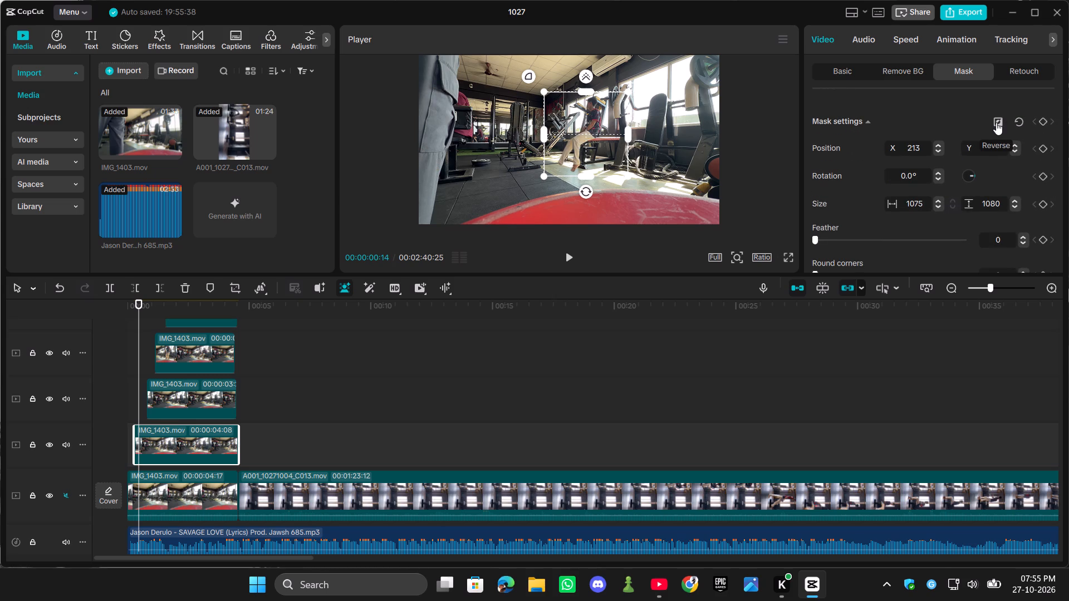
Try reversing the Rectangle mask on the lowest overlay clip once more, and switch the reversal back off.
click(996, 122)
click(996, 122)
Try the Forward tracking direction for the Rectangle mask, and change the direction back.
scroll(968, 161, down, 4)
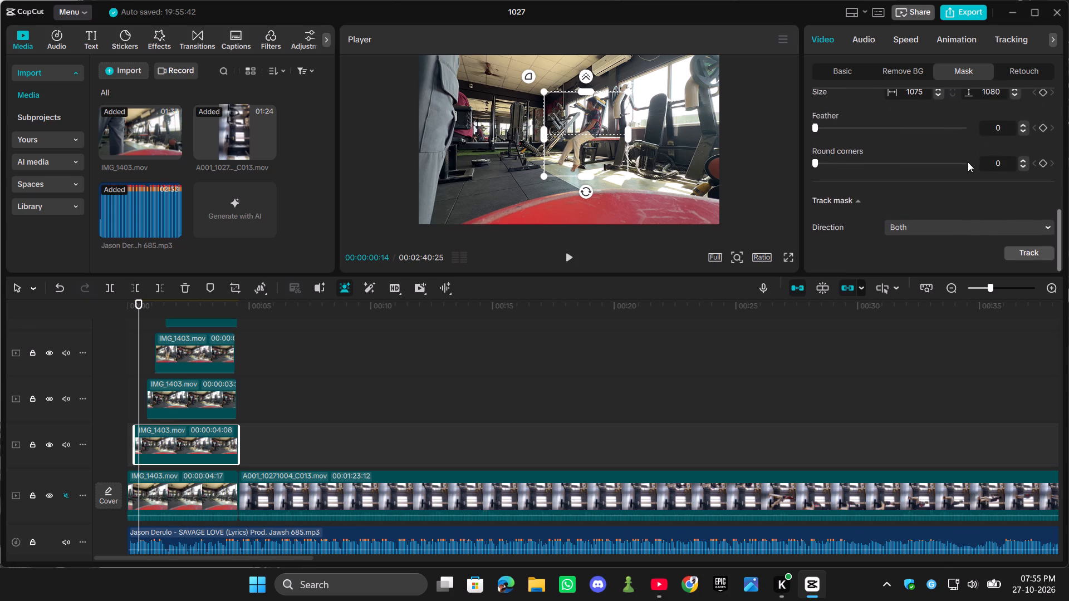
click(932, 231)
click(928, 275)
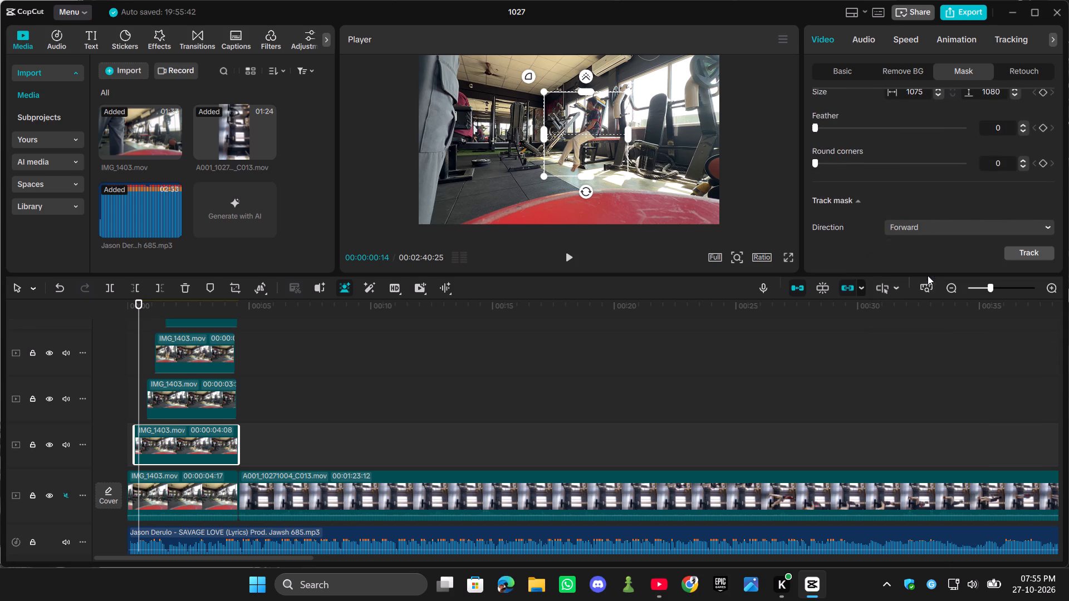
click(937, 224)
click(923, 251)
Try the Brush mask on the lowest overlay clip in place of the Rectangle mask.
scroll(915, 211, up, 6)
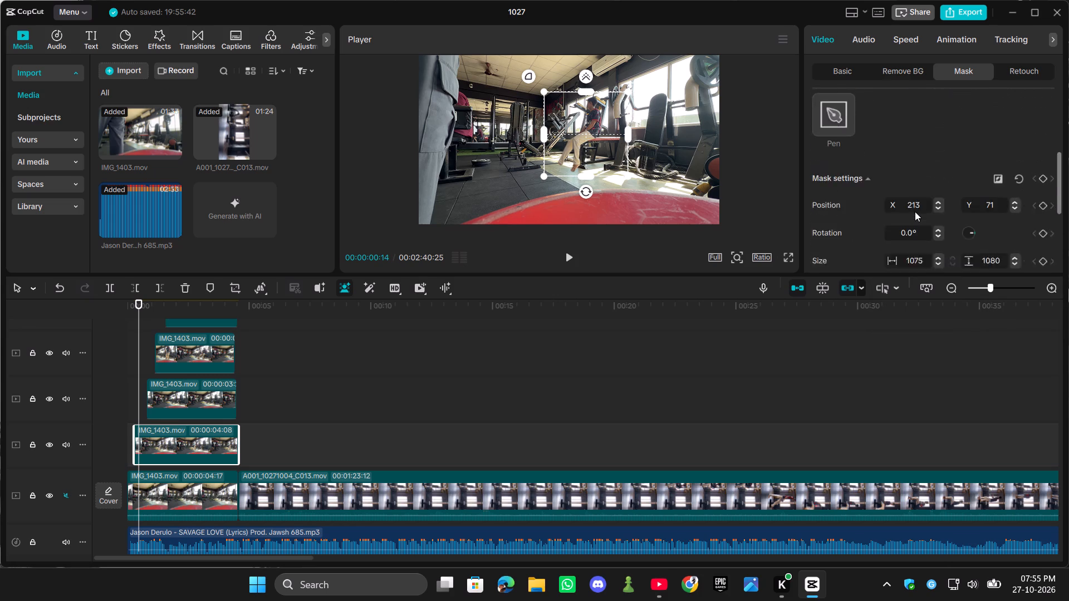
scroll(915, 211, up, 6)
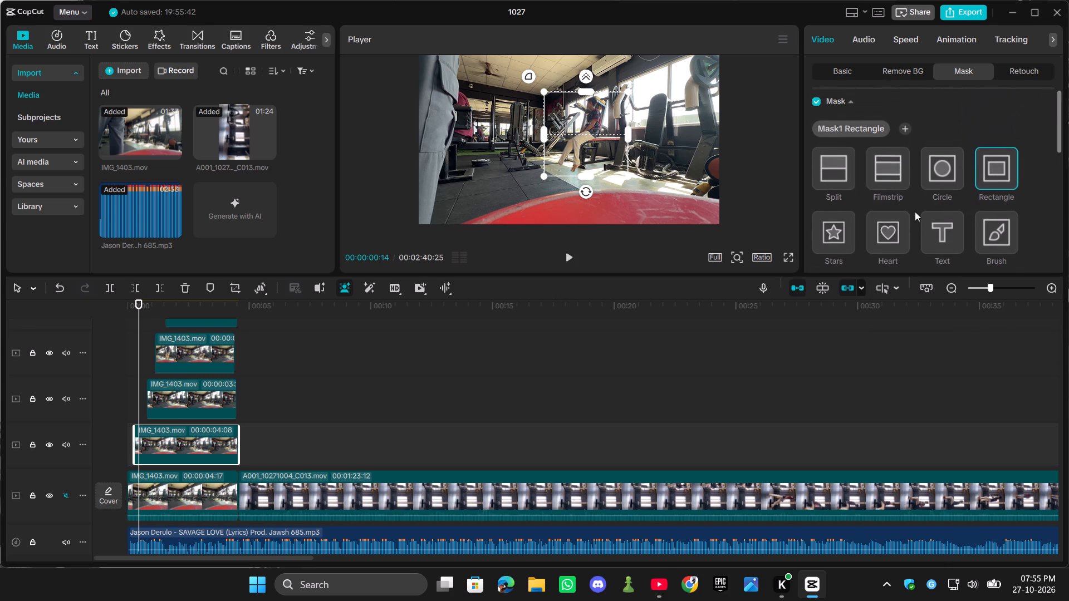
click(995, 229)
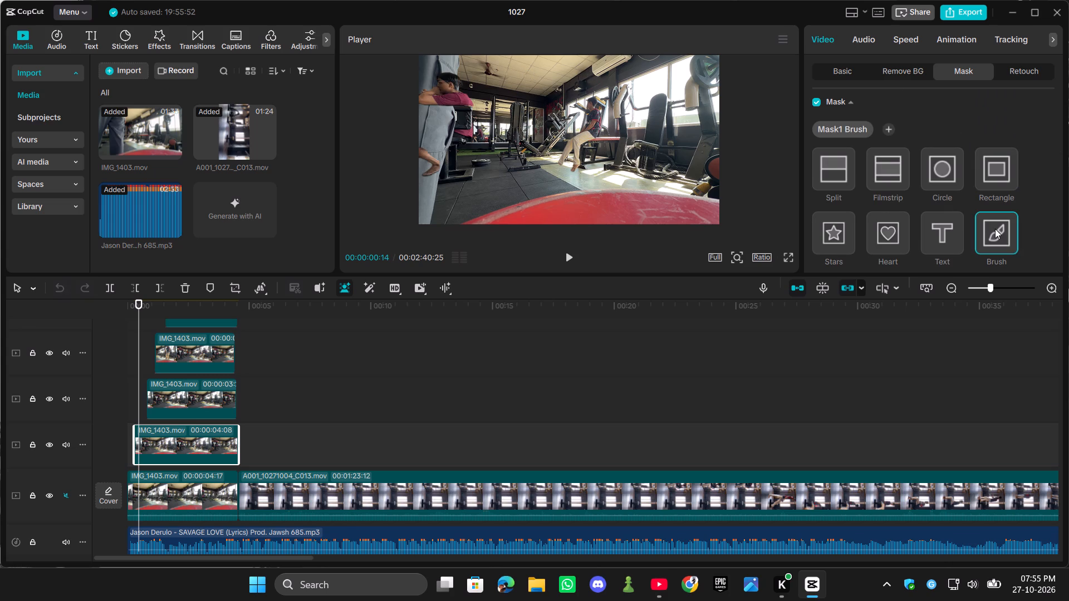
Apply a Rectangle mask to the lowest overlay clip and move it over the person seated on the bench.
click(1007, 172)
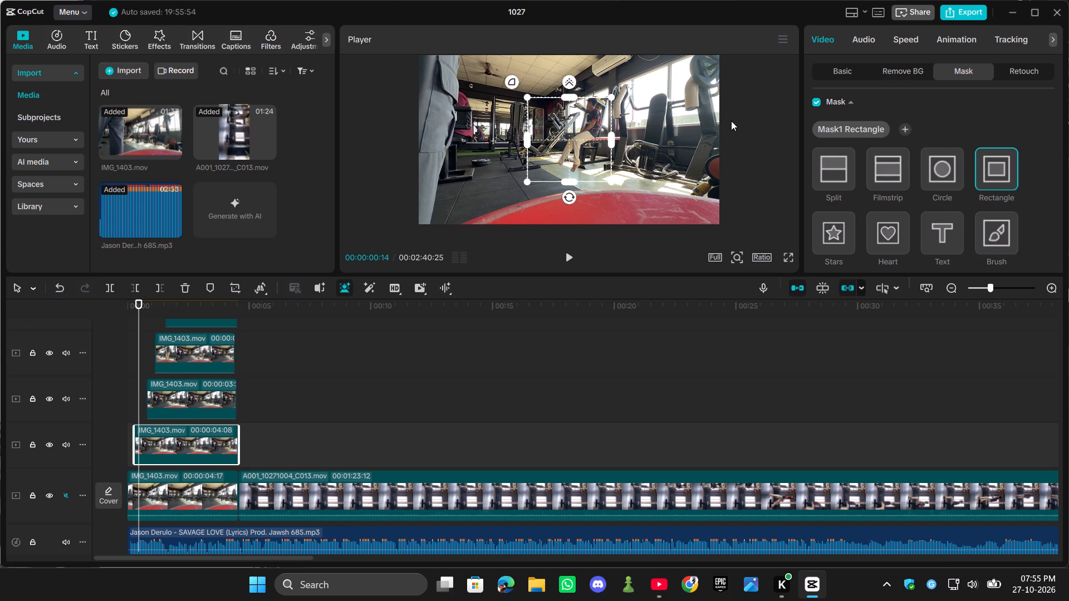
drag(598, 142, 617, 136)
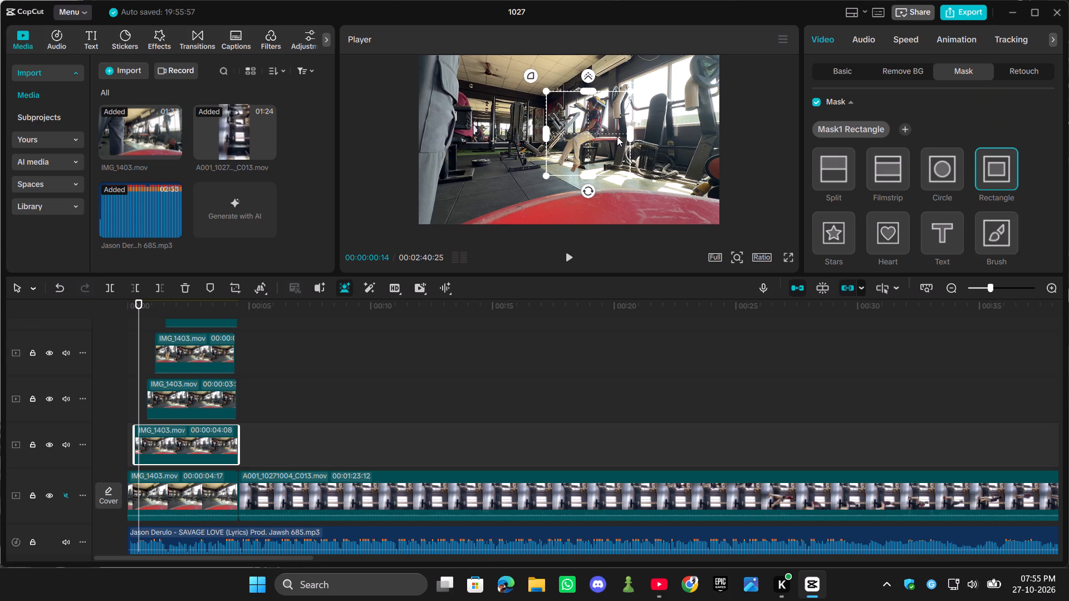
scroll(1001, 158, up, 3)
scroll(948, 153, up, 3)
Enable Chroma key in the background removal settings of the lowest overlay clip.
click(1014, 72)
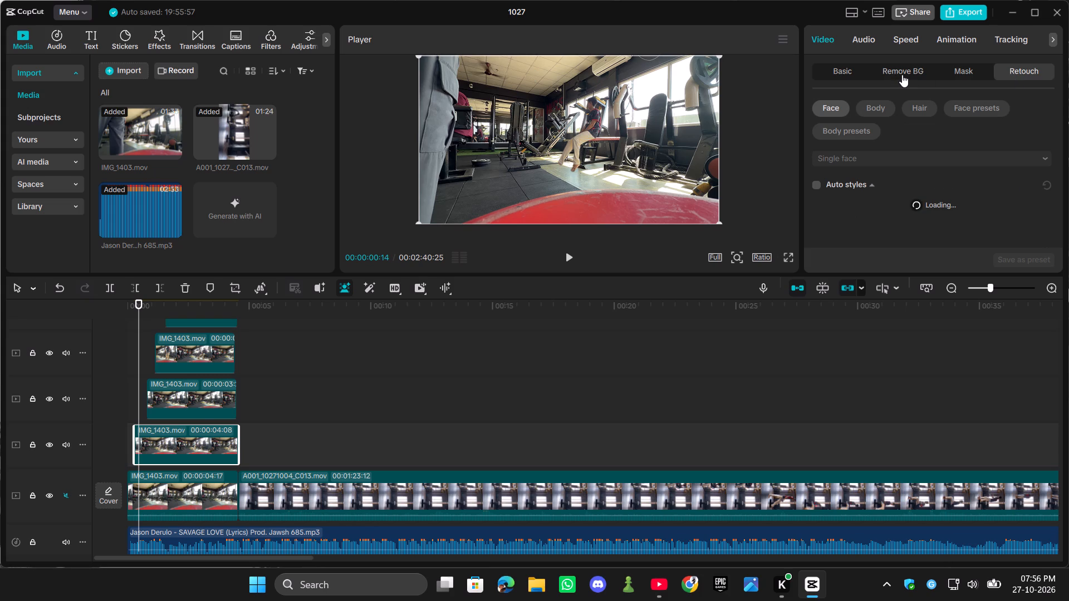
click(902, 75)
scroll(923, 124, down, 6)
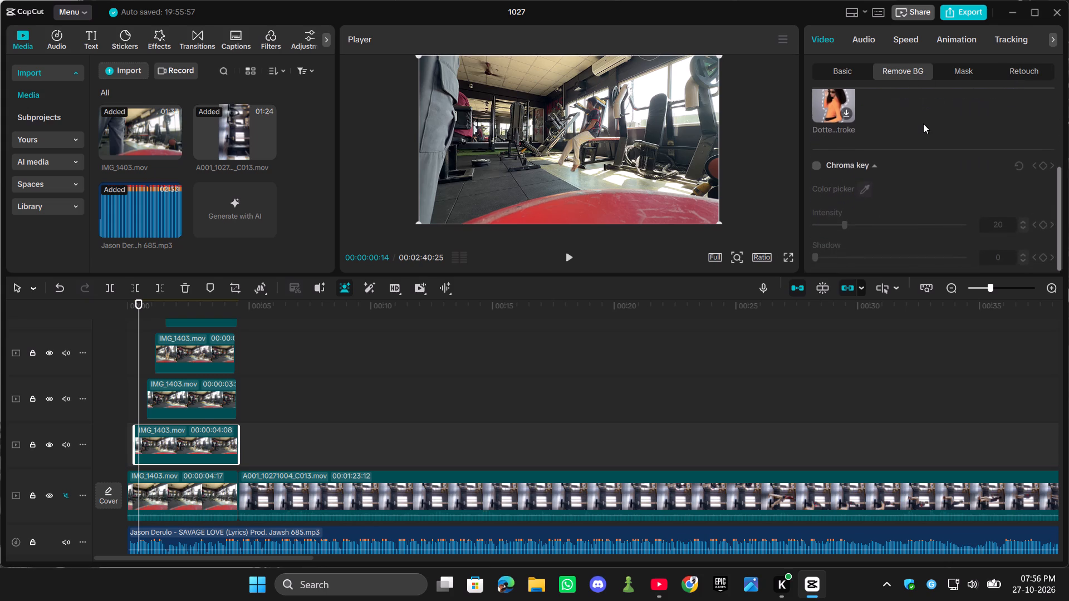
click(817, 166)
scroll(909, 166, up, 2)
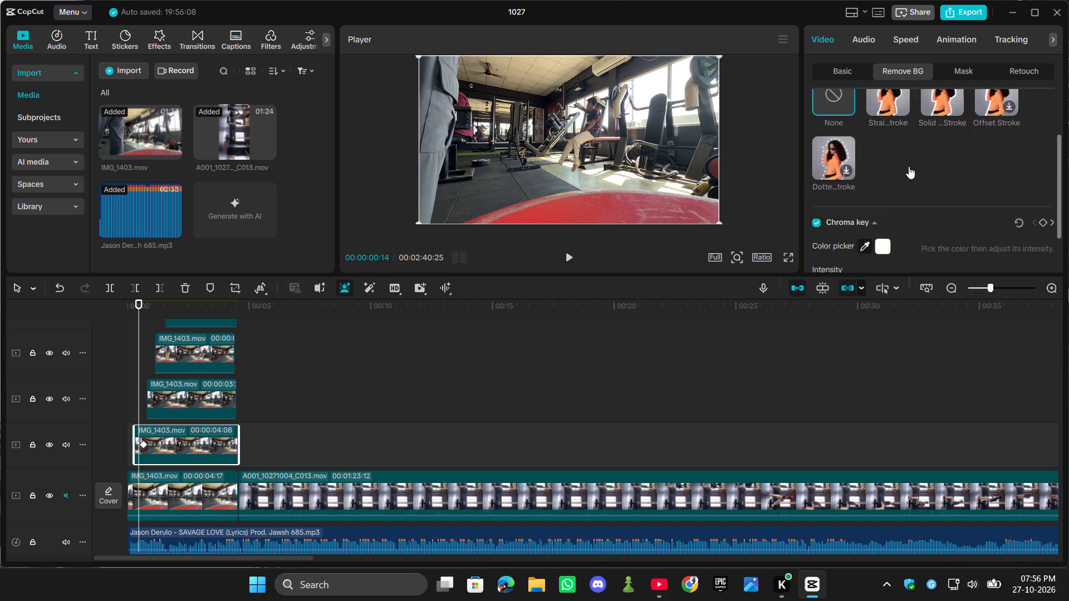
scroll(909, 166, up, 2)
scroll(909, 166, down, 4)
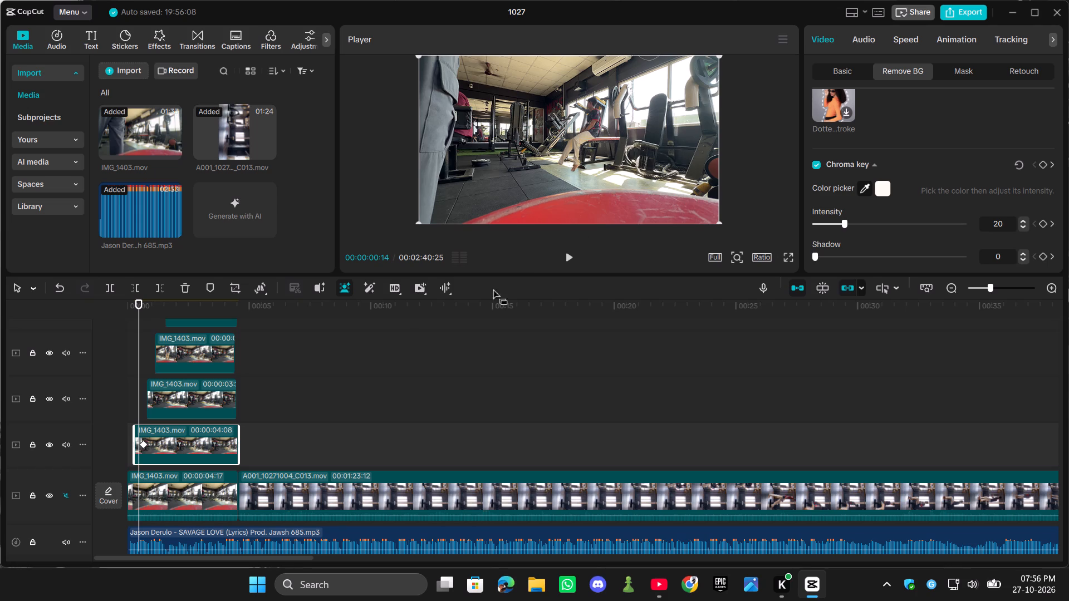
Replay the opening section several times from the start to check how the masked cutouts appear one after another.
drag(137, 304, 124, 301)
key(space)
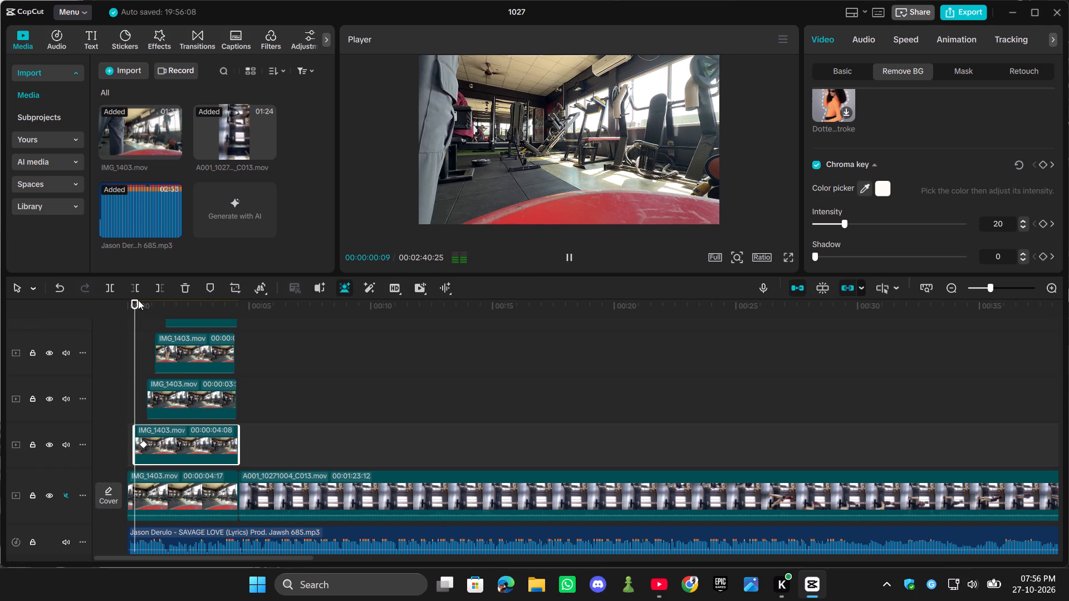
key(space)
drag(168, 307, 148, 309)
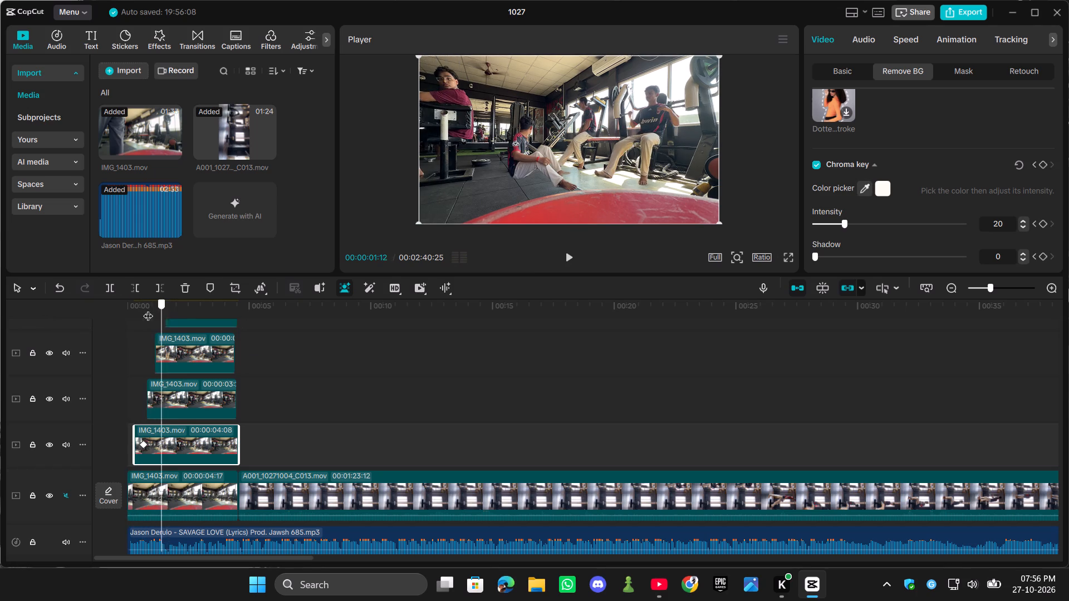
drag(148, 309, 104, 313)
key(space)
key(space)
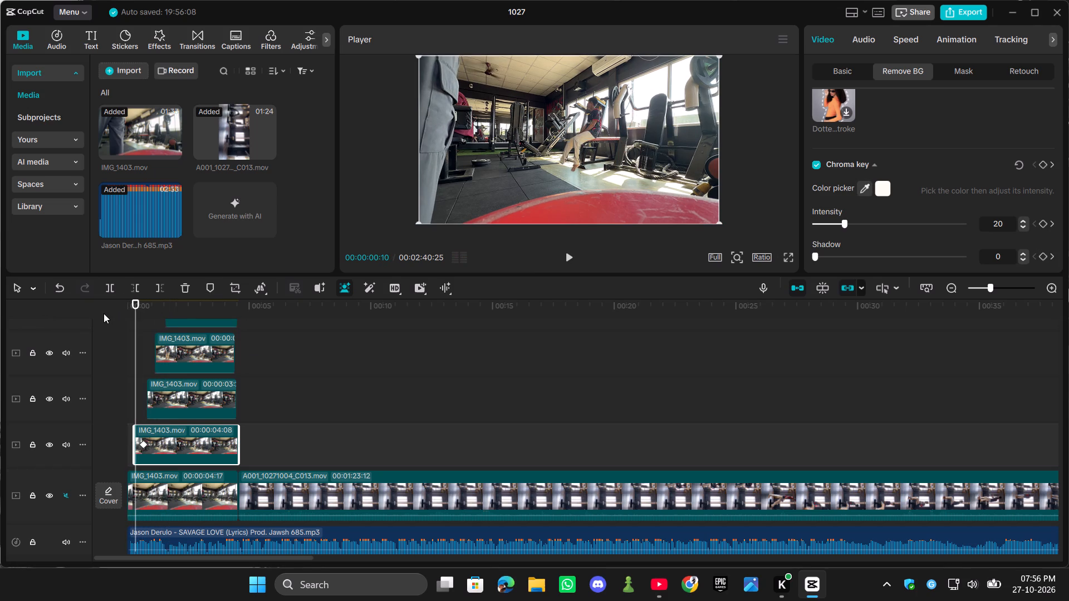
click(137, 324)
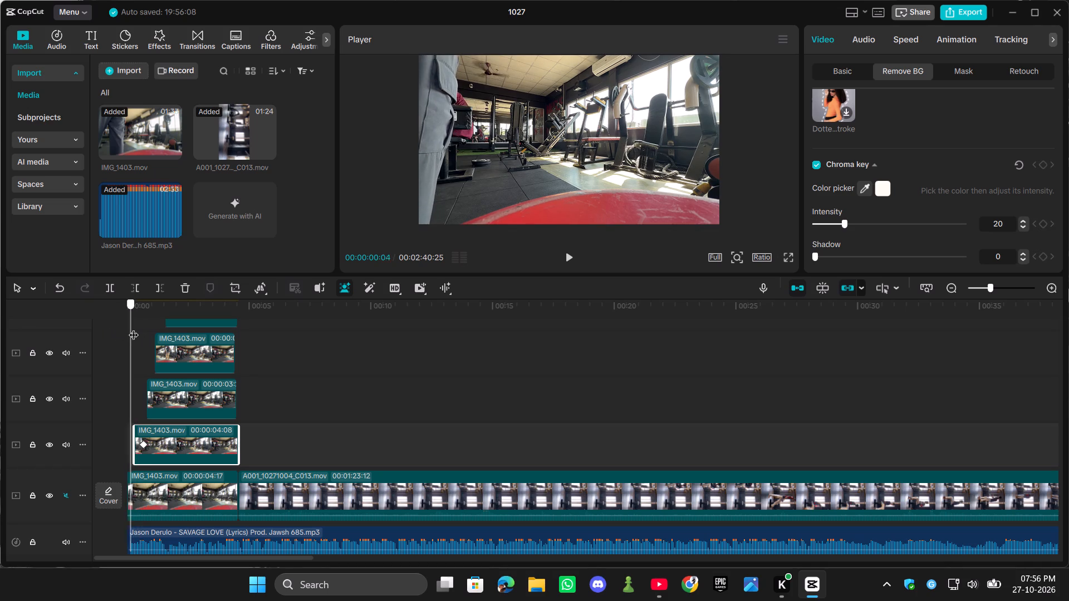
click(306, 412)
drag(306, 412, 244, 410)
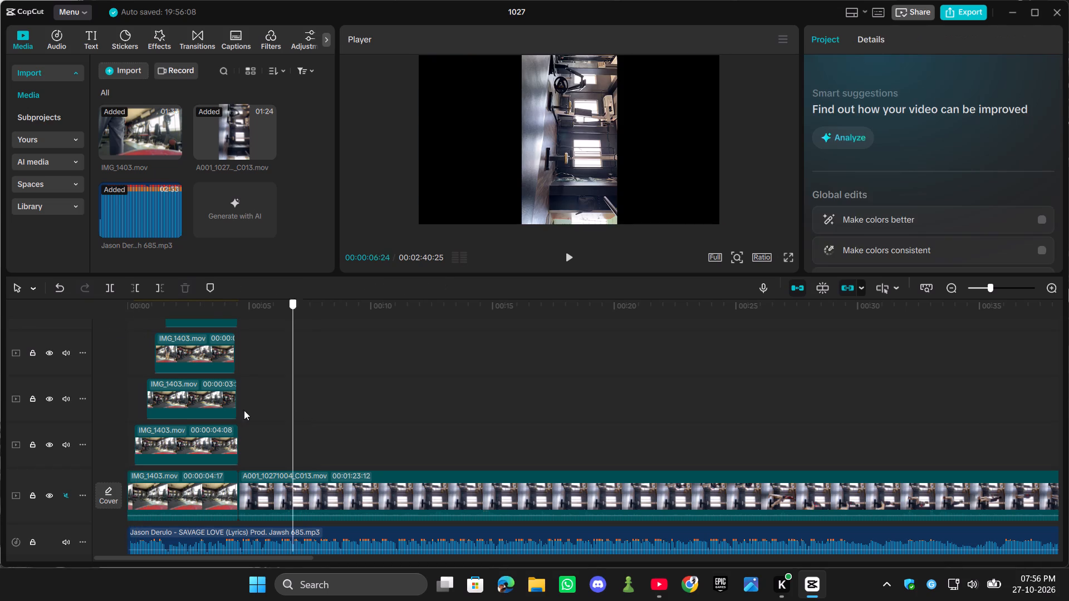
drag(244, 410, 66, 412)
key(space)
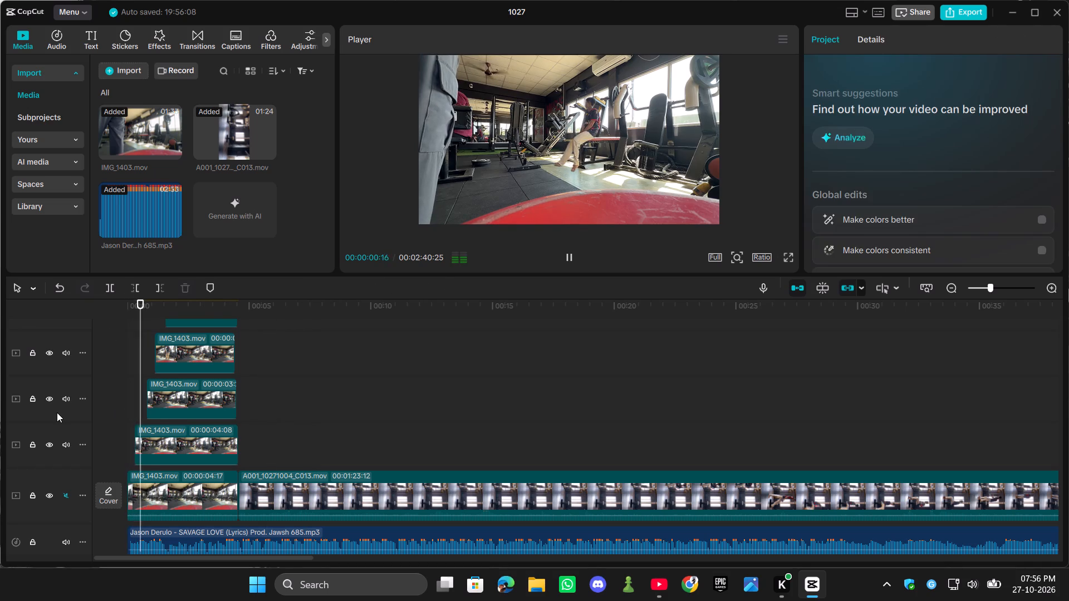
key(space)
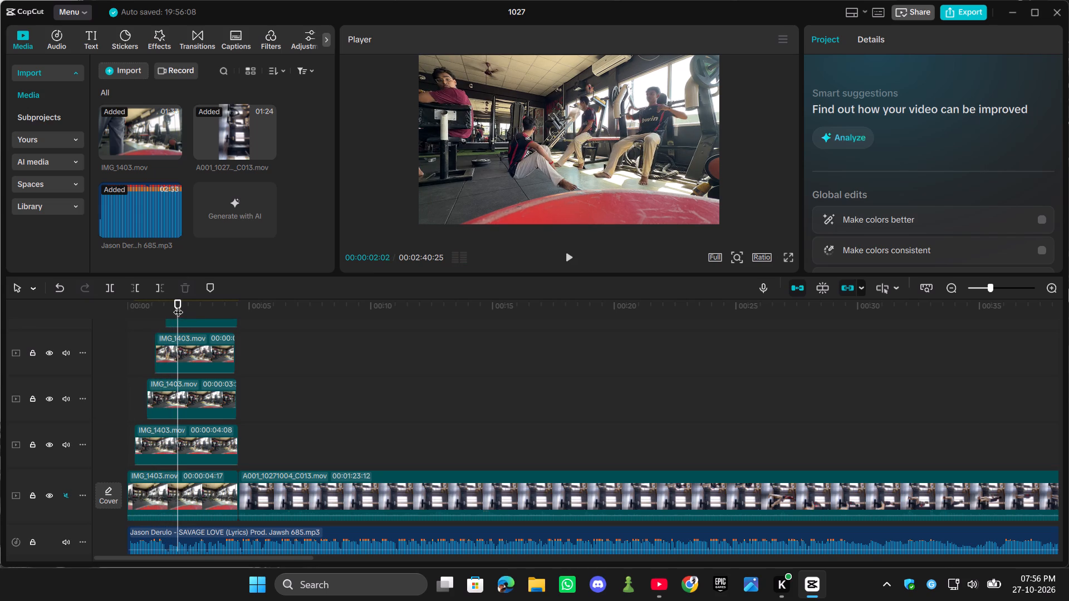
drag(178, 305, 69, 305)
key(space)
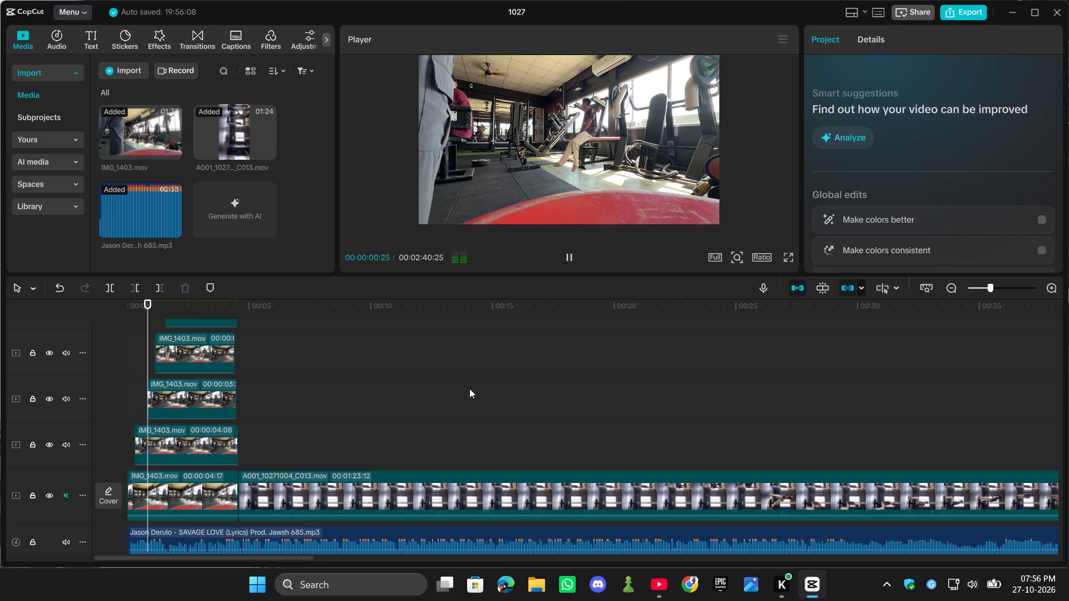
key(space)
drag(170, 303, 79, 304)
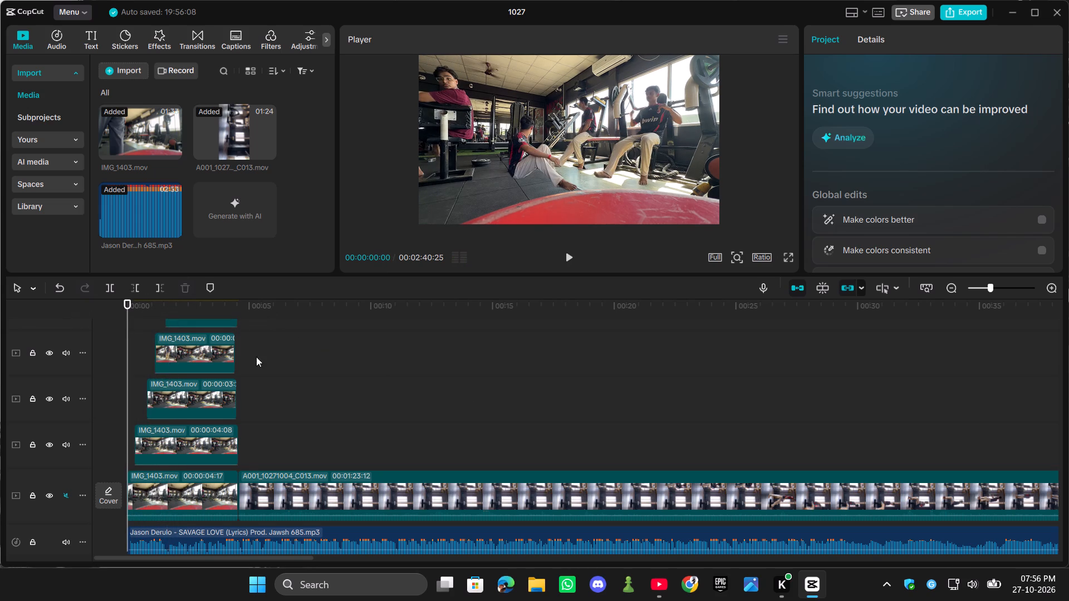
key(space)
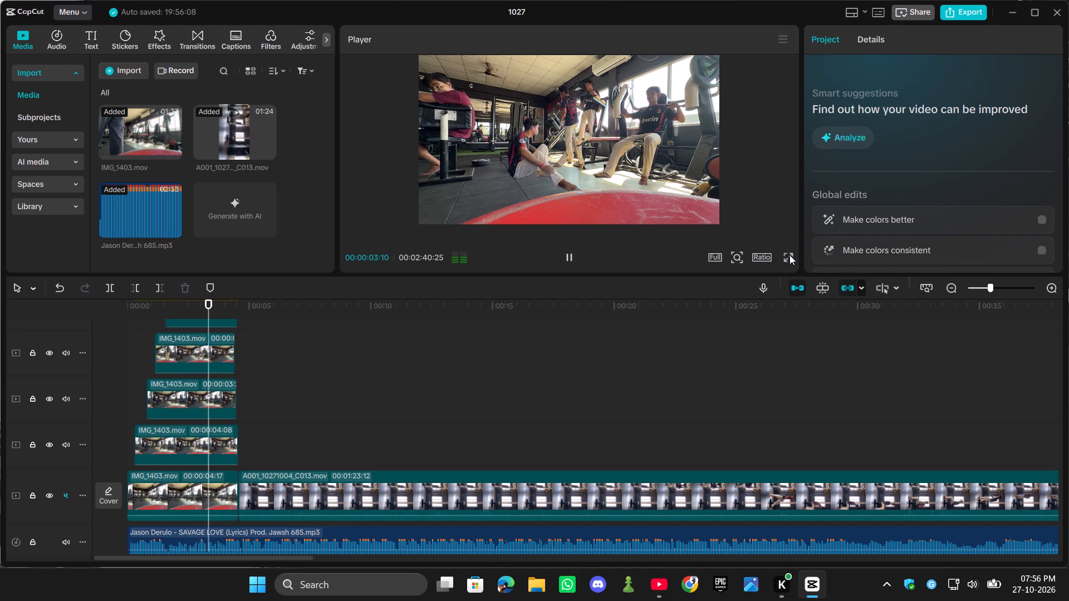
Set the project's aspect ratio to 4:3.
click(765, 258)
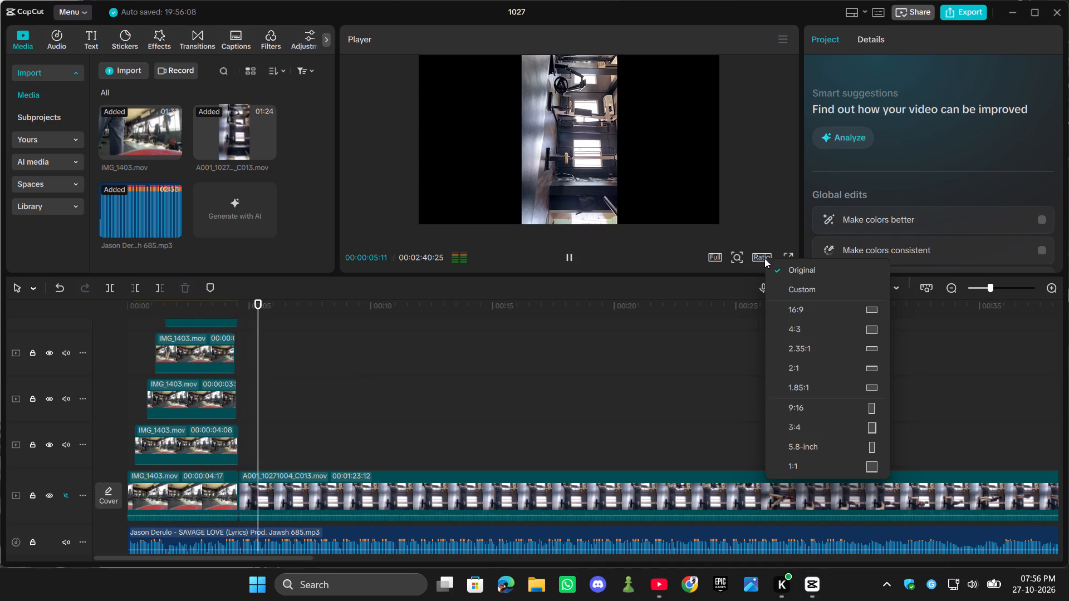
click(806, 331)
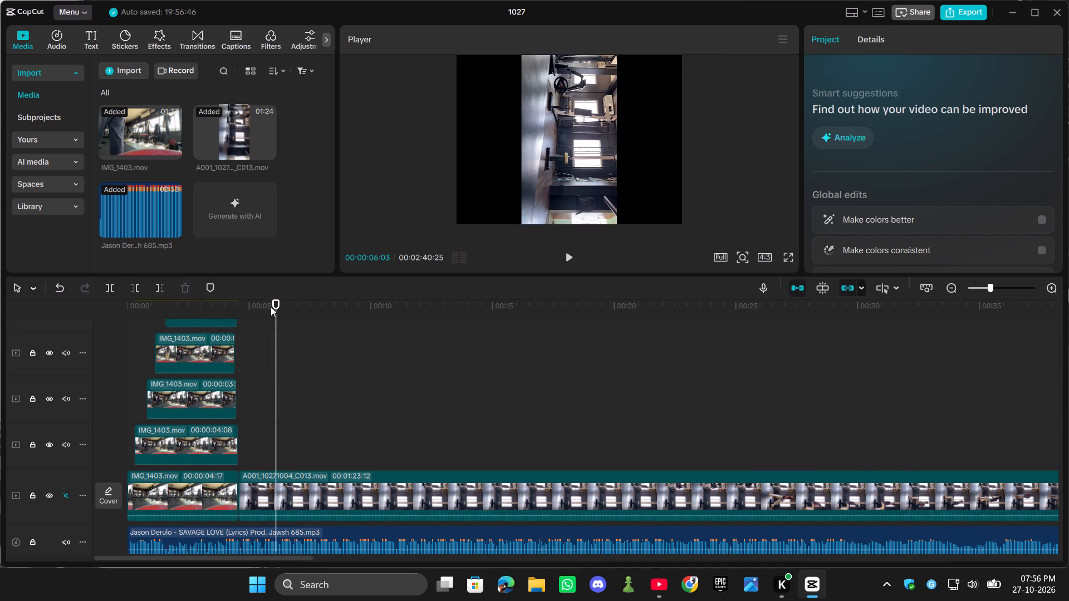
Select all clips at the start of the timeline and scale them up until the gym footage fills the 4:3 frame.
drag(276, 303, 89, 282)
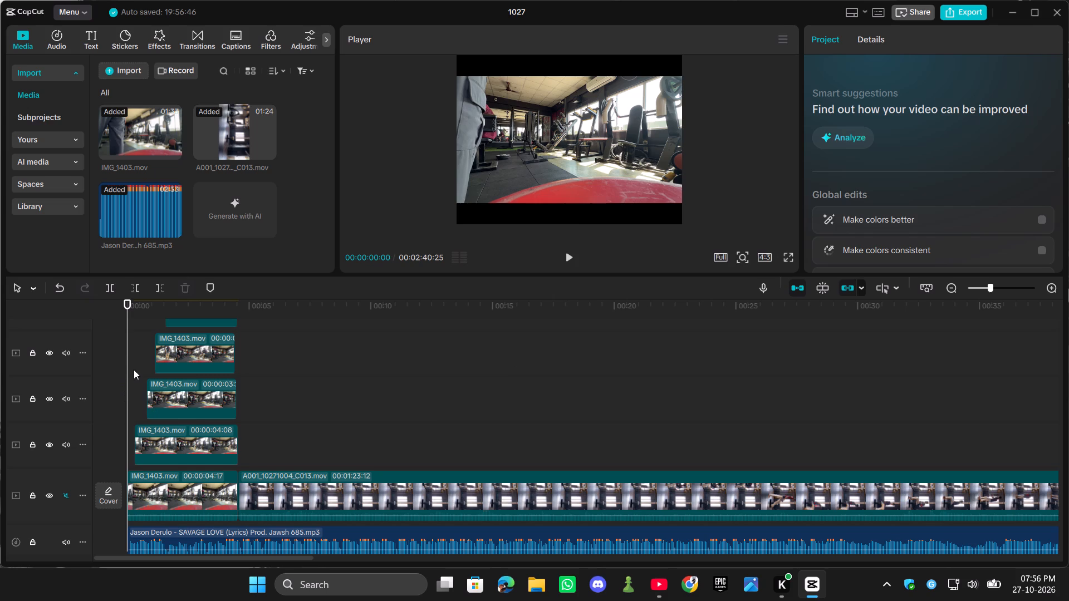
scroll(135, 370, up, 15)
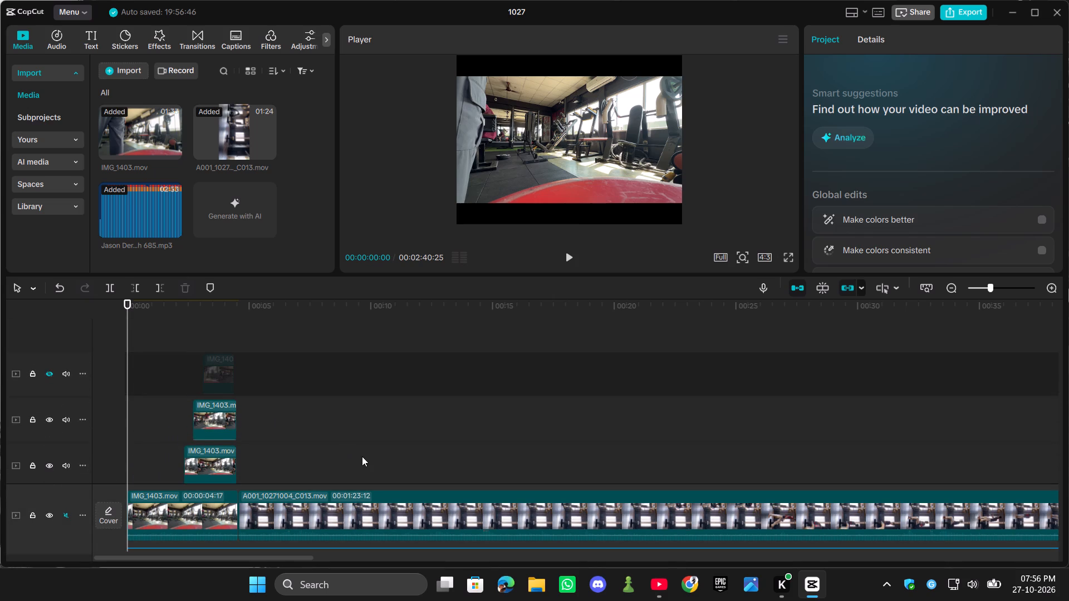
key(ctrl+a)
scroll(362, 456, down, 4)
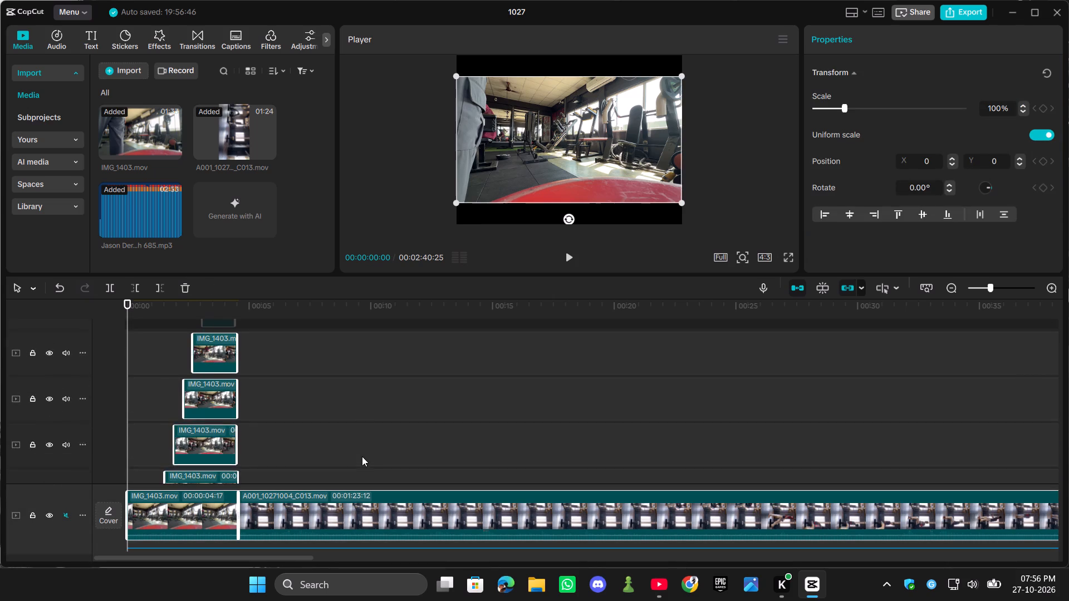
scroll(362, 456, down, 3)
drag(678, 204, 703, 232)
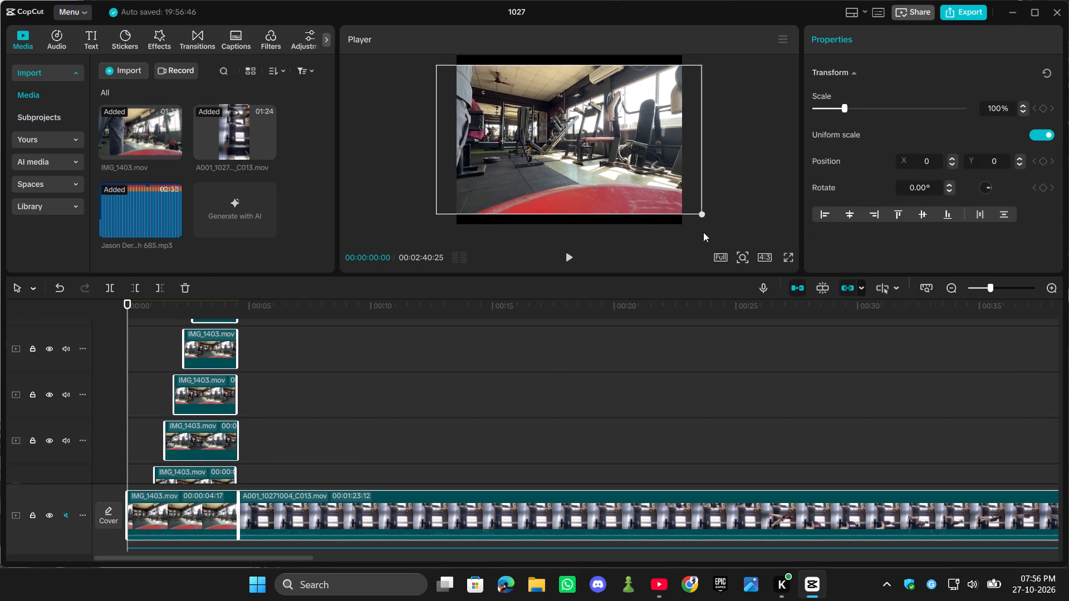
drag(703, 232, 718, 248)
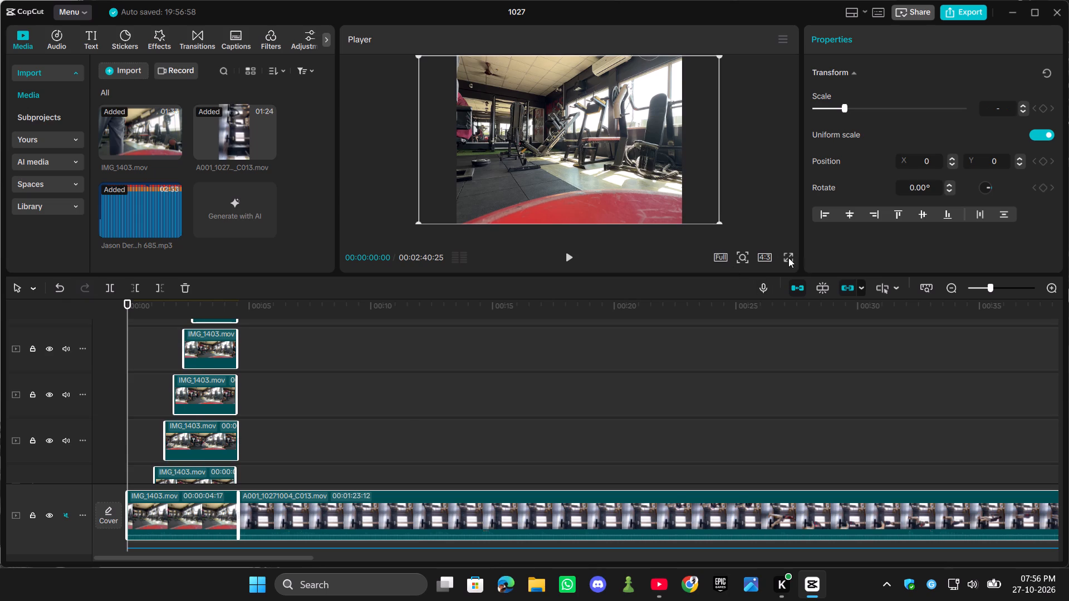
Preview the opening section in full screen twice from the start, and return to the beginning of the timeline.
click(787, 258)
key(space)
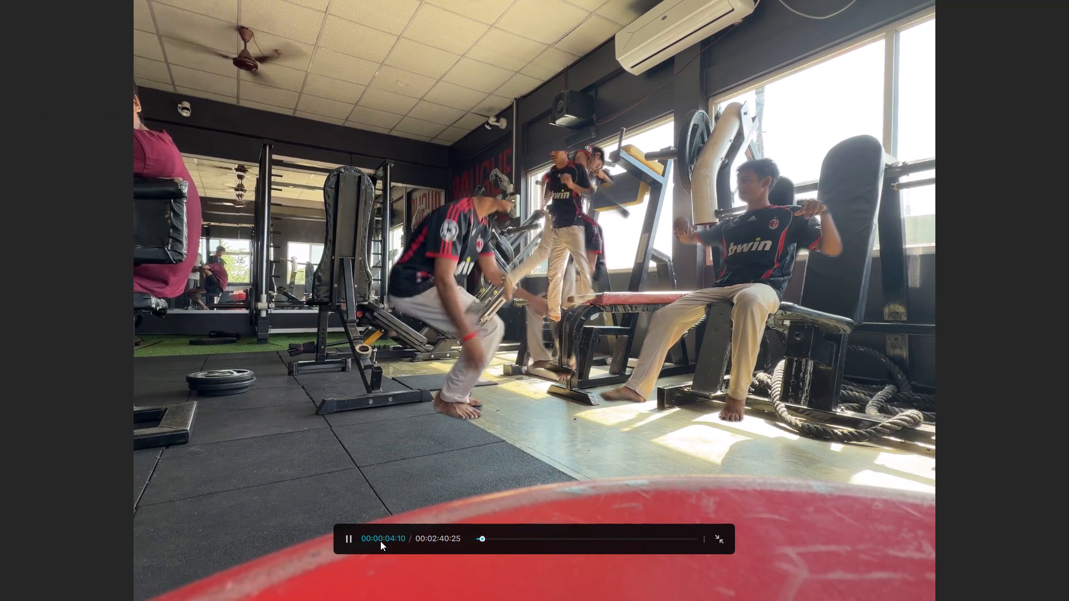
key(space)
drag(483, 539, 465, 539)
key(space)
key(space)
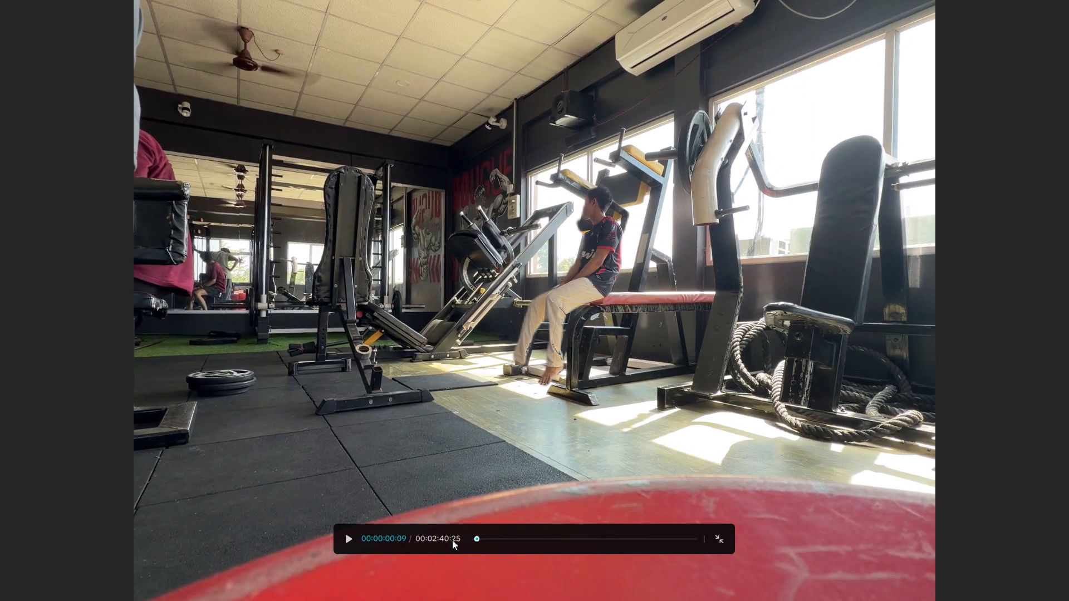
key(space)
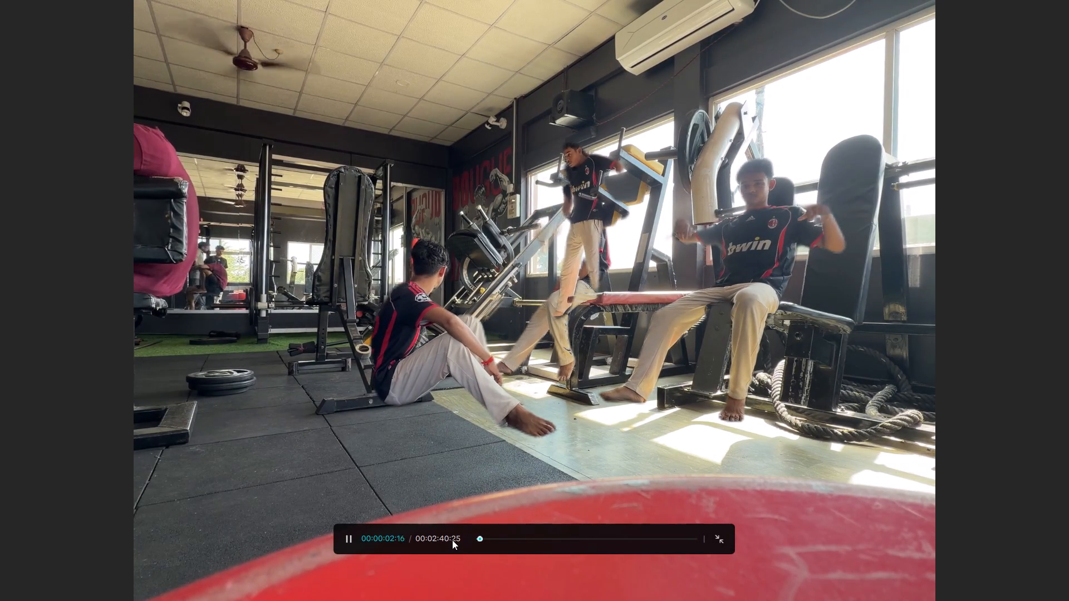
click(718, 541)
key(space)
drag(263, 306, 94, 302)
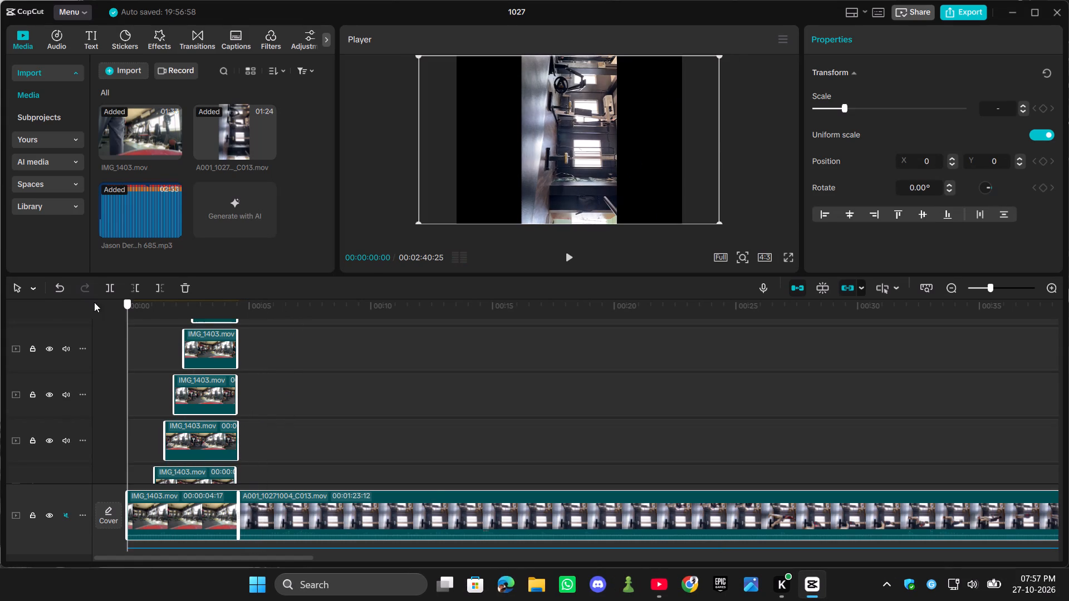
drag(94, 302, 52, 300)
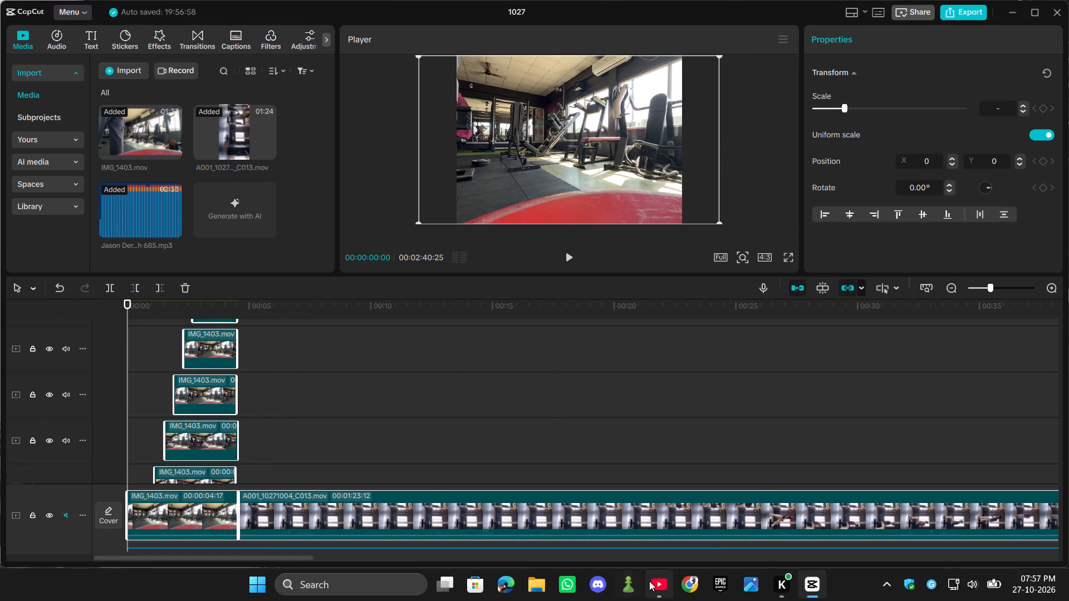
Switch to the YouTube window in Brave showing the SAVAGE LOVE mix.
click(649, 581)
click(655, 583)
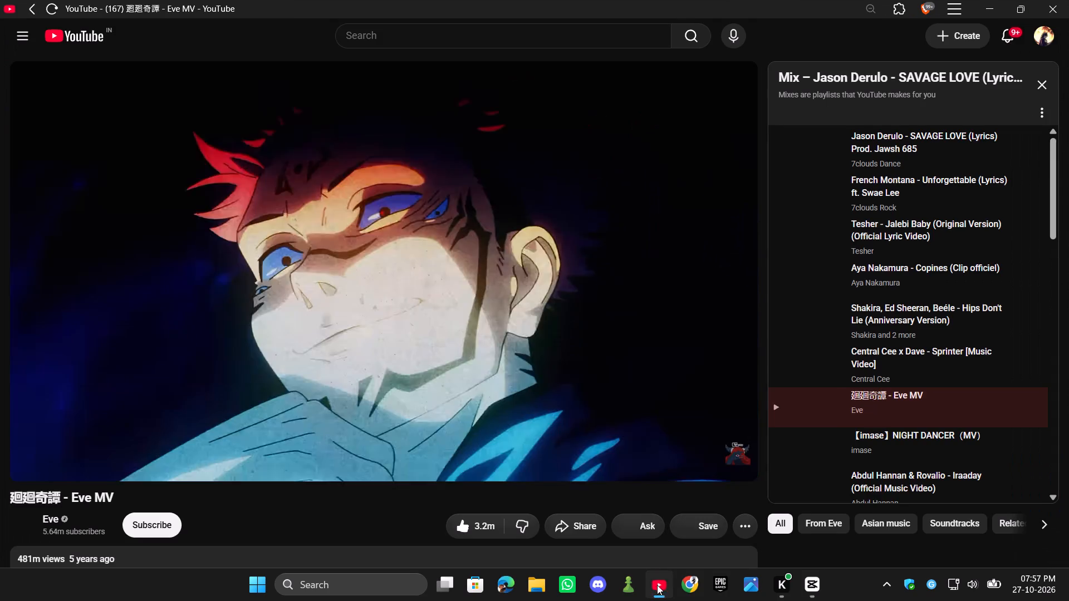
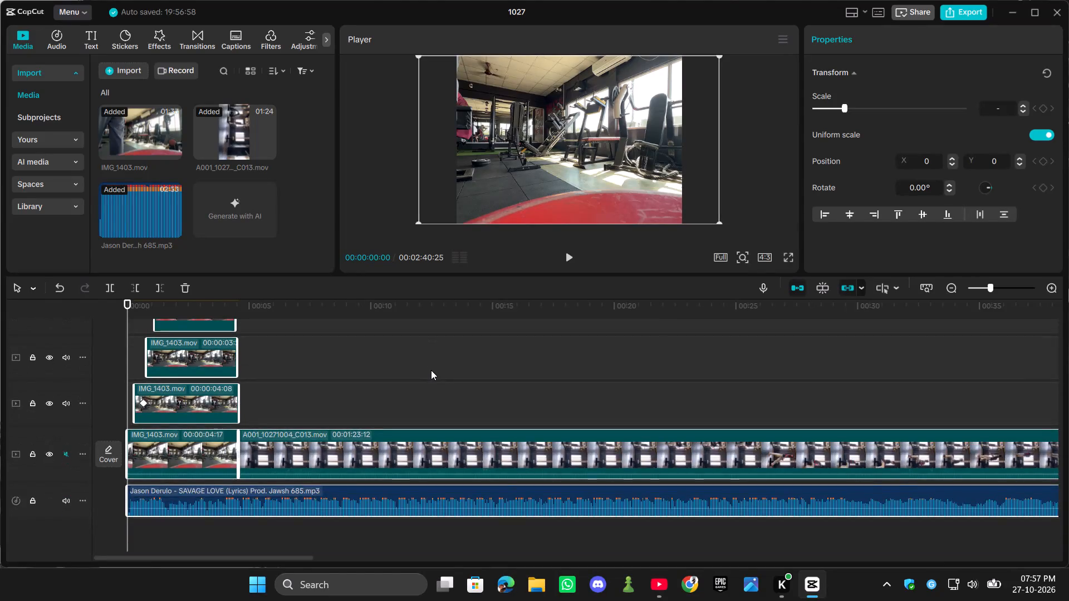
Scrub and play through the opening IMG_1403.mov section to review the staggered cutouts, and return to the timeline start.
scroll(431, 370, up, 3)
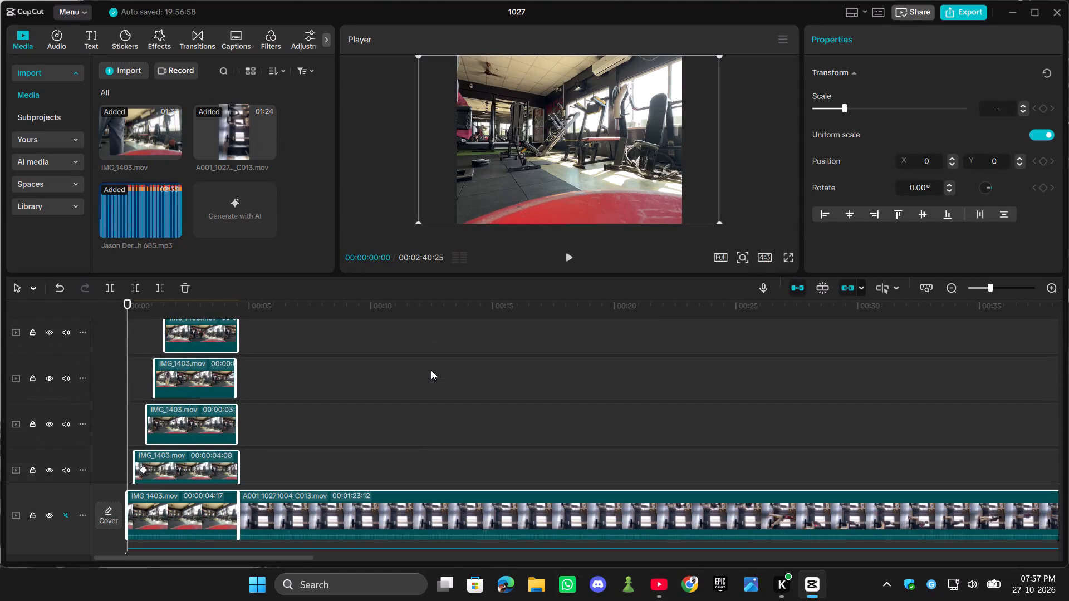
scroll(431, 370, up, 17)
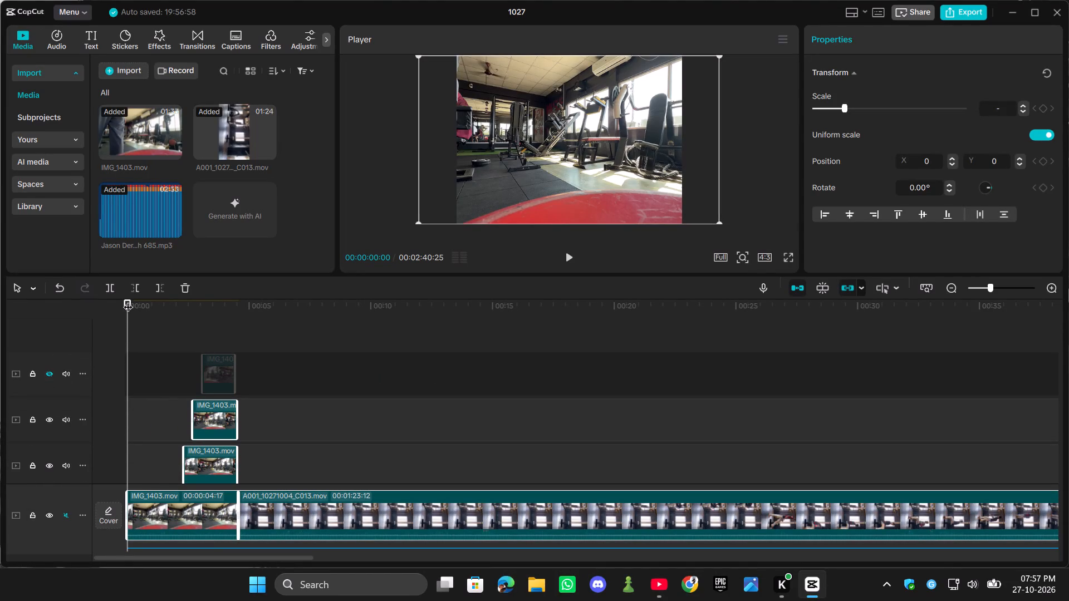
drag(128, 300, 220, 323)
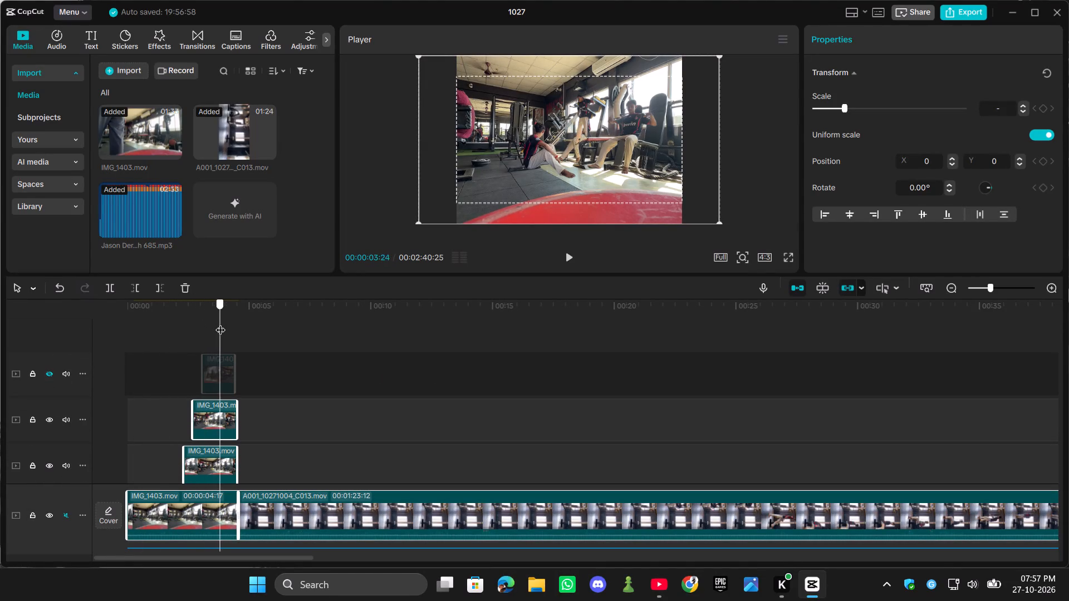
drag(220, 323, 159, 344)
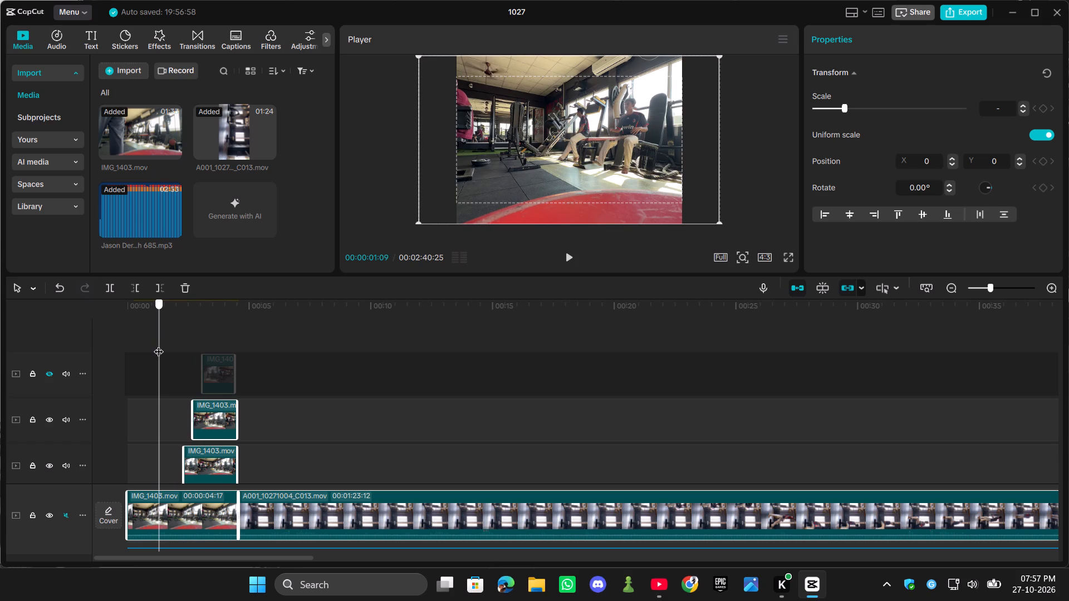
drag(159, 344, 175, 375)
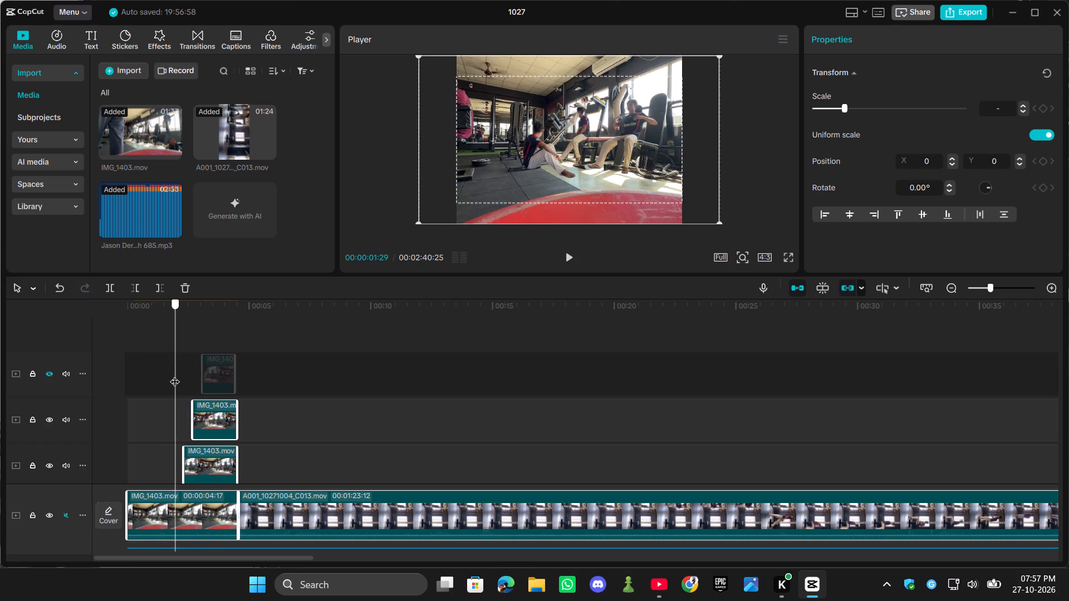
drag(175, 375, 107, 391)
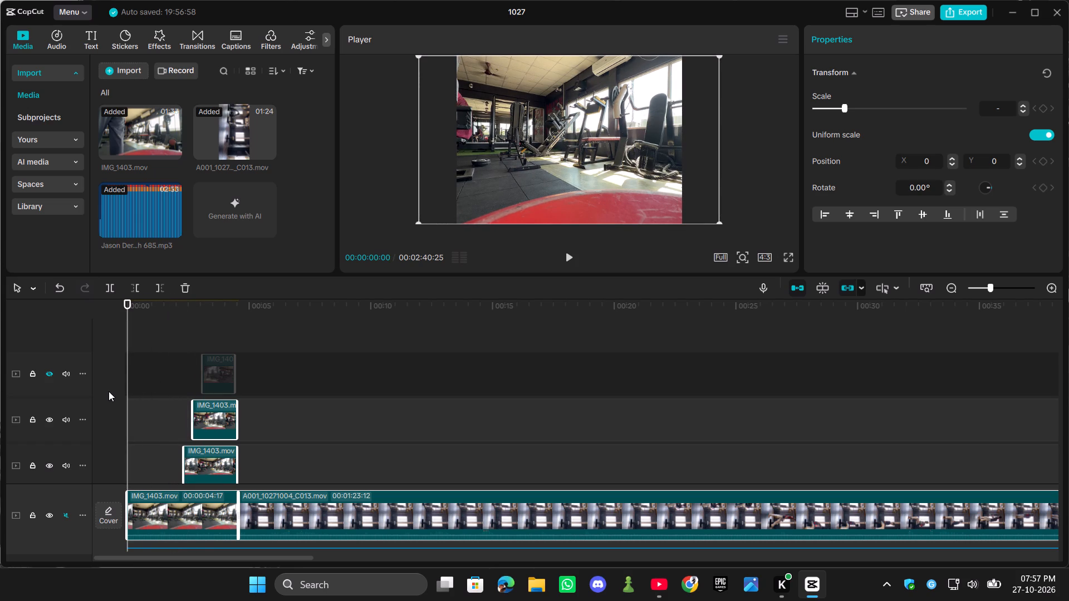
key(space)
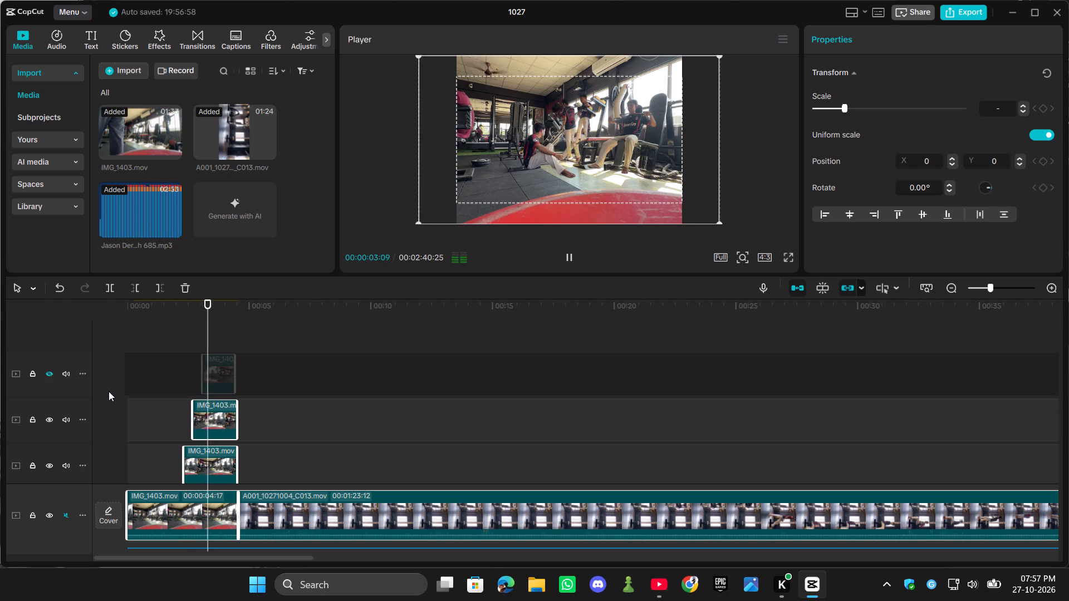
key(space)
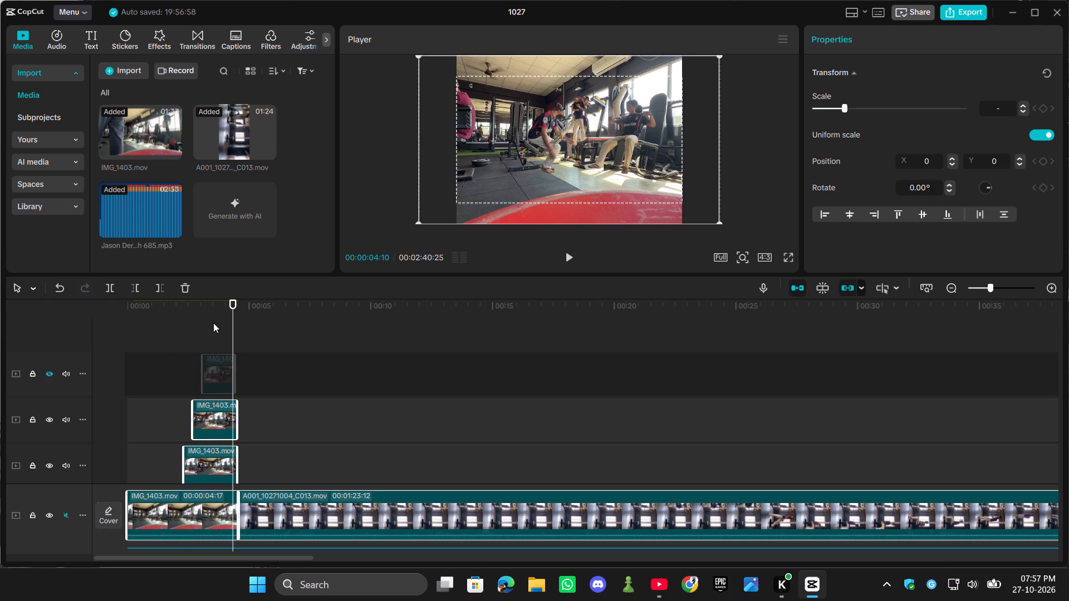
drag(234, 321, 225, 329)
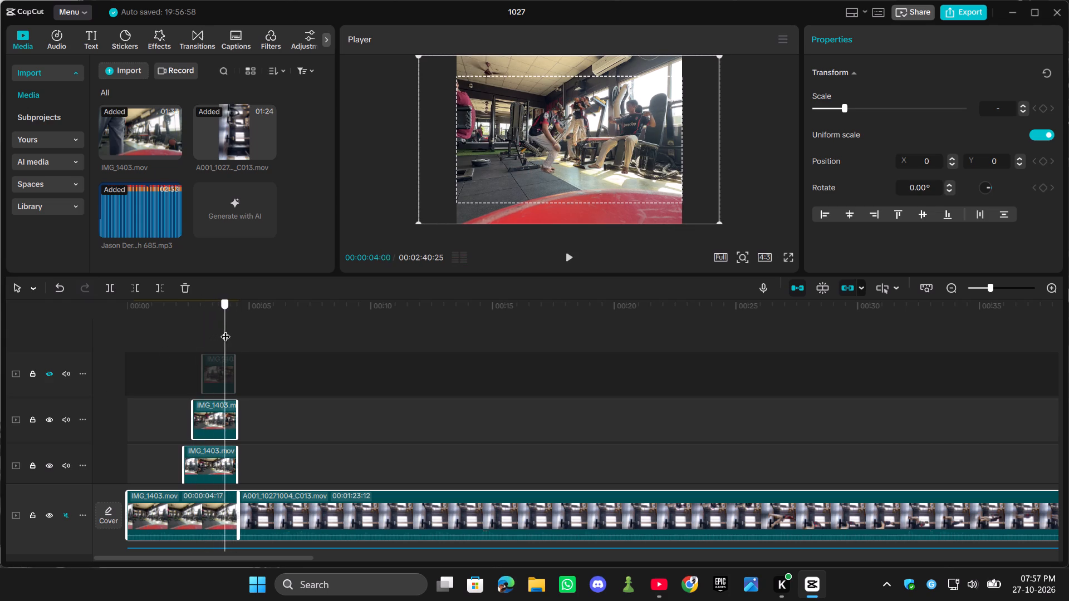
drag(225, 329, 101, 337)
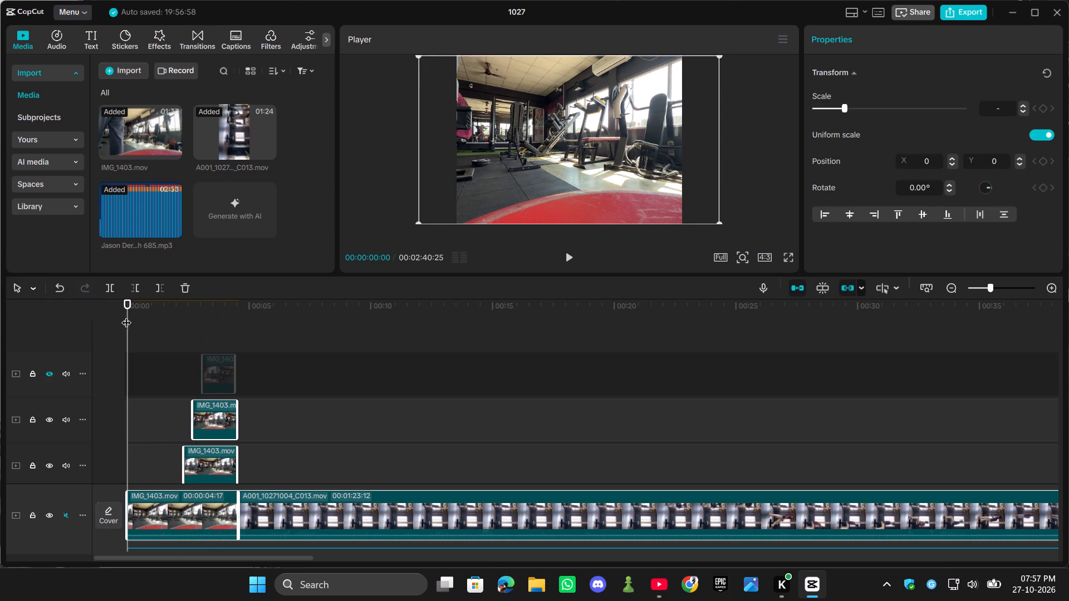
Rotate the A001_10271004_C013.mov clip to 270° so the gym footage stands upright.
drag(126, 316, 345, 354)
click(375, 504)
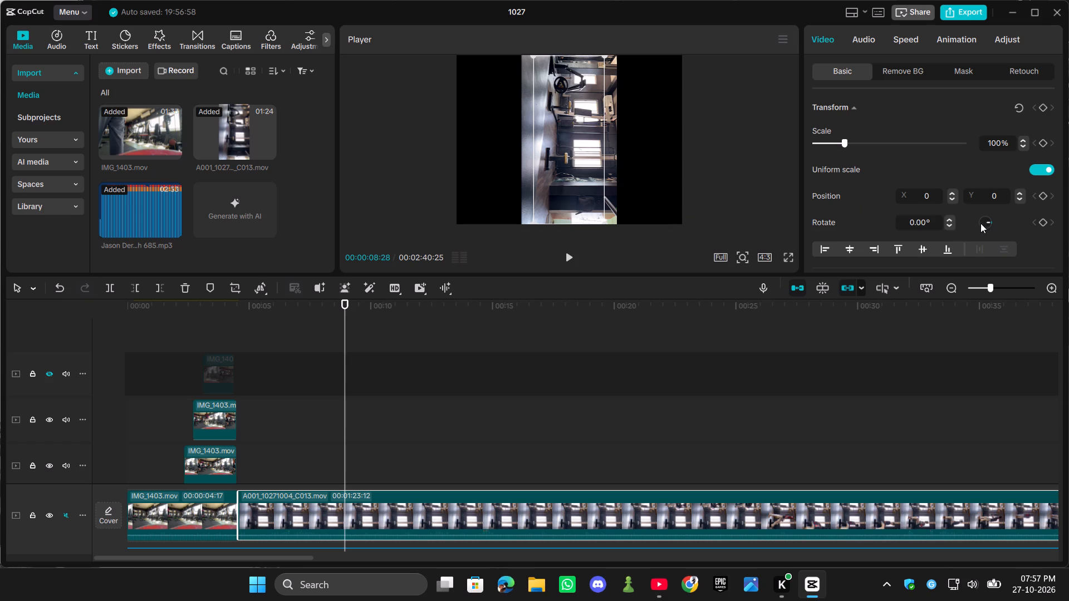
drag(987, 220, 980, 228)
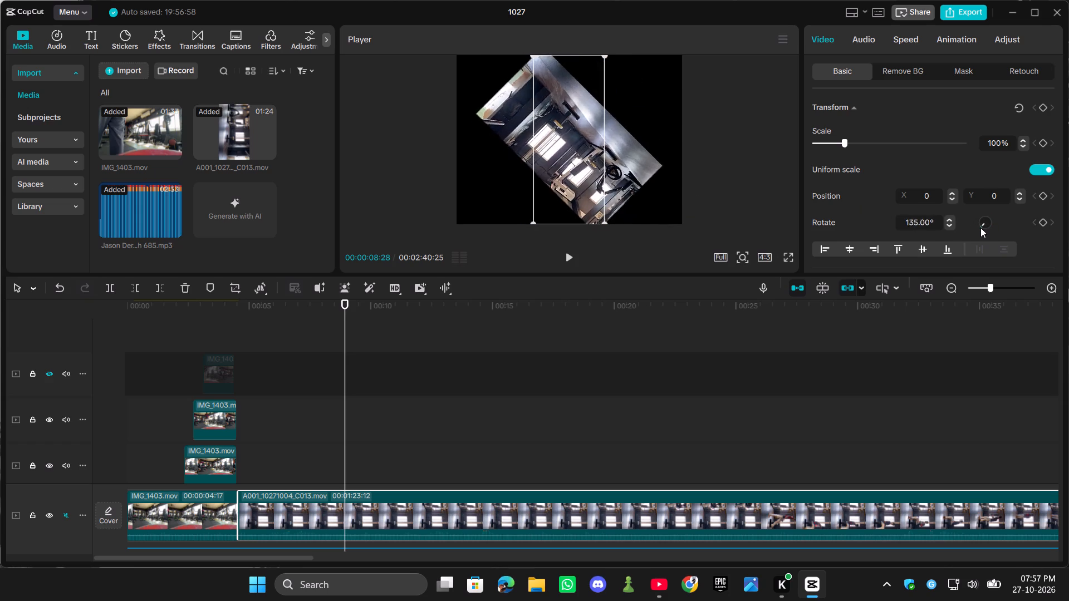
drag(980, 228, 978, 199)
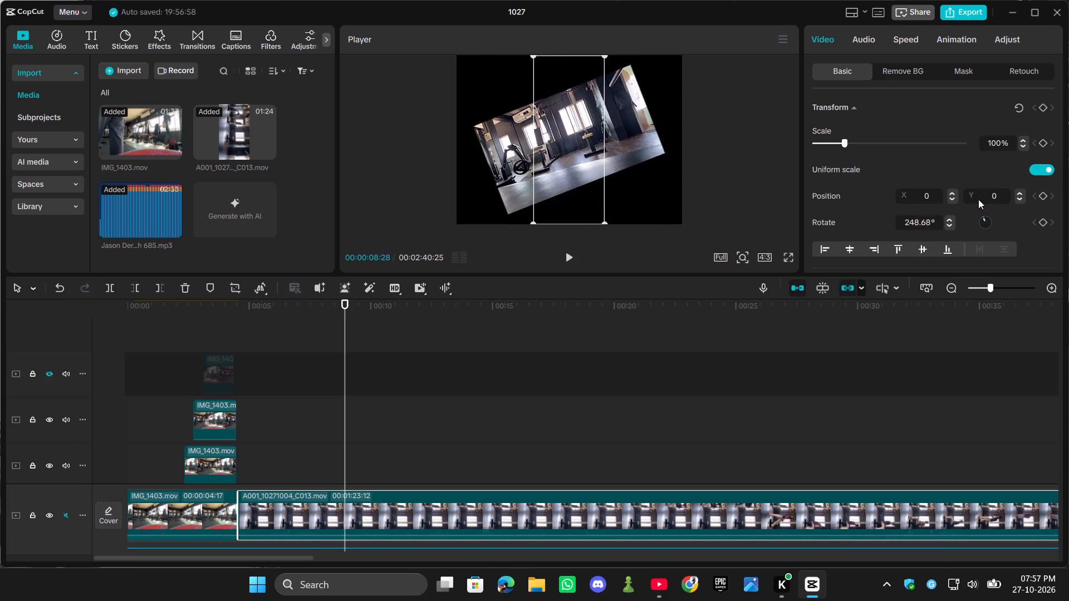
drag(978, 199, 985, 198)
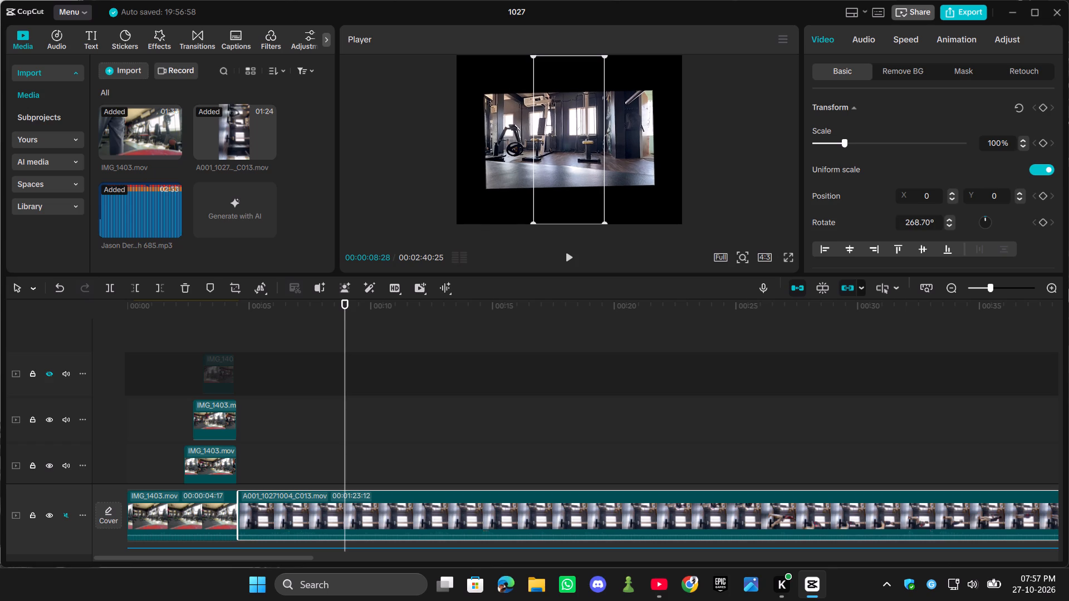
drag(985, 198, 985, 198)
Scale up the A001_10271004_C013.mov clip until the rotated footage fills the 4:3 frame.
click(633, 157)
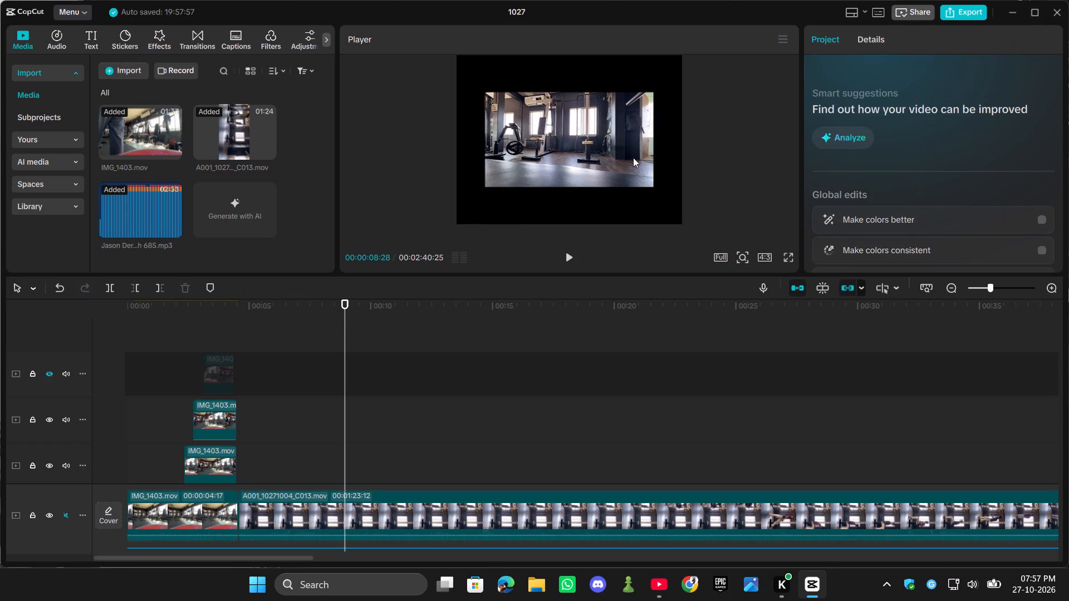
click(618, 155)
click(310, 501)
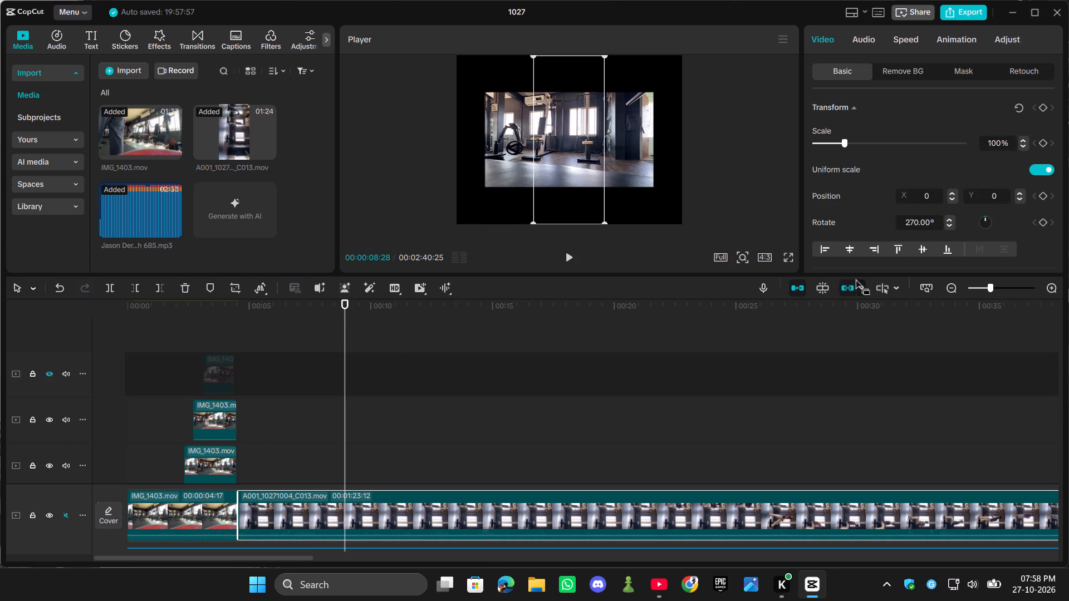
drag(844, 144, 864, 149)
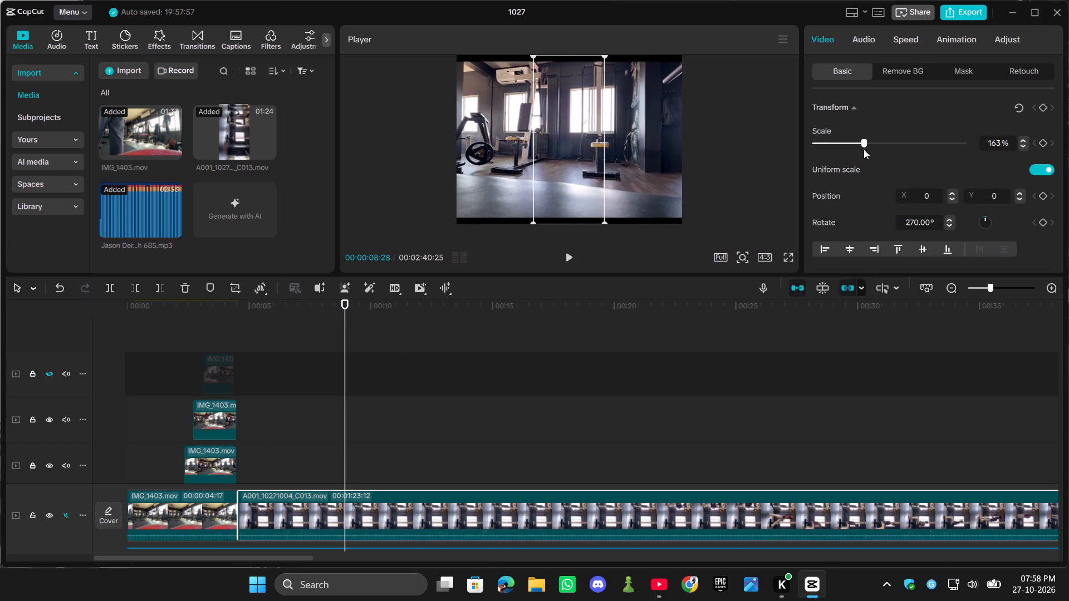
drag(864, 149, 867, 150)
Scrub through the A001_10271004_C013.mov clip, and play the timeline from the start into that clip.
click(600, 393)
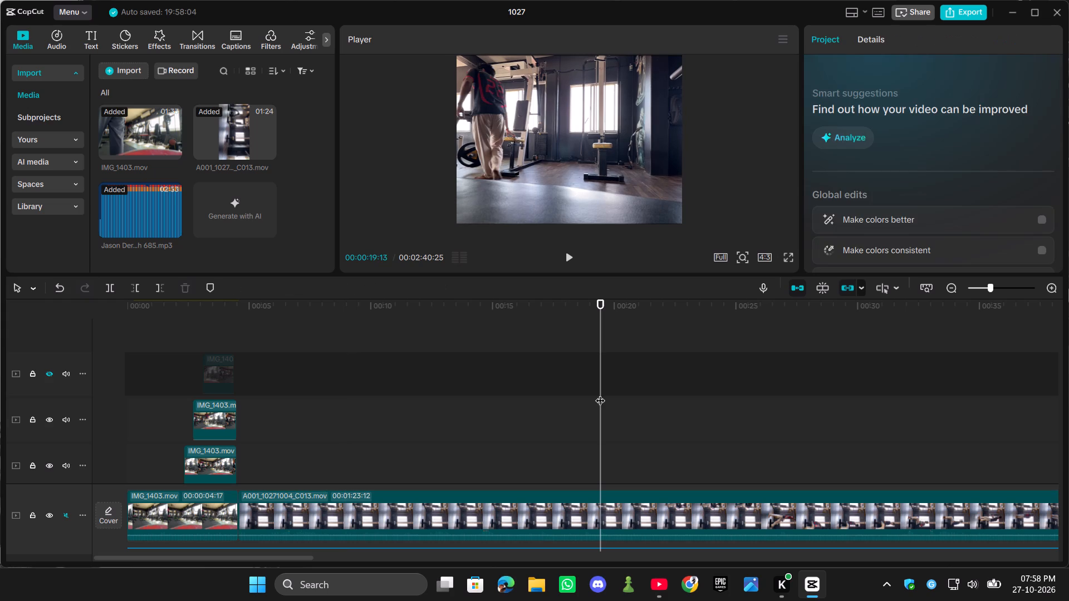
drag(600, 357, 874, 362)
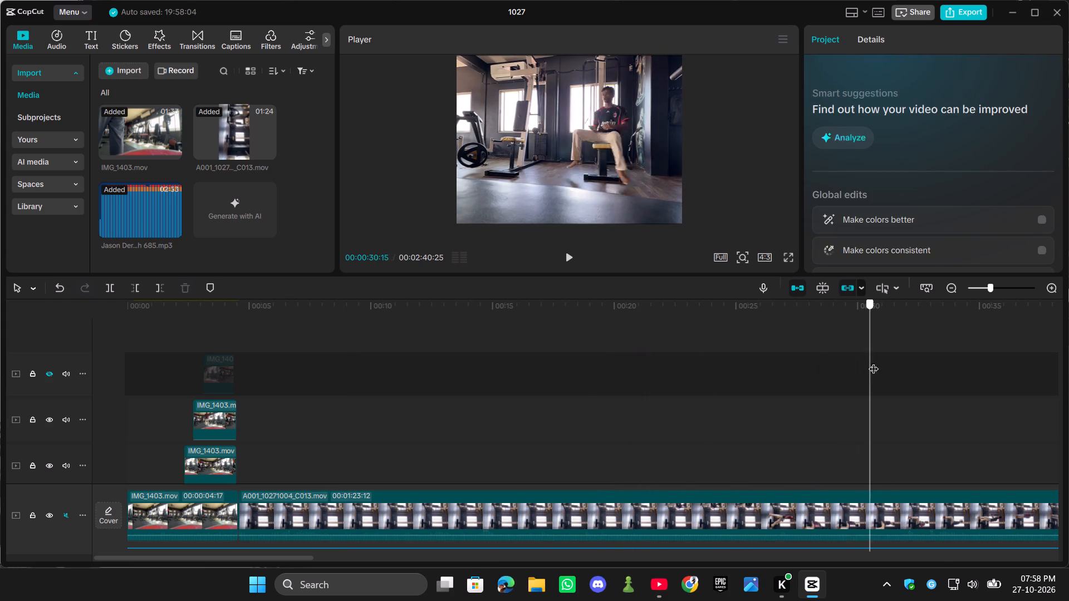
drag(874, 362, 96, 398)
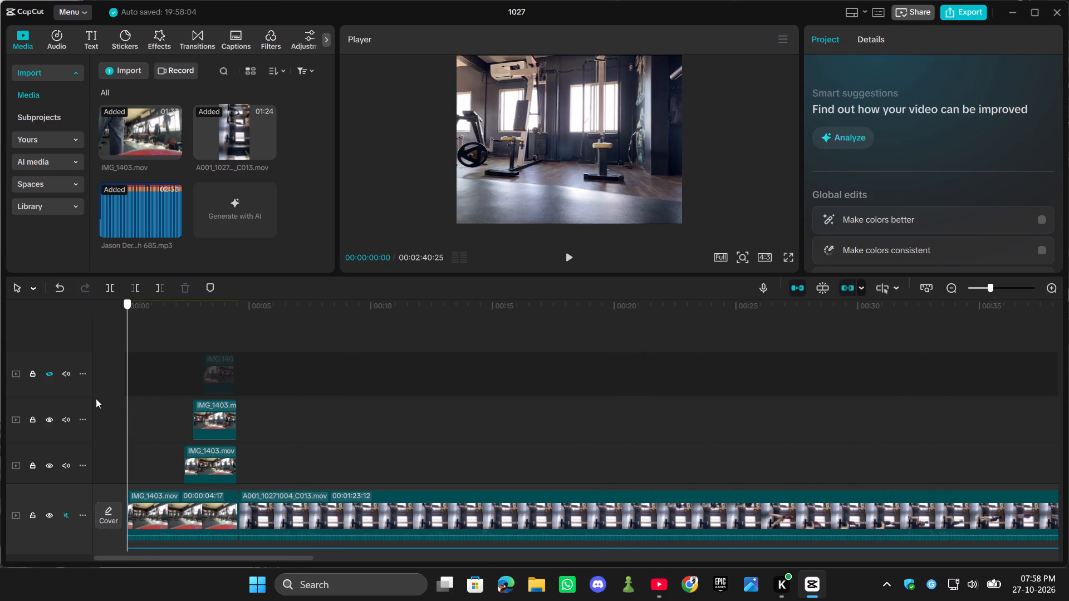
drag(96, 398, 67, 398)
key(space)
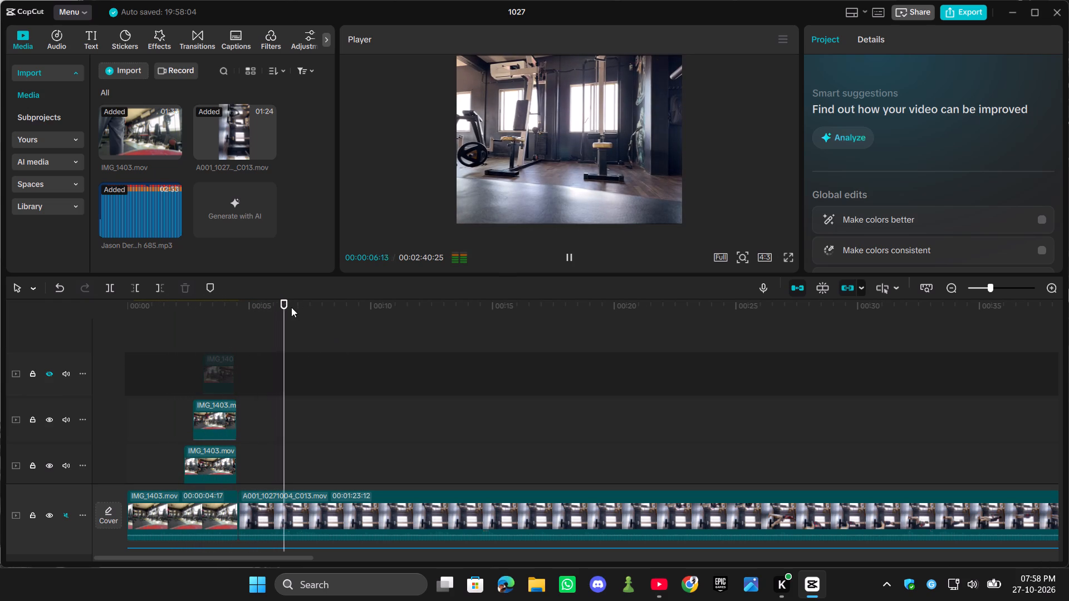
key(space)
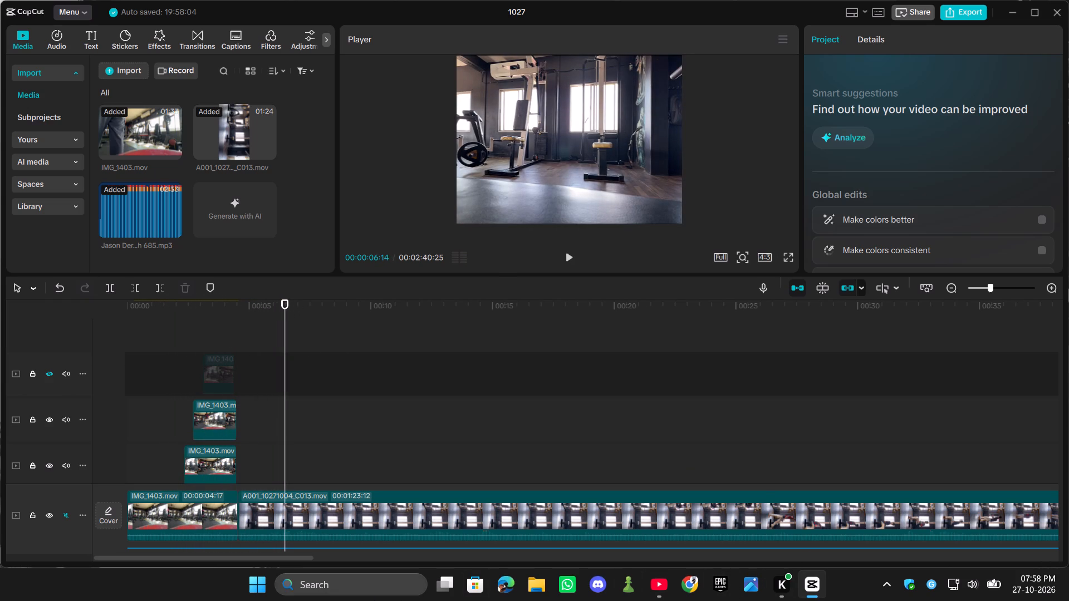
Launch DaVinci Resolve and switch back to CapCut while it loads.
click(362, 593)
text(da)
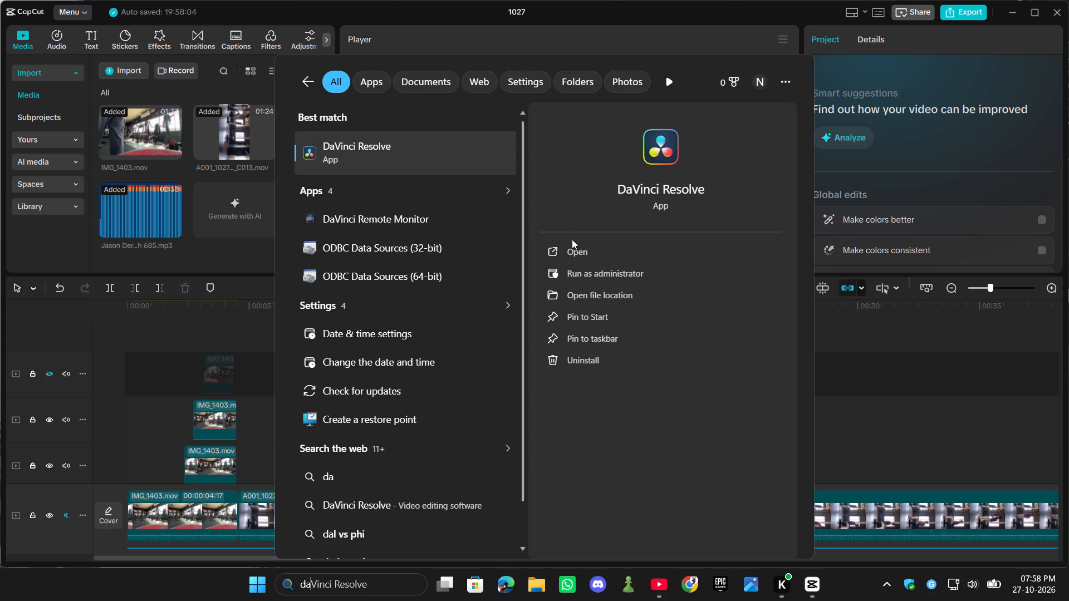
click(577, 253)
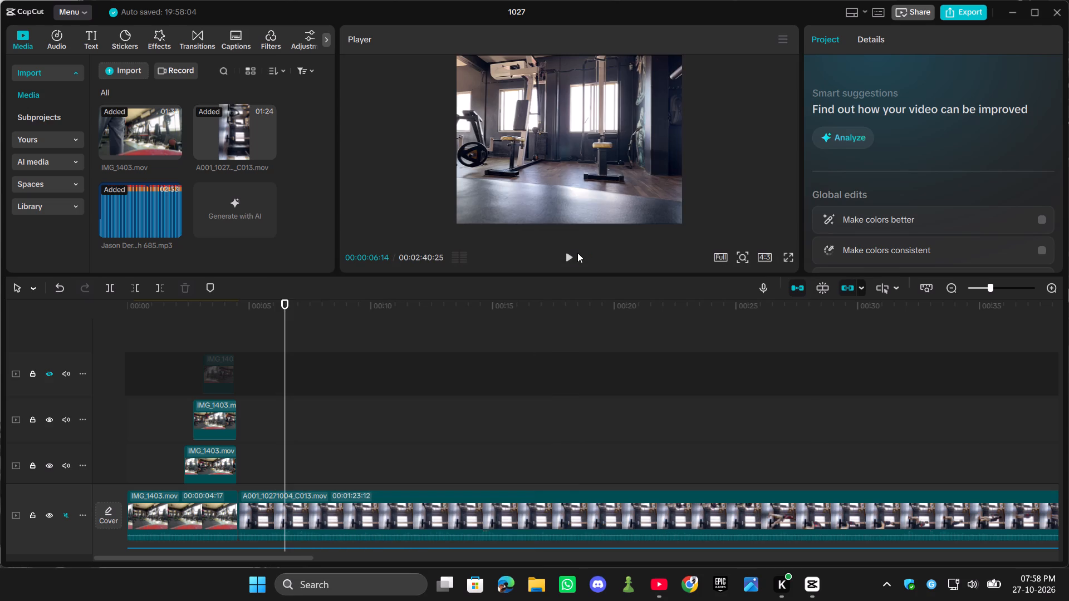
click(810, 595)
click(886, 591)
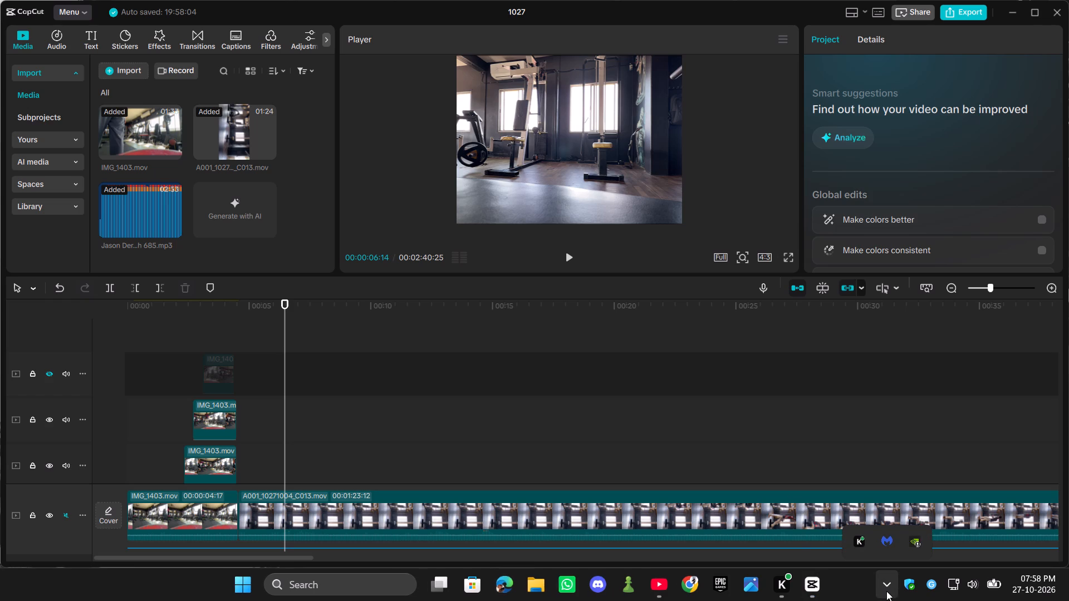
click(792, 586)
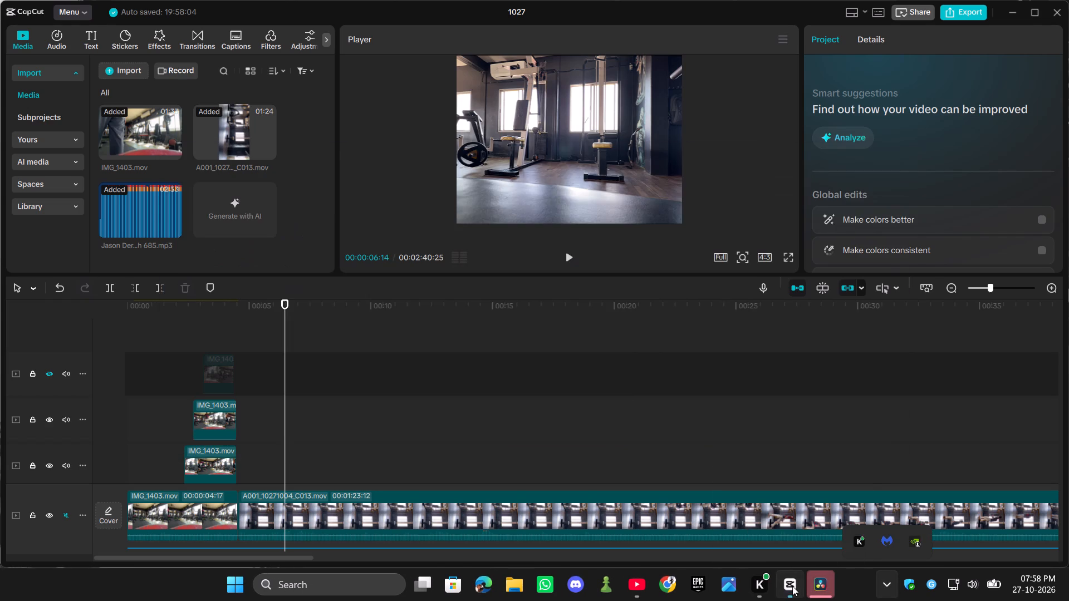
click(815, 585)
click(786, 589)
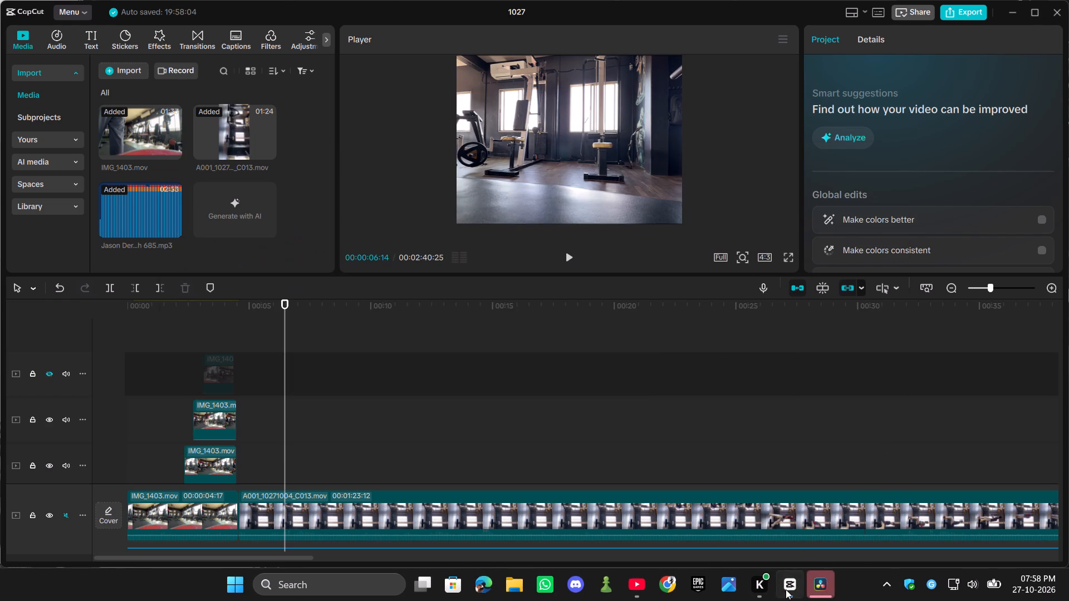
click(816, 586)
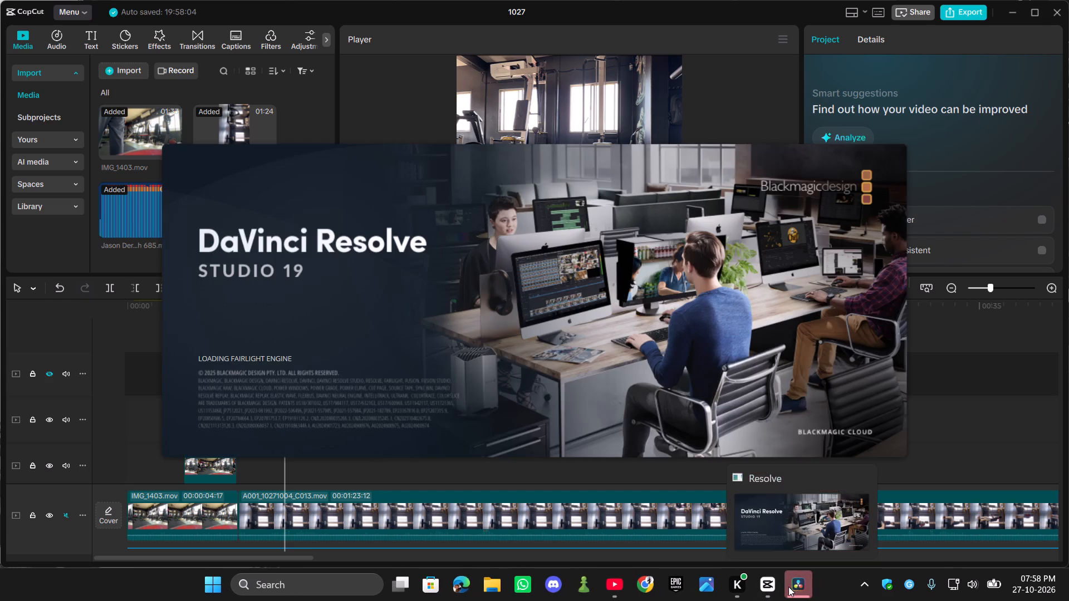
click(773, 584)
Return the playhead to the start and preview the recommended filters Grainy Gray, Soft Vintage, Moody ...e City, Pink Glitters and Magenta Fade.
drag(283, 312, 73, 309)
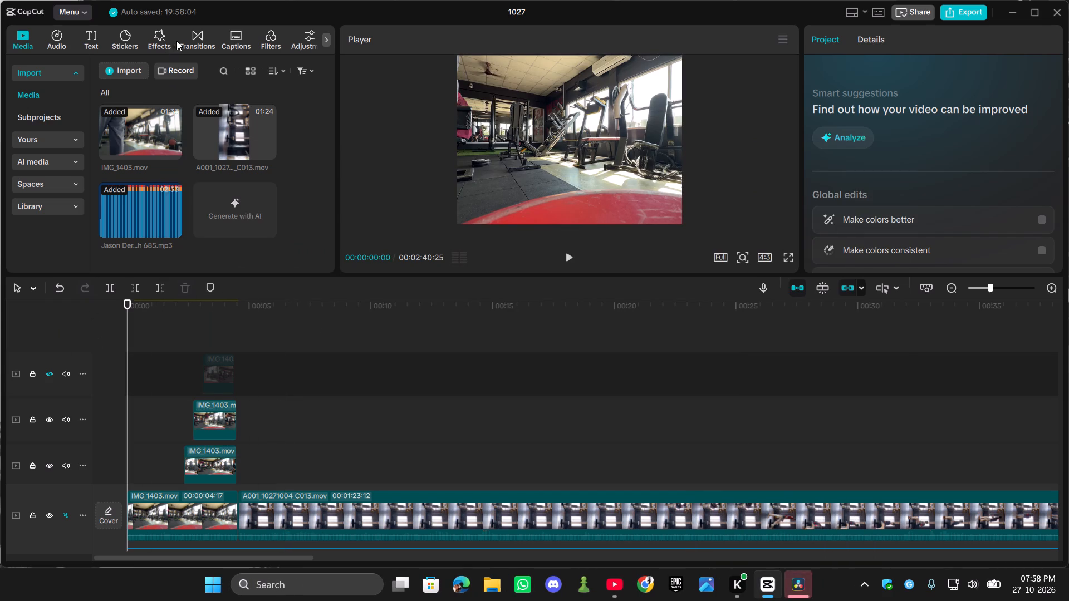
click(272, 44)
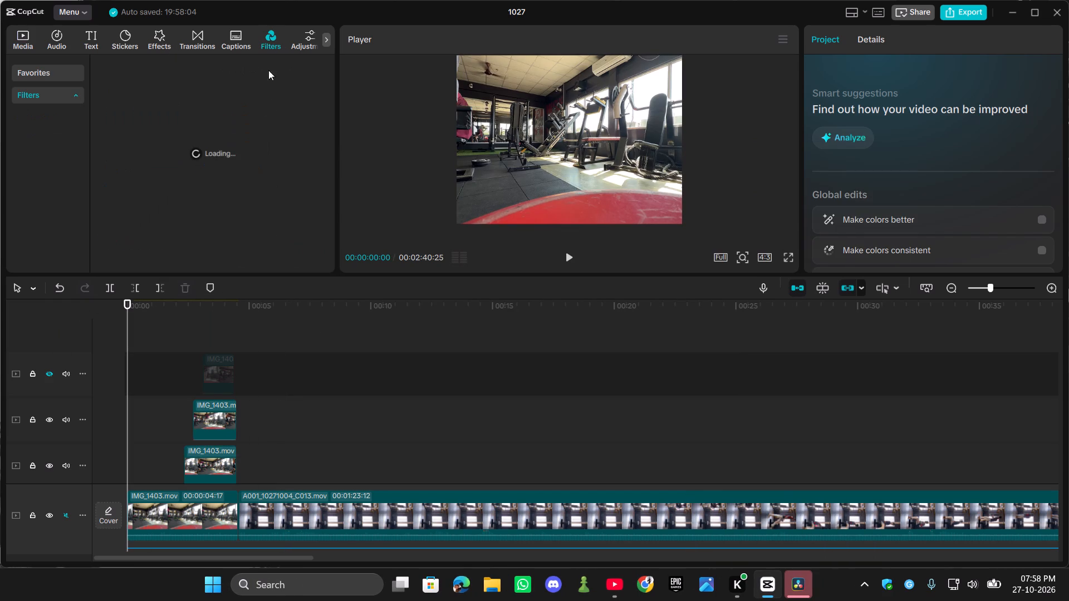
click(141, 129)
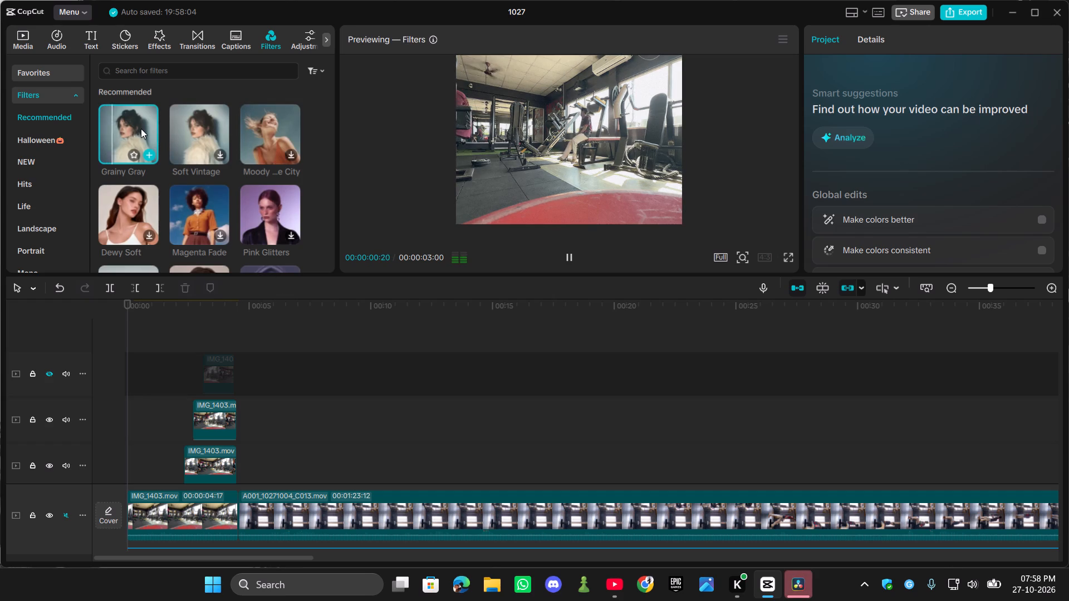
click(199, 132)
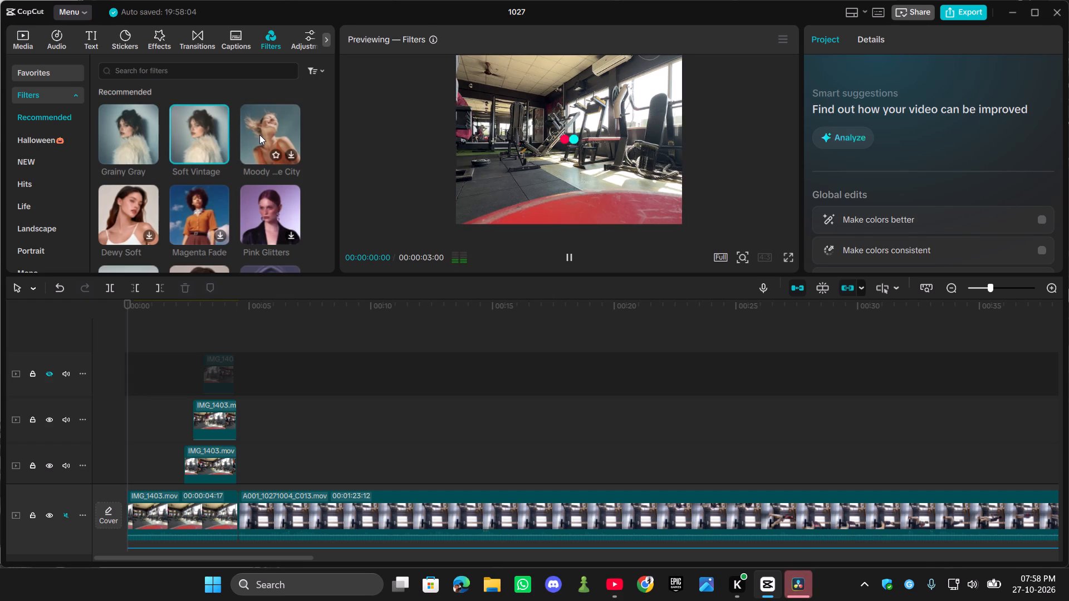
click(259, 135)
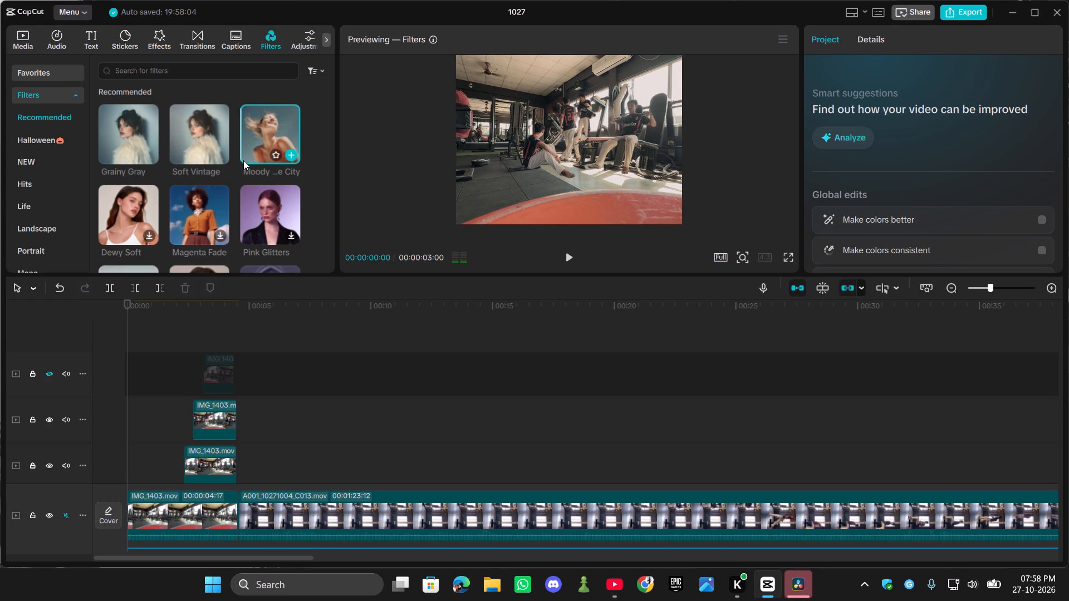
click(277, 210)
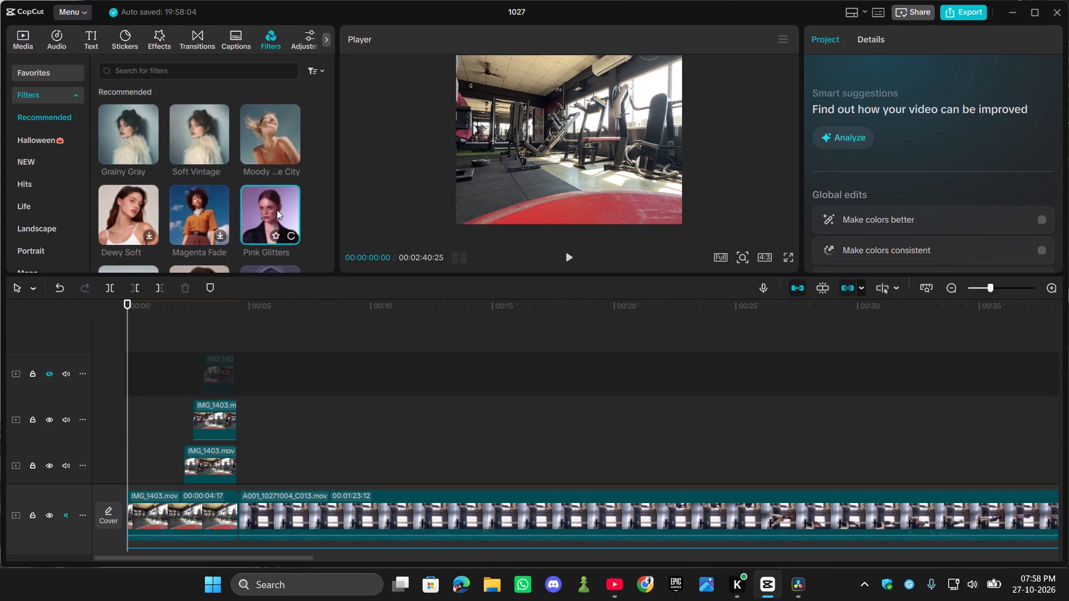
click(205, 205)
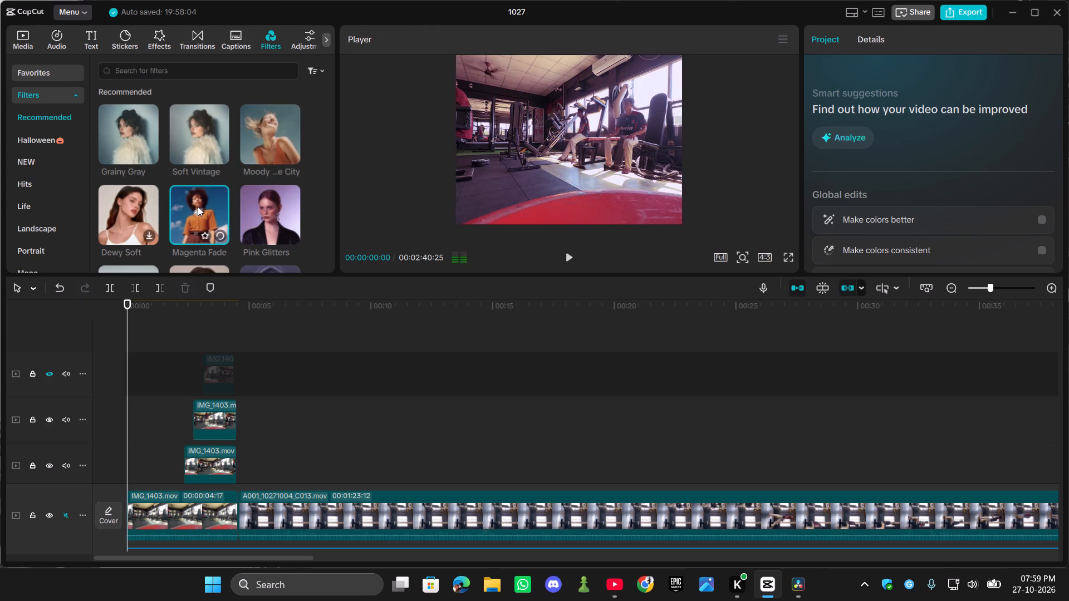
Preview the recommended filters Cool Light, Rainy Neon, Misty Rain City, Fiery Cold, Iced Fog and Leopard Print on the gym footage.
scroll(198, 206, down, 2)
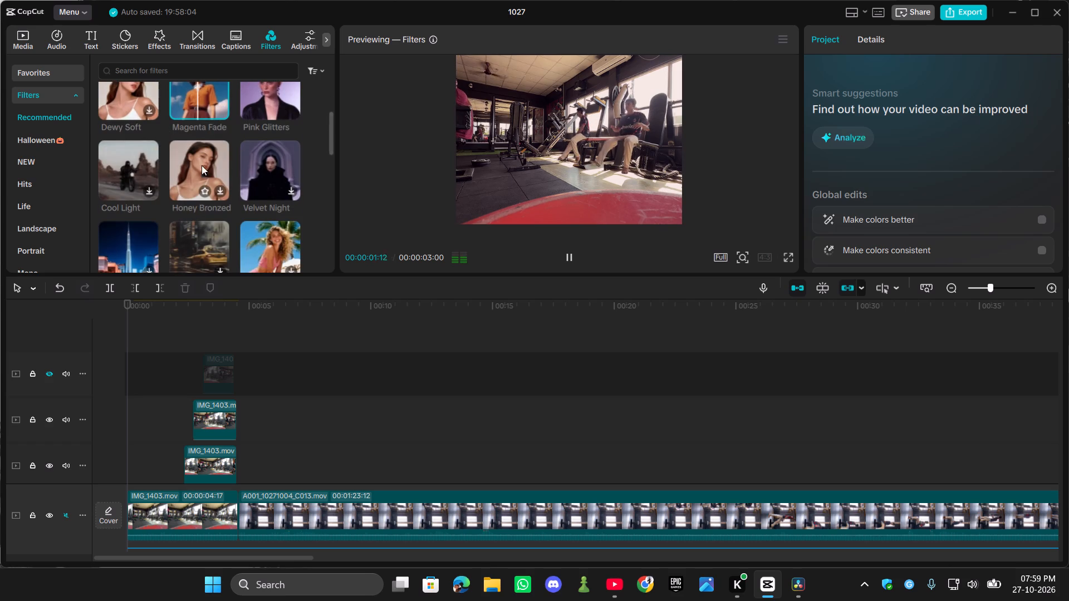
click(121, 159)
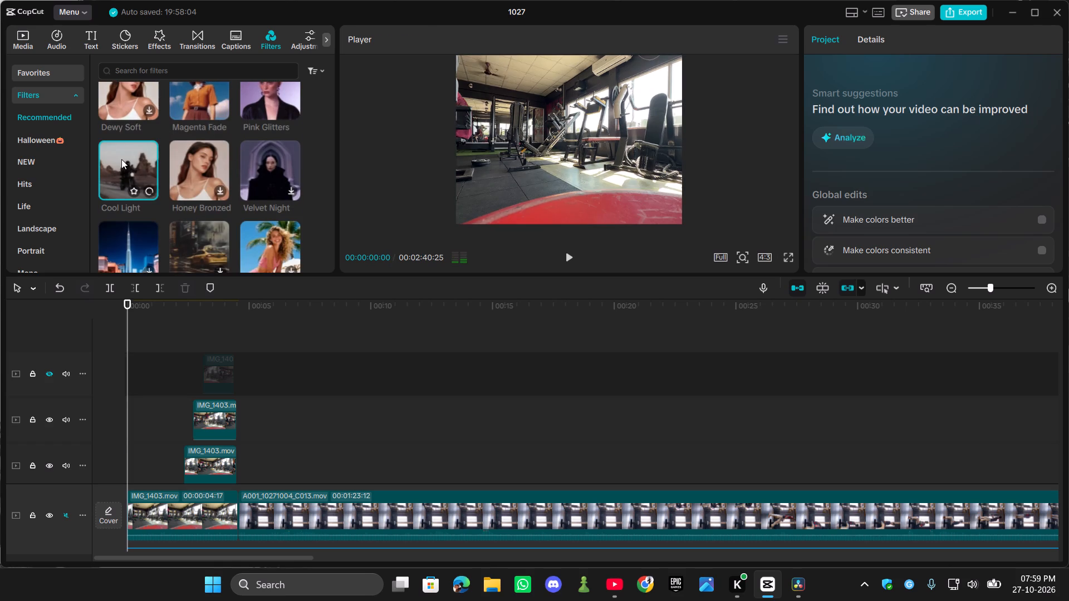
scroll(173, 168, down, 2)
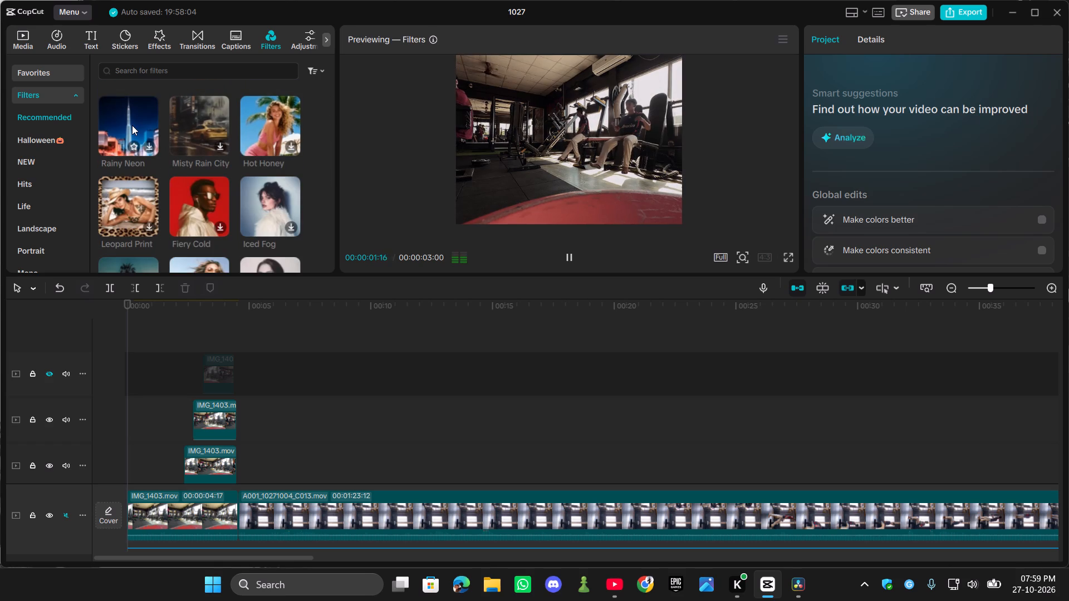
click(132, 125)
click(193, 125)
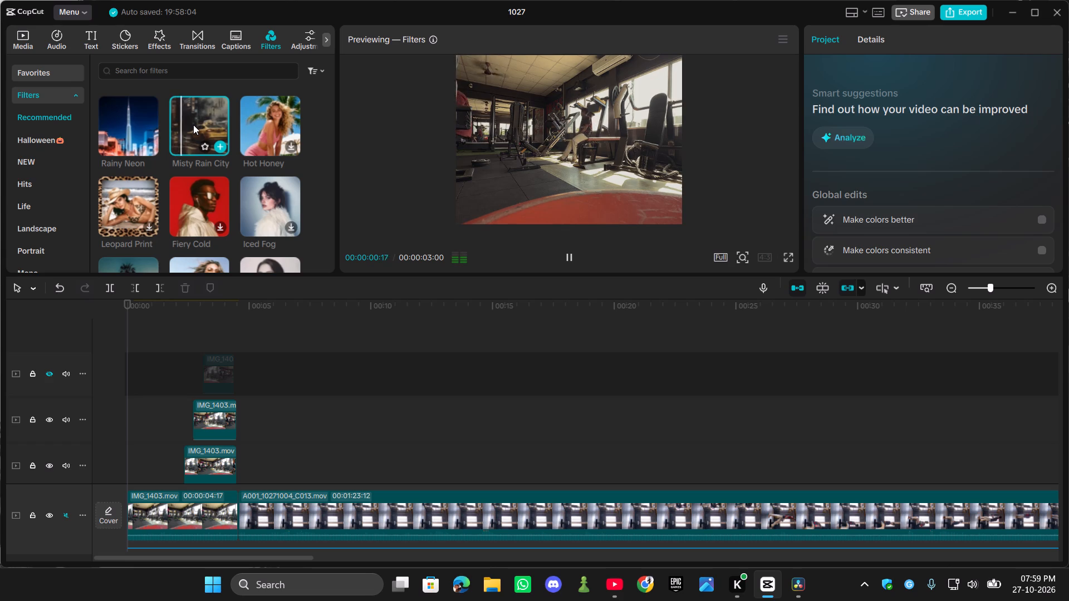
scroll(232, 133, down, 2)
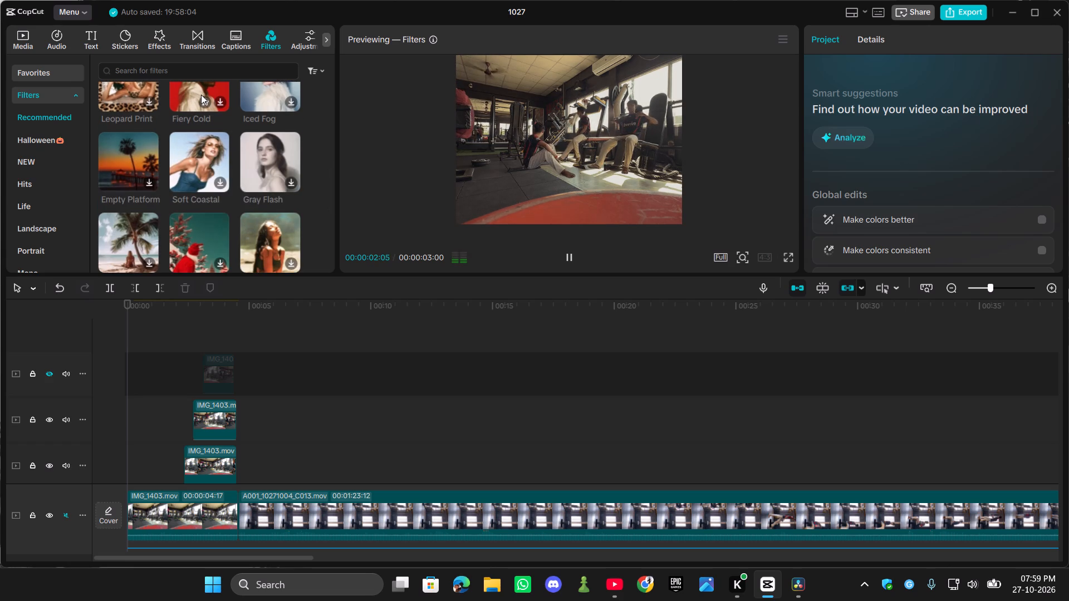
click(201, 95)
scroll(201, 95, up, 2)
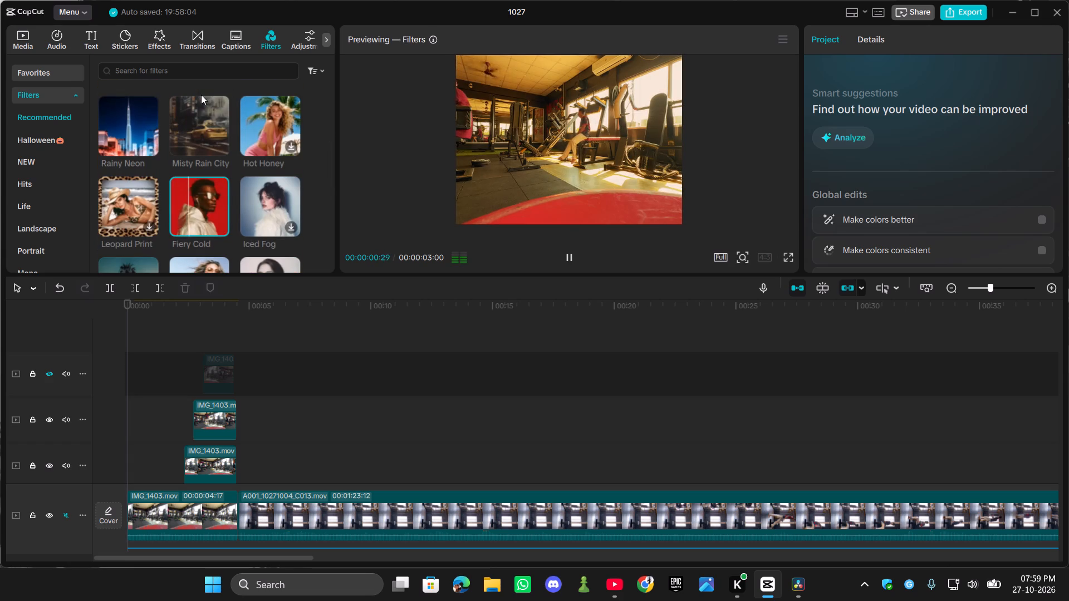
click(262, 208)
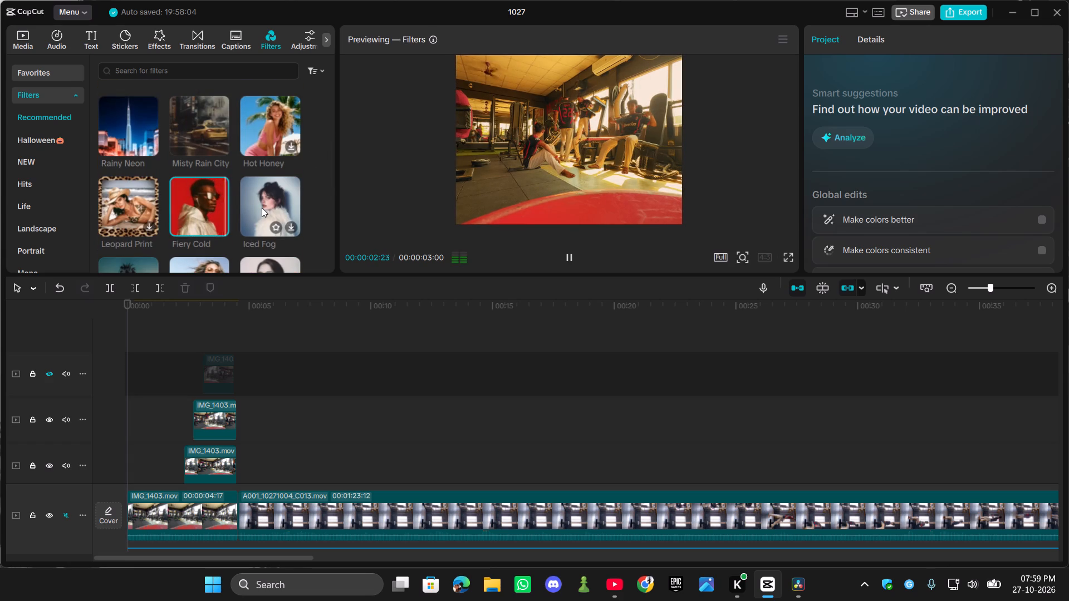
click(126, 204)
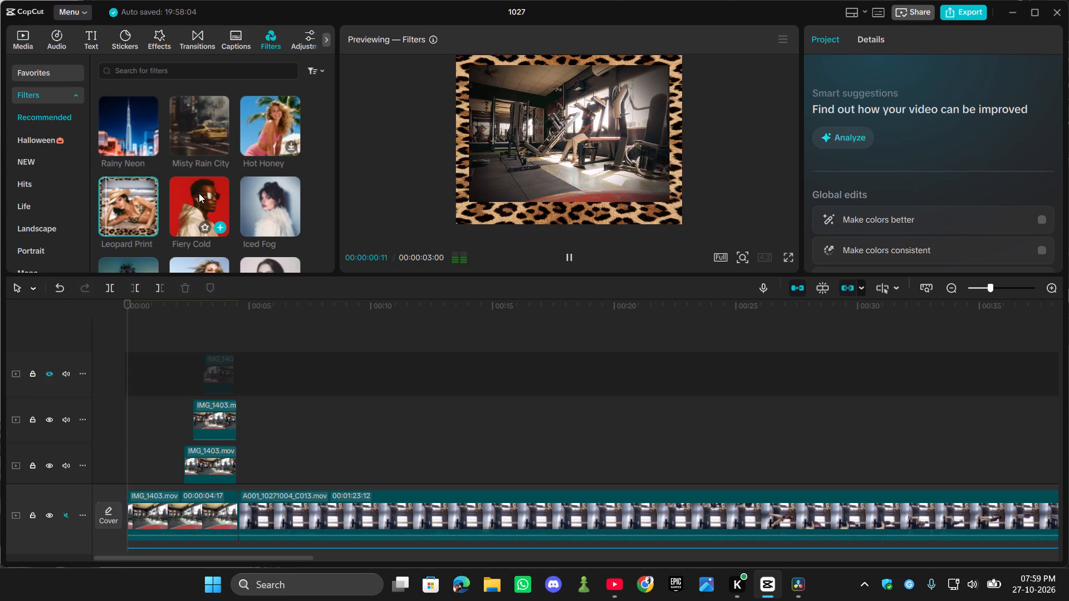
Preview the Funky Pop and Xmas C... Light filters, and browse further through the recommended filters.
scroll(199, 193, down, 4)
click(262, 110)
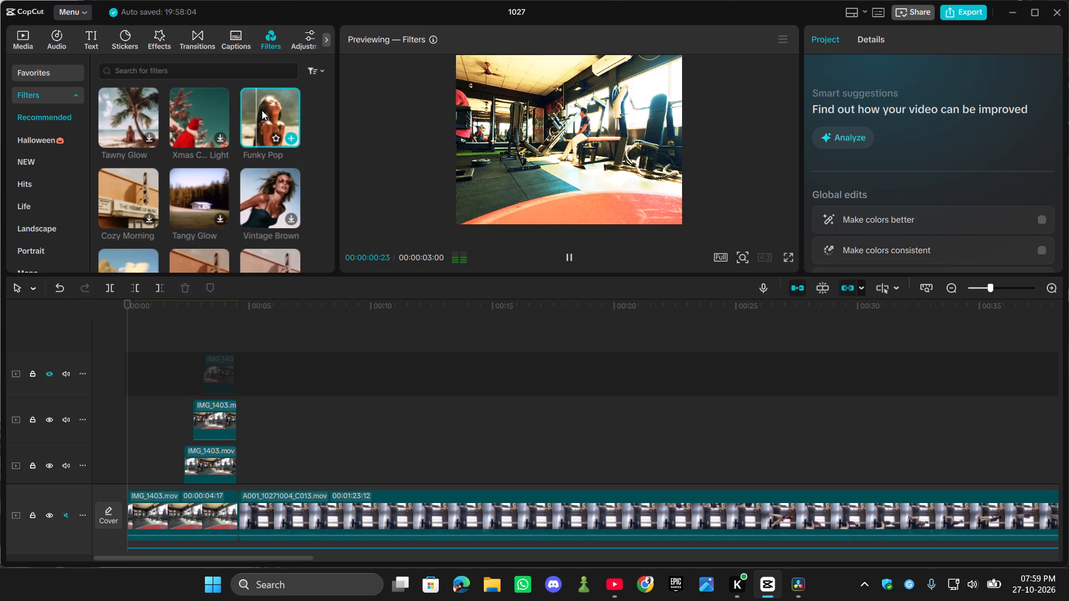
click(196, 120)
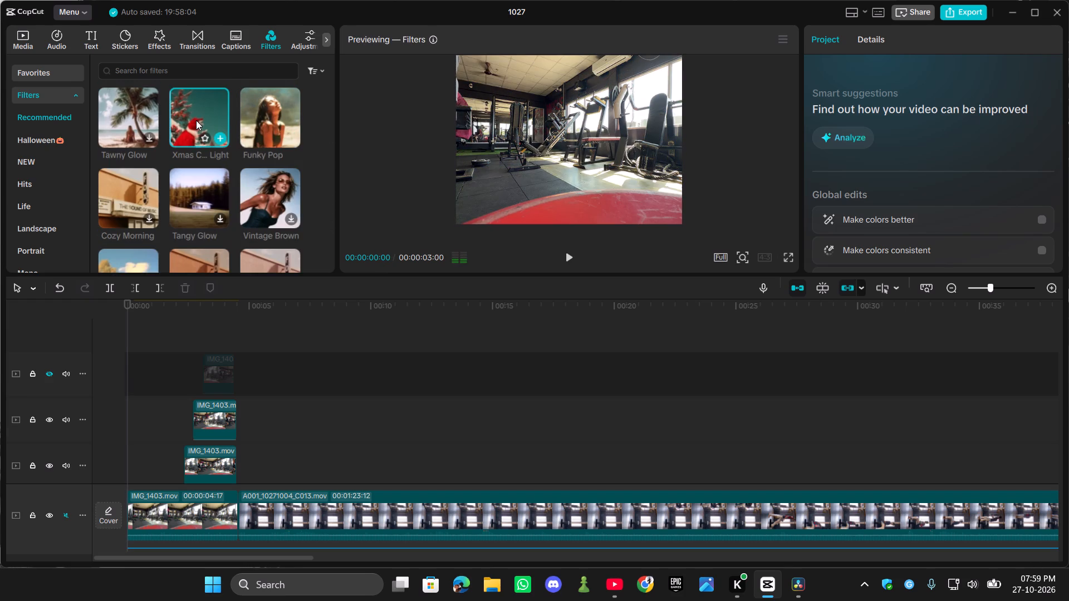
scroll(199, 163, down, 1)
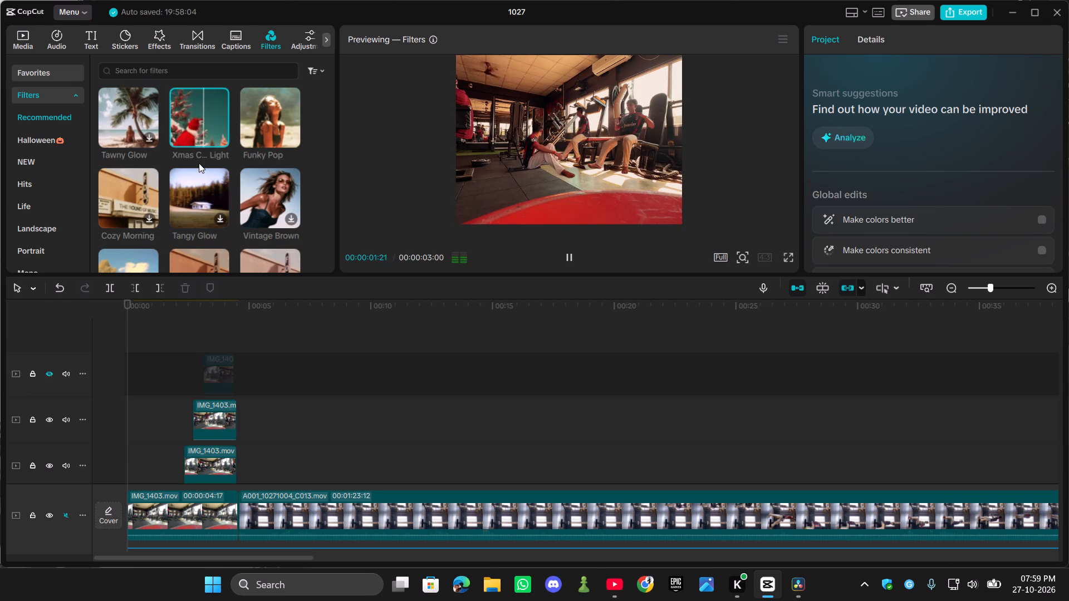
scroll(199, 163, down, 2)
scroll(199, 163, up, 3)
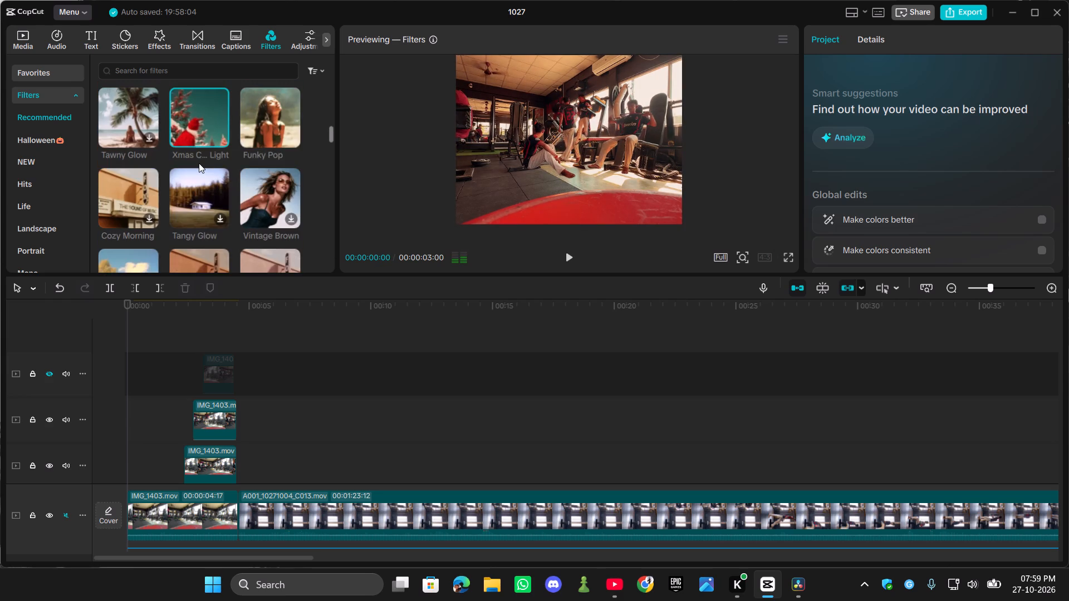
scroll(199, 163, down, 8)
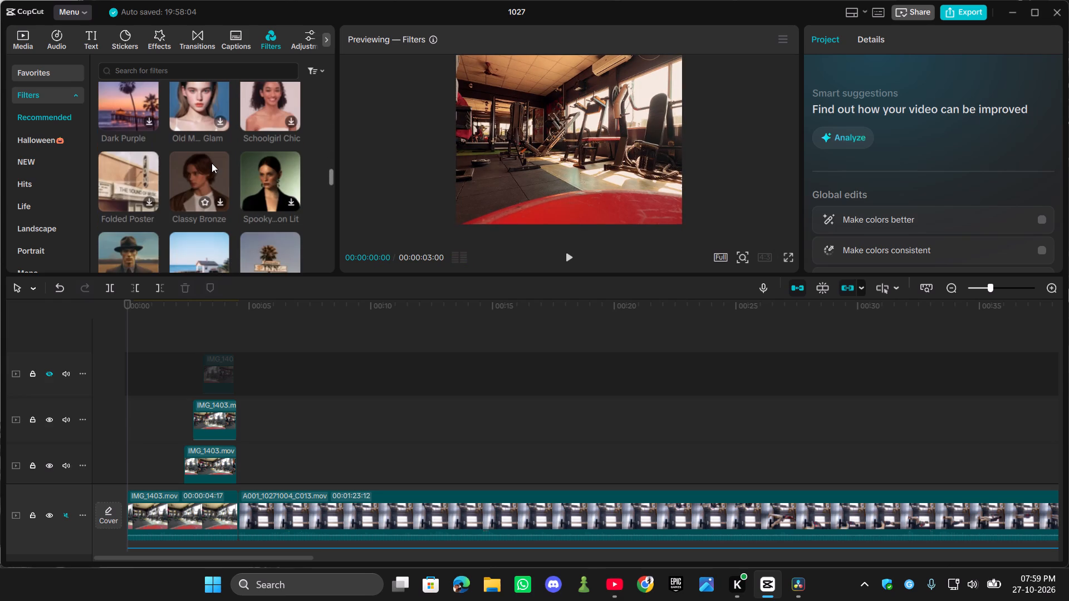
Preview the Retro ...ricana, Love Adrift and Haunted Night filters on the gym footage.
scroll(212, 163, down, 2)
click(129, 134)
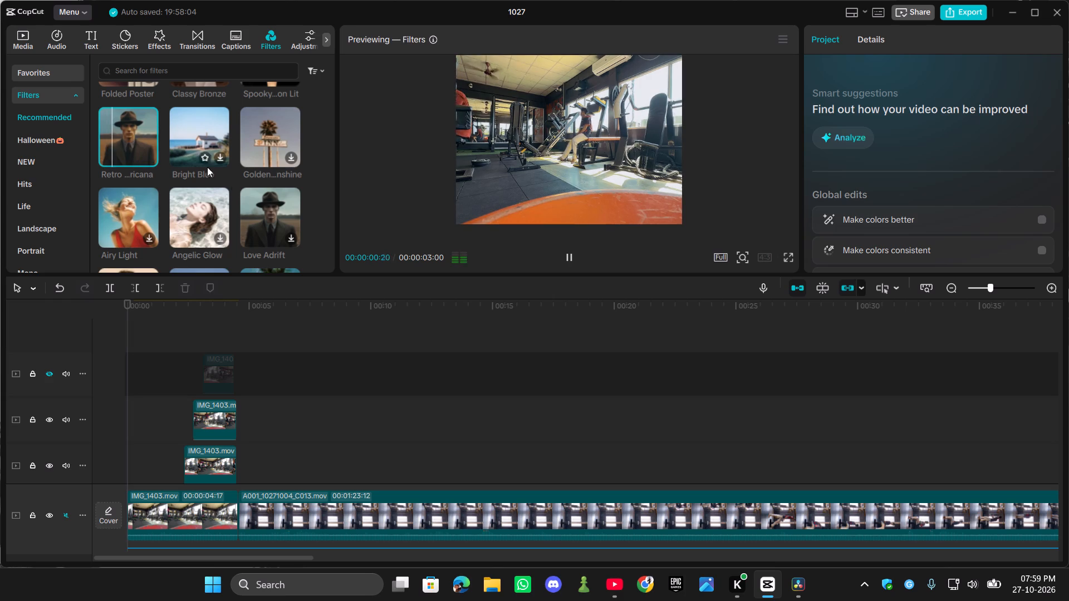
click(254, 200)
scroll(235, 203, down, 2)
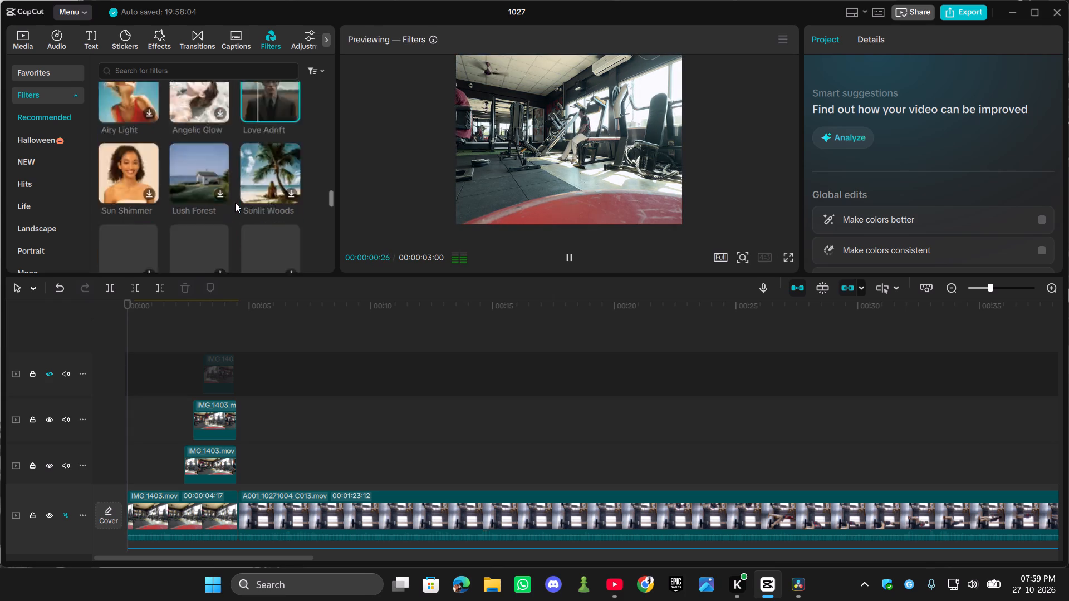
scroll(235, 203, down, 2)
click(214, 205)
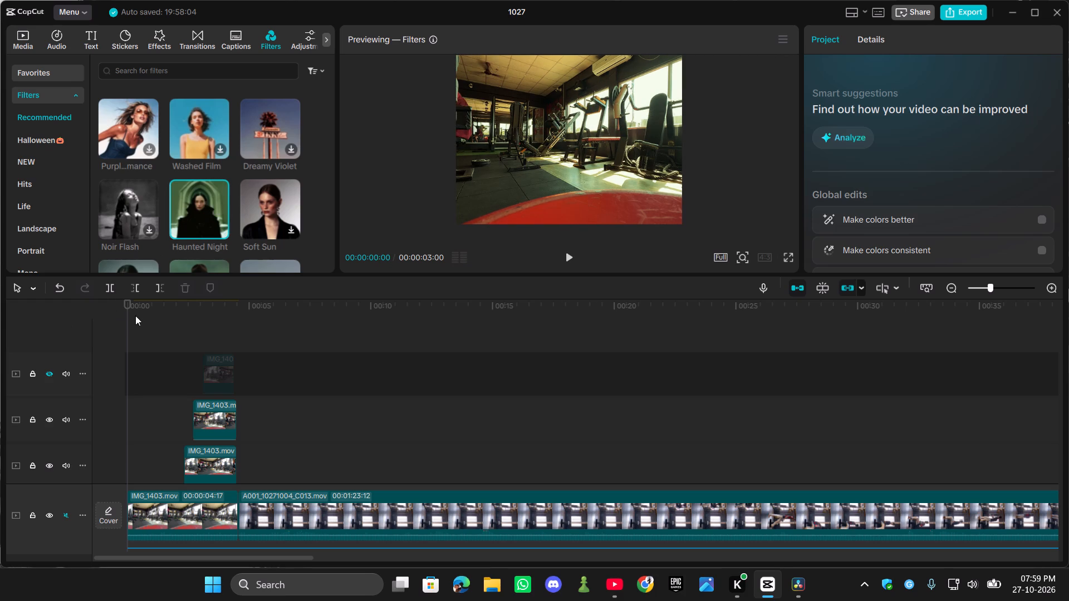
drag(125, 315, 150, 313)
Preview the Misty Film, Creamy Mist, Gray Flash and Empty Platform filters among the earlier recommended ones.
scroll(225, 224, up, 3)
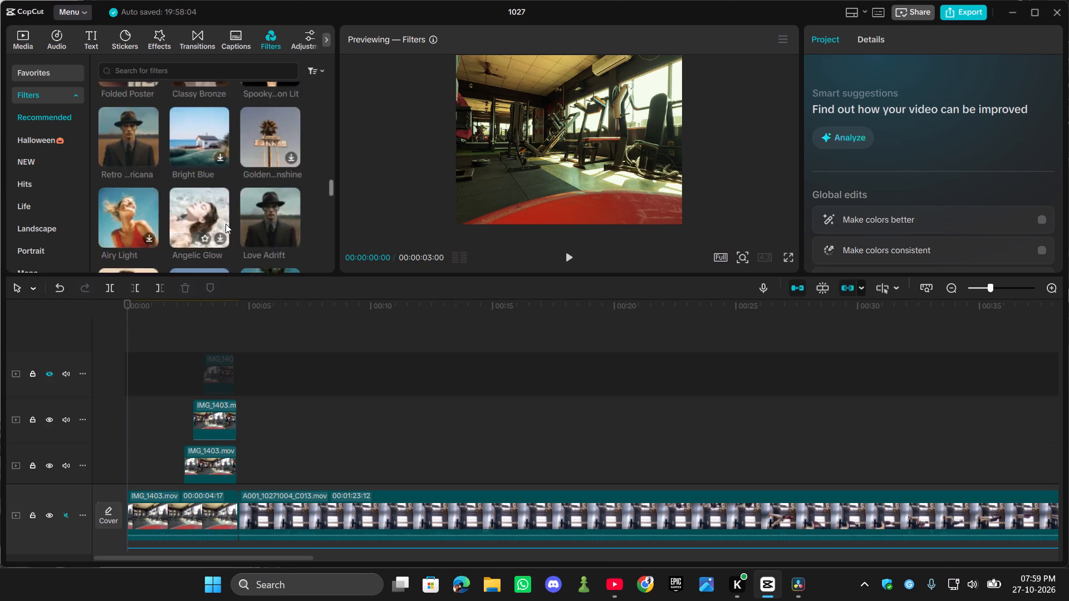
scroll(225, 224, up, 9)
click(274, 150)
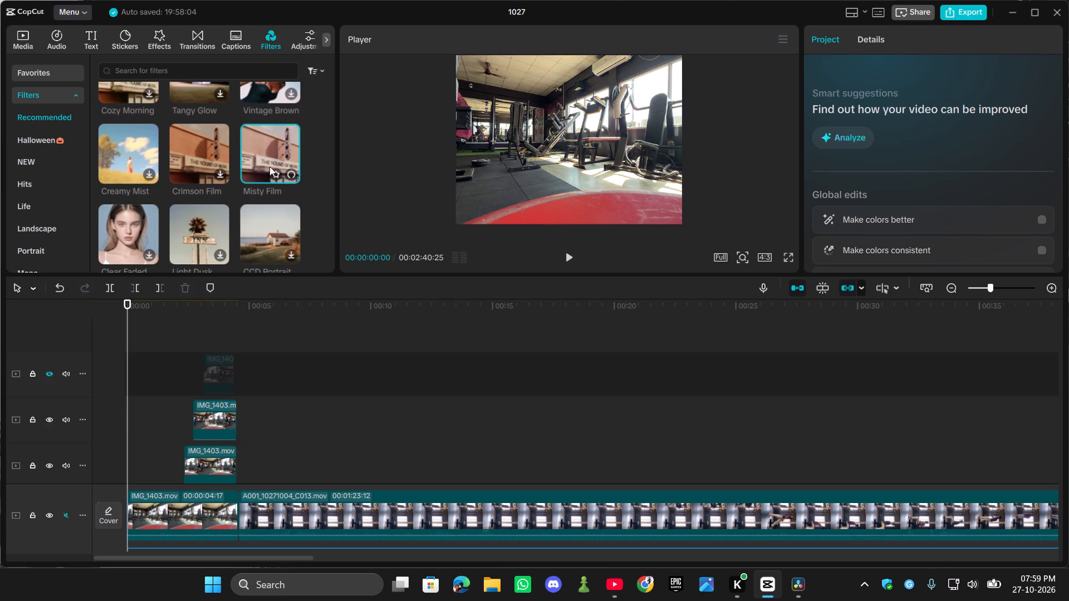
click(134, 140)
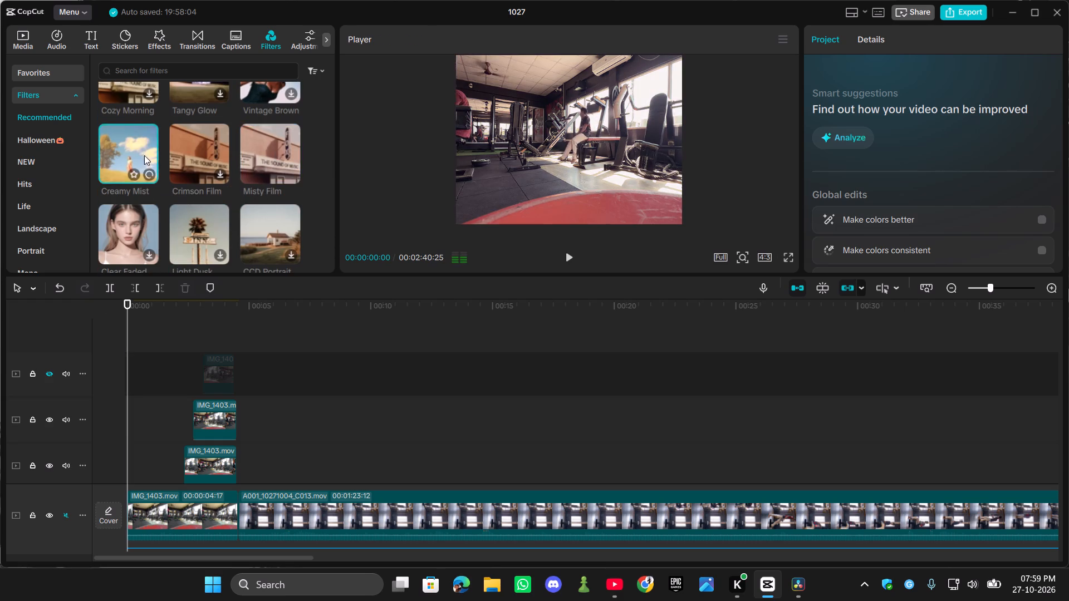
scroll(210, 205, up, 4)
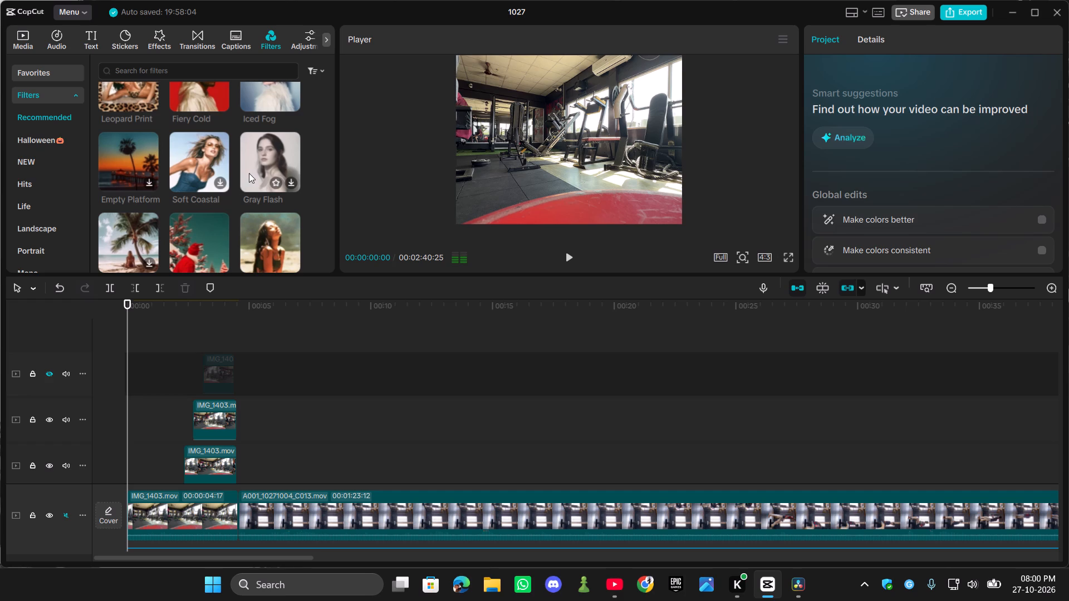
click(259, 158)
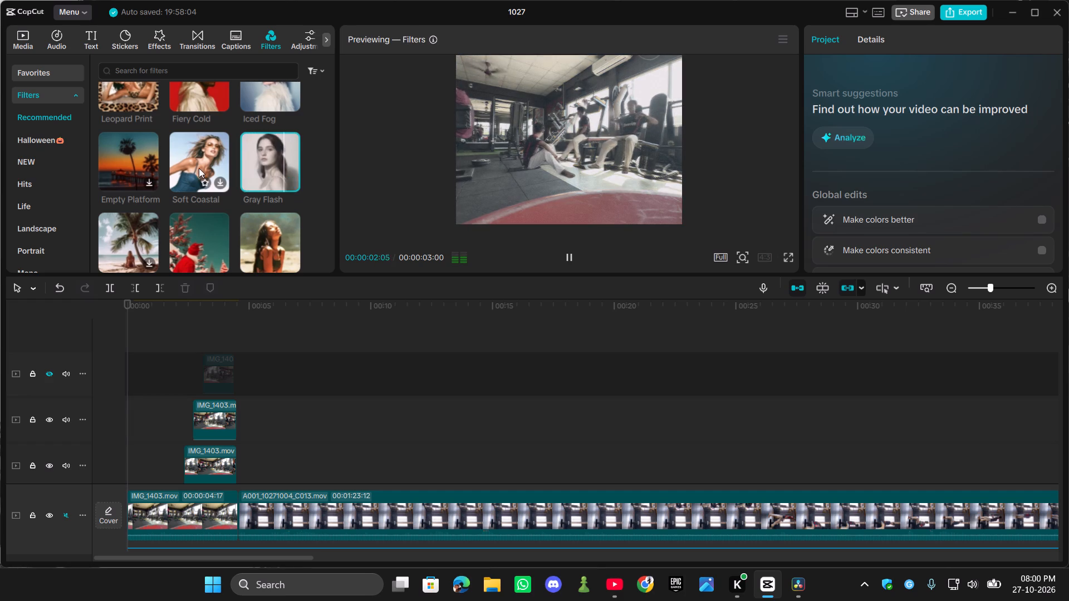
click(122, 160)
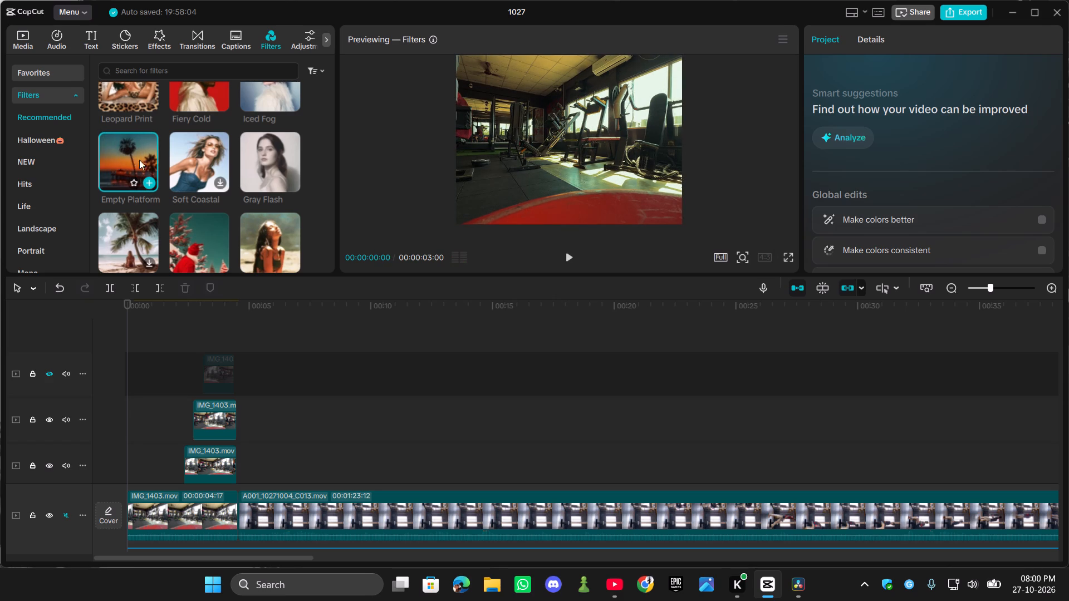
Preview the Misty Rain City filter again, and compare it with the Velvet Night filter.
scroll(194, 181, up, 2)
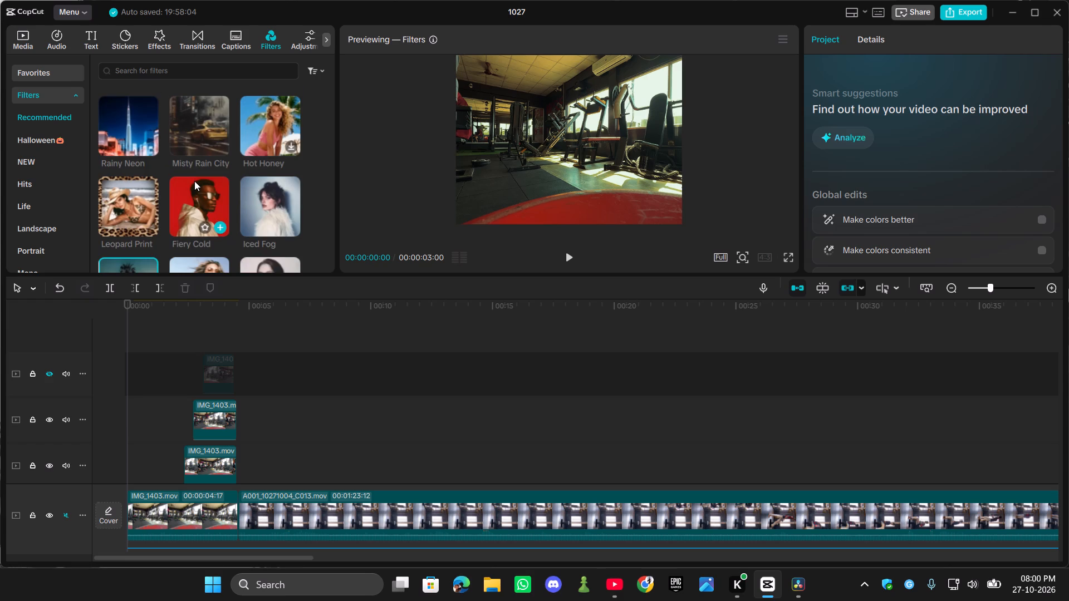
scroll(194, 181, up, 2)
click(197, 247)
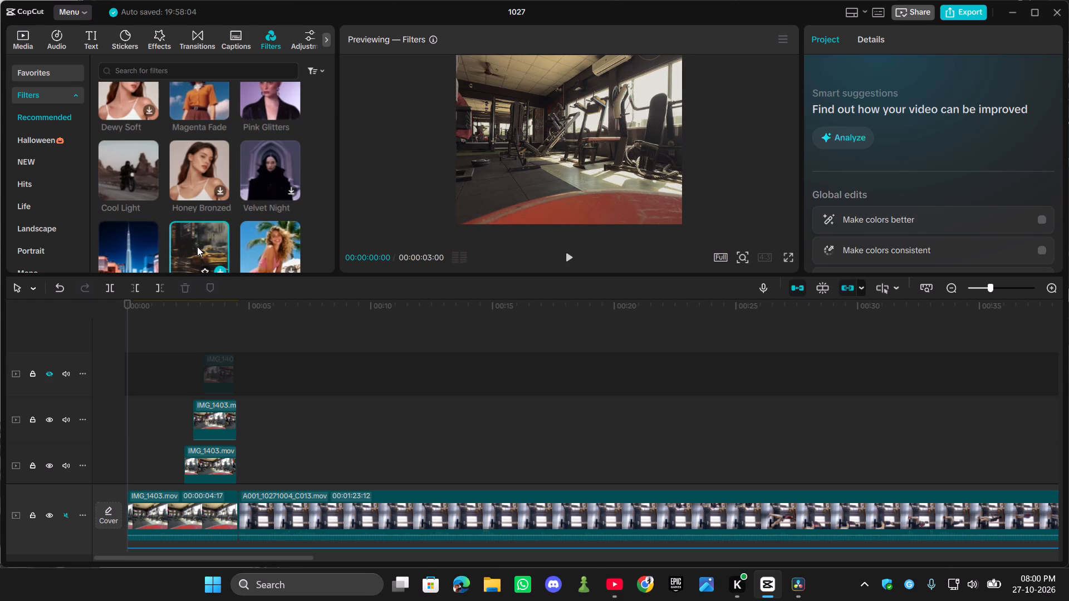
click(197, 240)
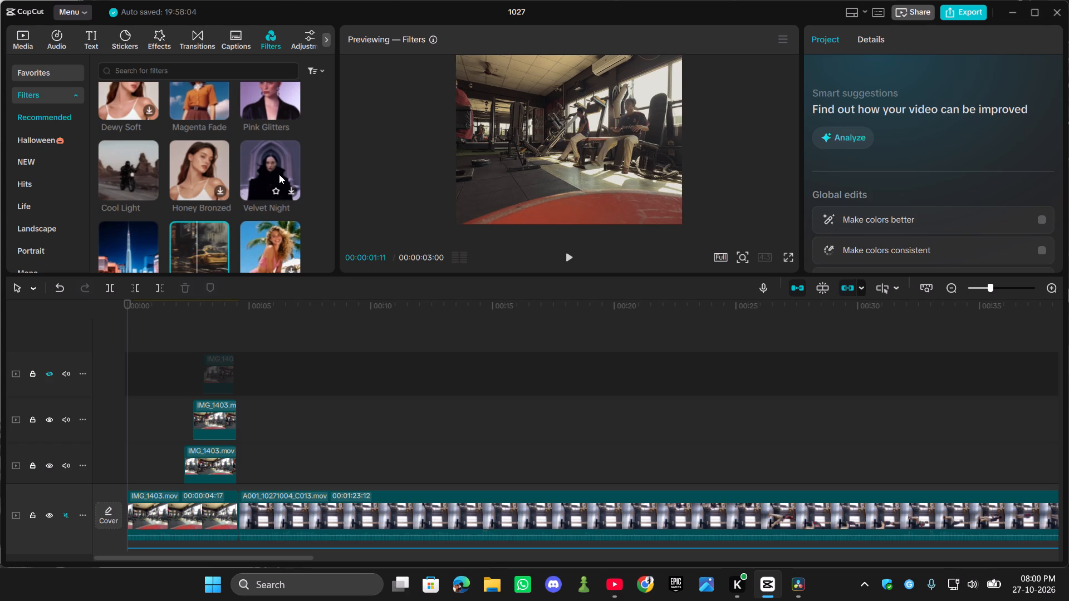
click(267, 169)
scroll(267, 169, up, 4)
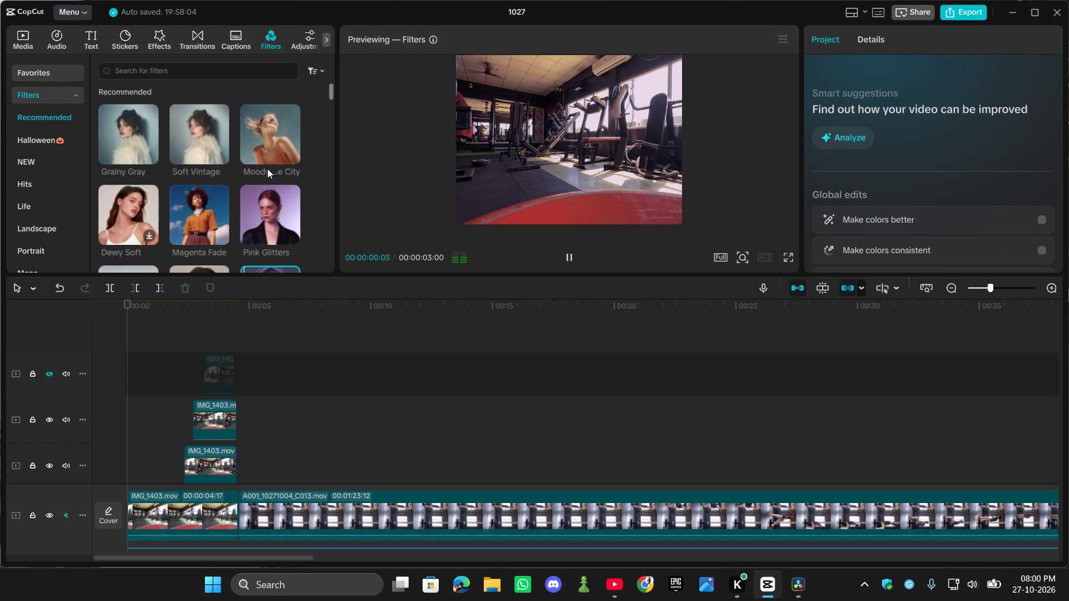
Preview the Dark Crimson and Golden Sunset filters from the Hits category on the gym footage, and browse further Hits filters.
click(38, 186)
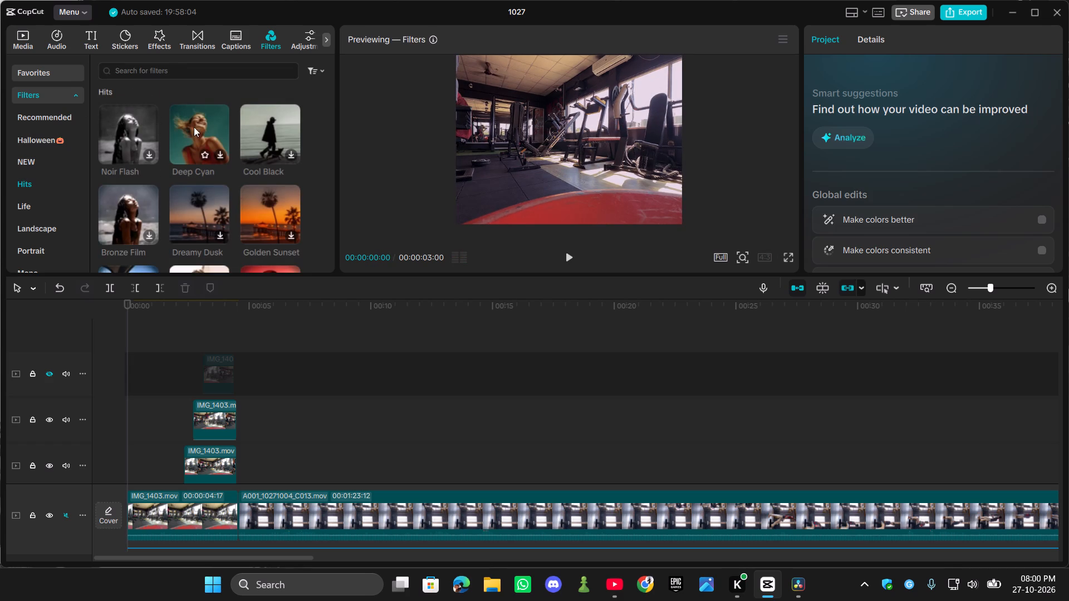
scroll(130, 179, down, 2)
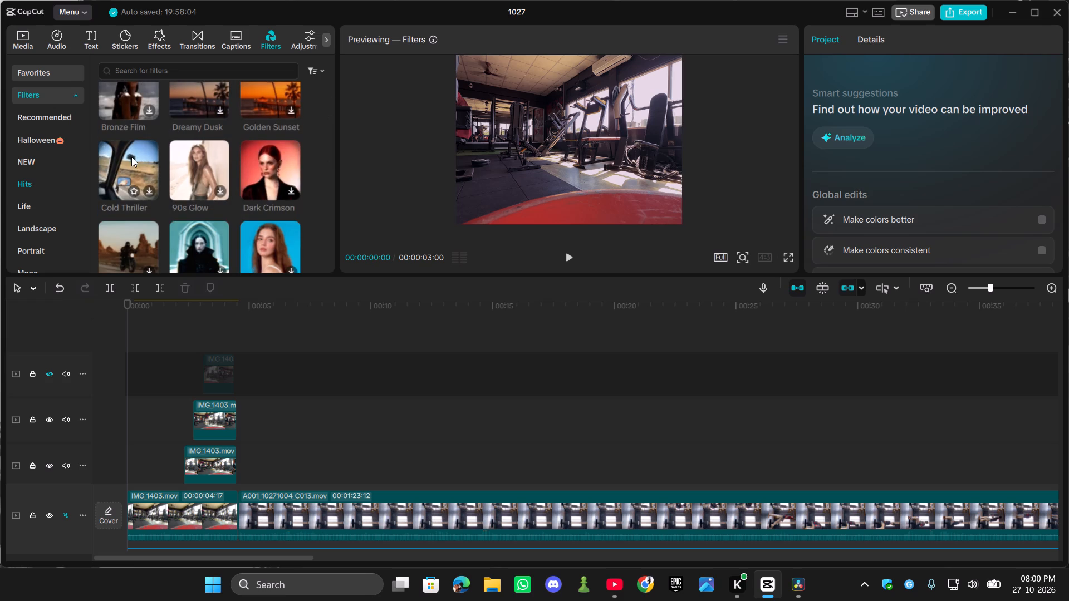
click(266, 151)
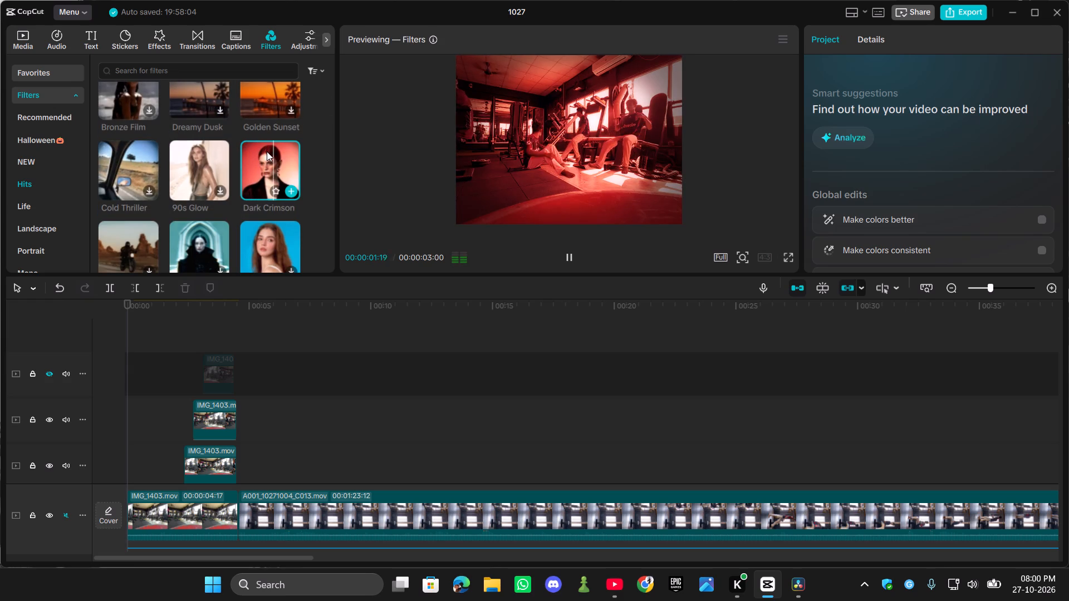
scroll(267, 151, down, 1)
scroll(267, 151, up, 3)
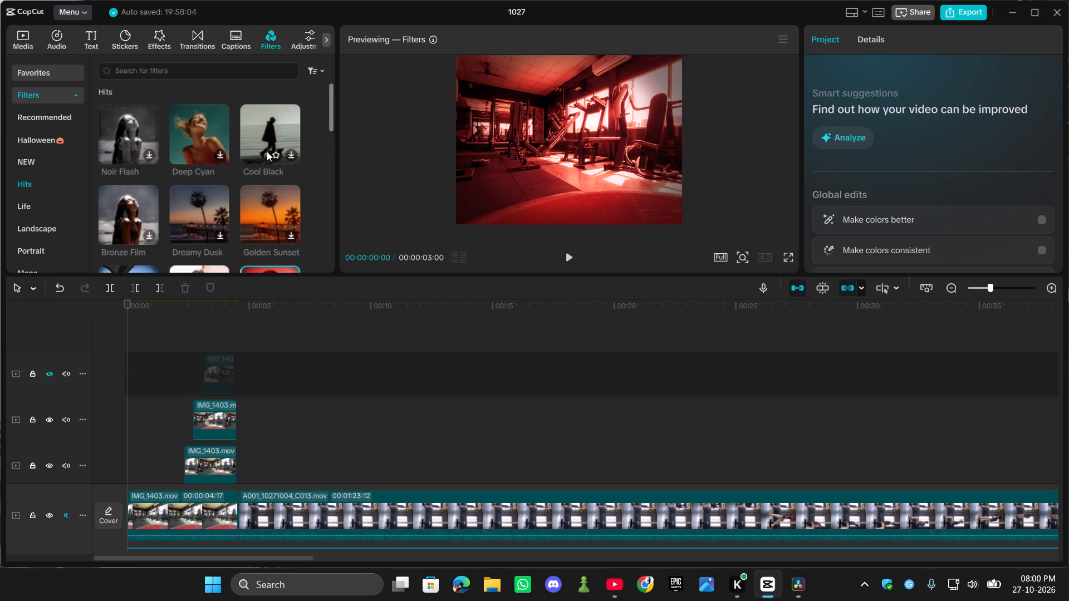
scroll(267, 151, down, 1)
click(267, 151)
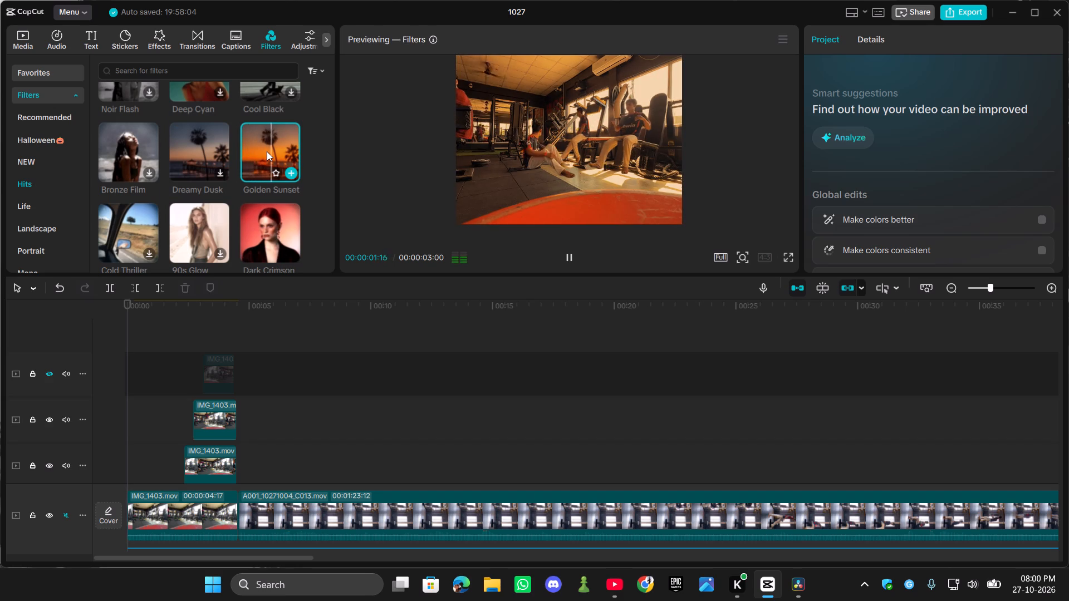
scroll(267, 151, down, 3)
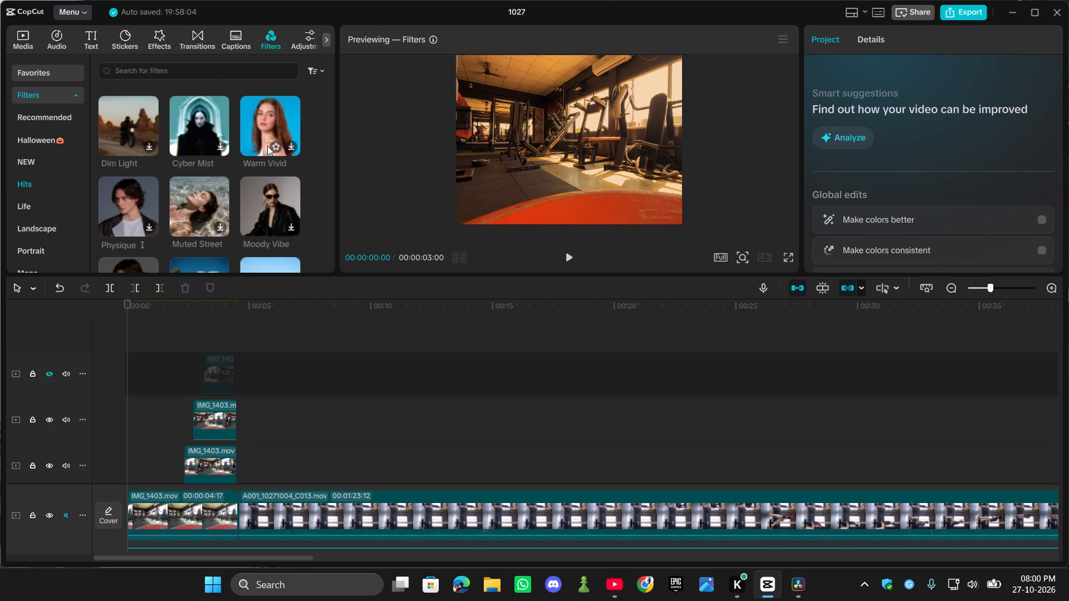
scroll(265, 132, down, 4)
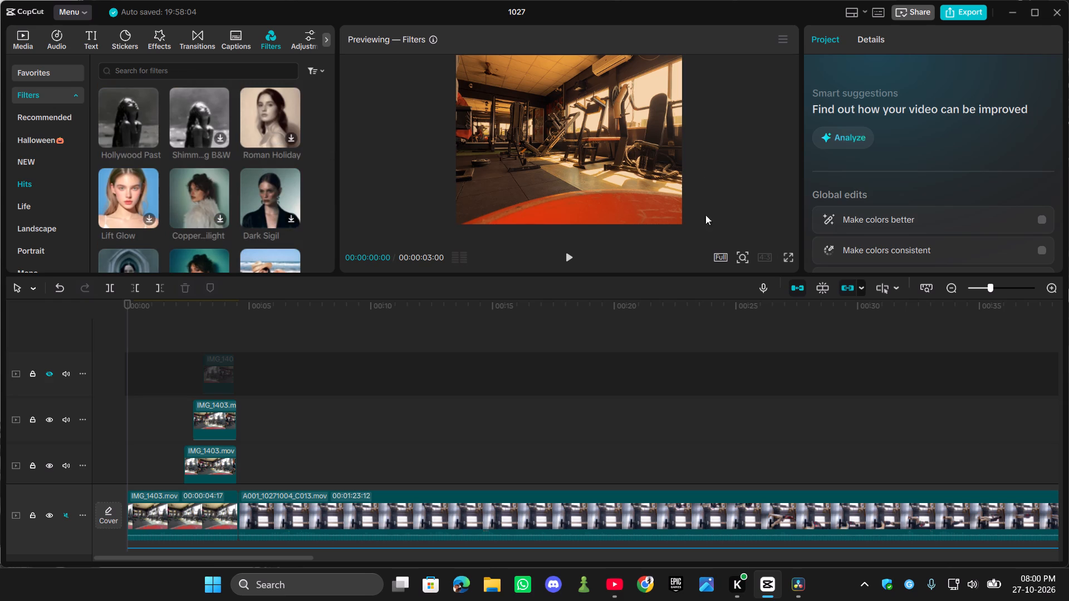
Watch the Golden Sunset filter preview in full screen, and return to the editor.
click(788, 260)
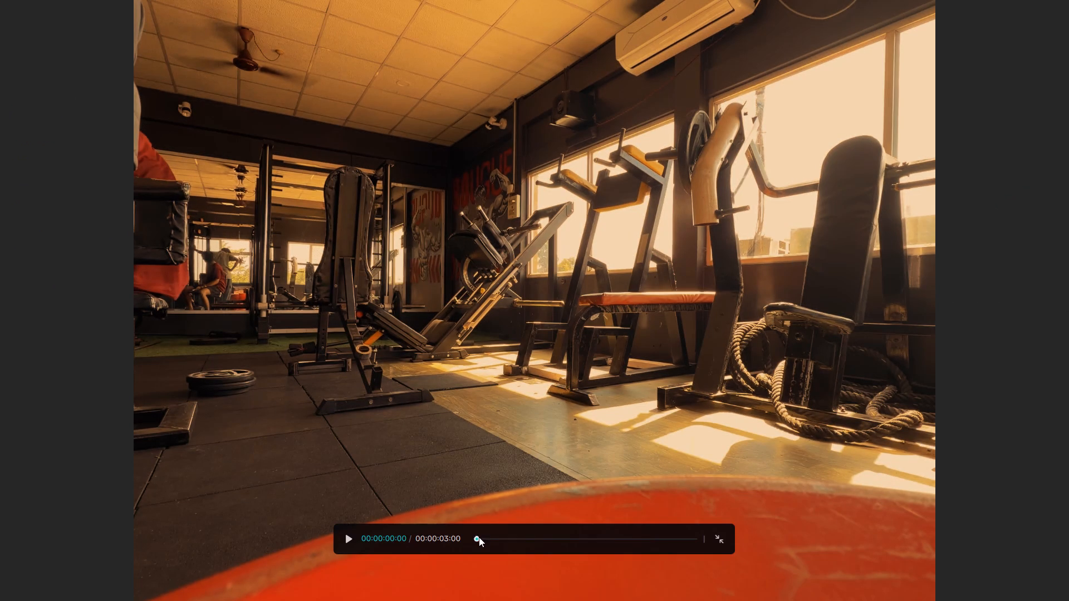
drag(479, 537, 465, 539)
key(space)
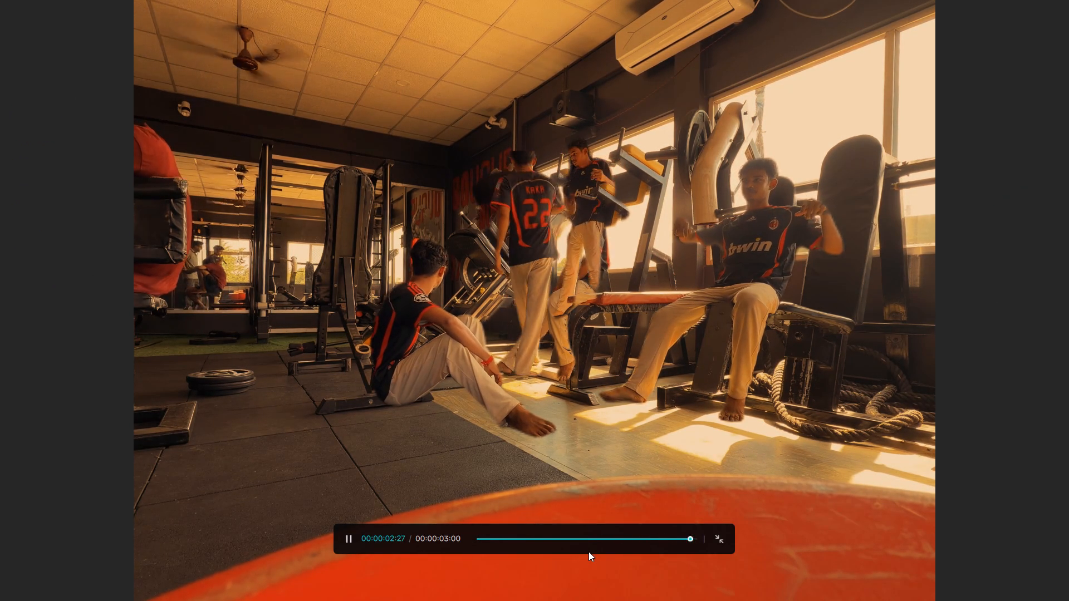
key(space)
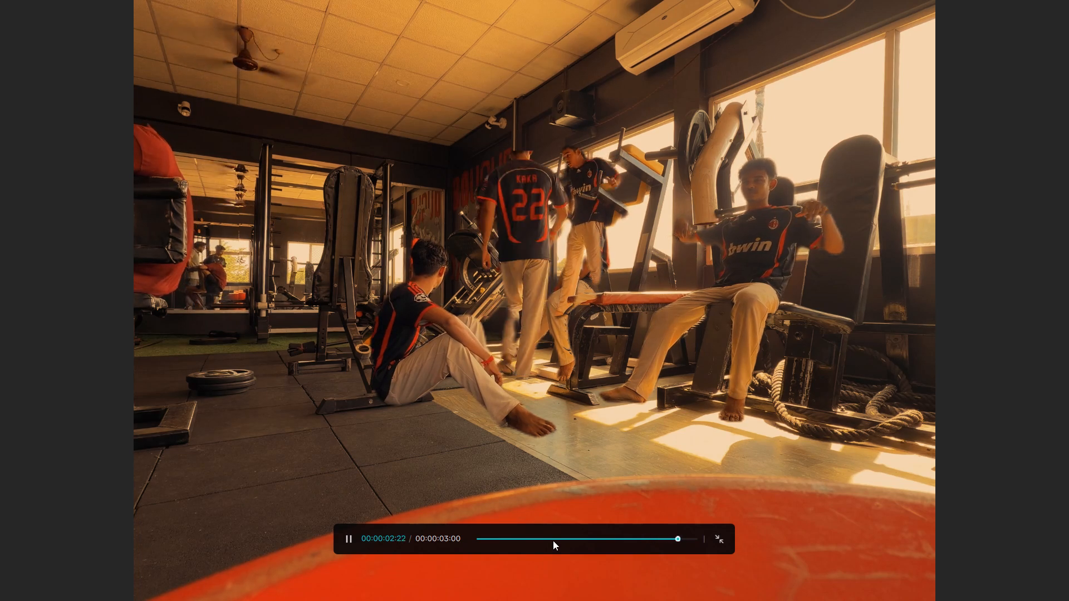
key(space)
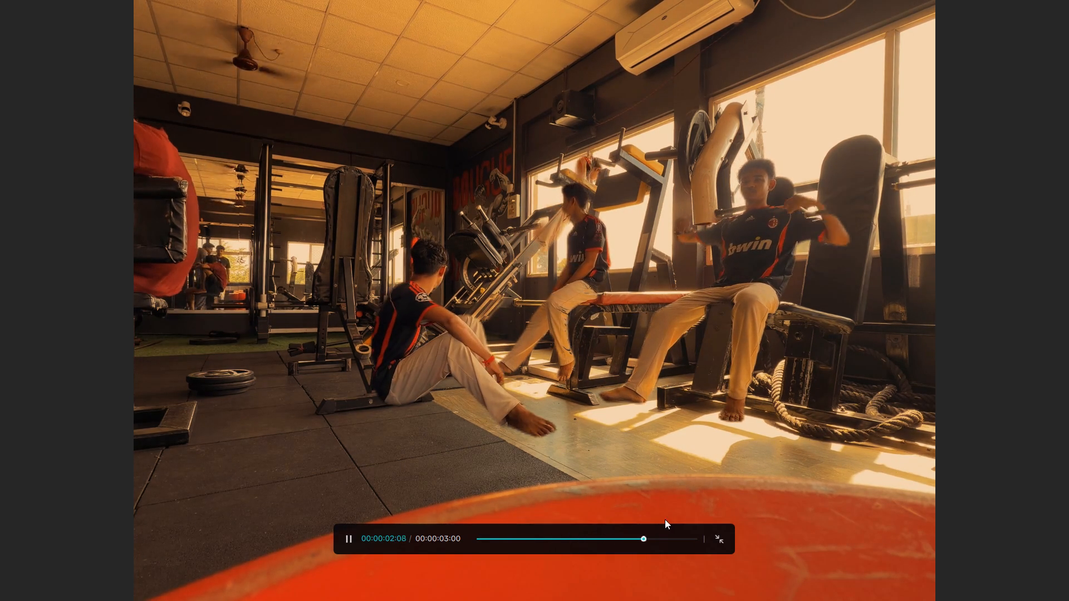
key(space)
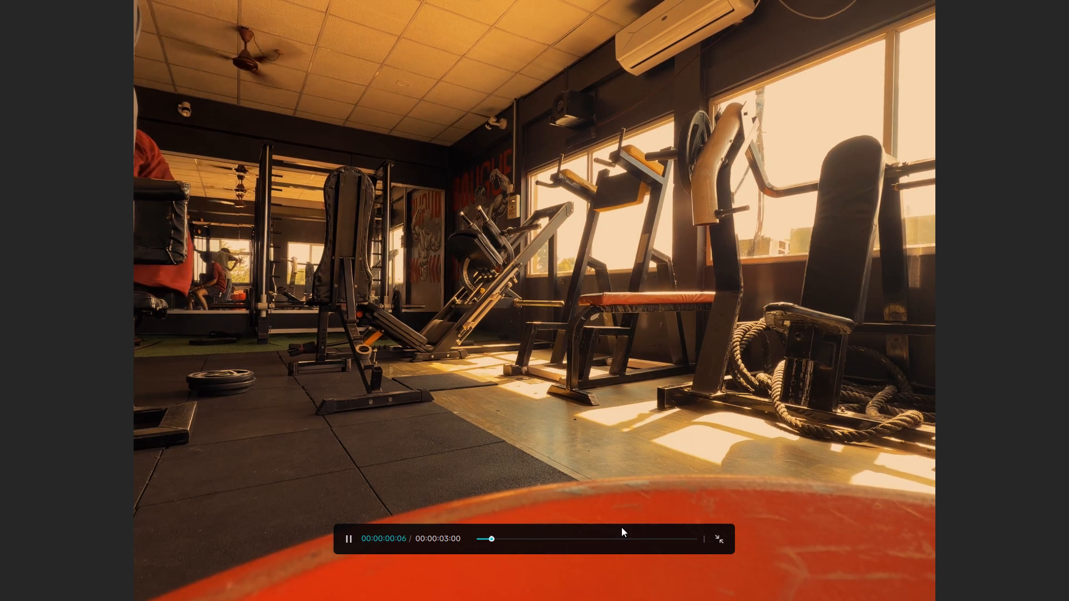
key(space)
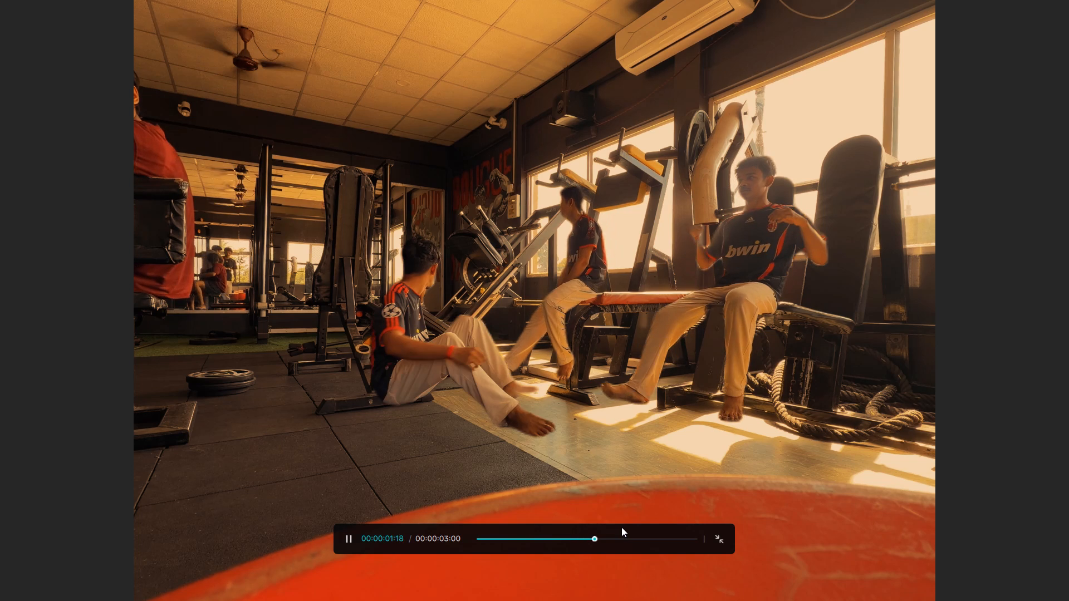
click(719, 540)
Add the Golden Sunset filter at the start of the timeline and extend it slightly past the end of the opening IMG_1403.mov clip.
scroll(135, 338, up, 3)
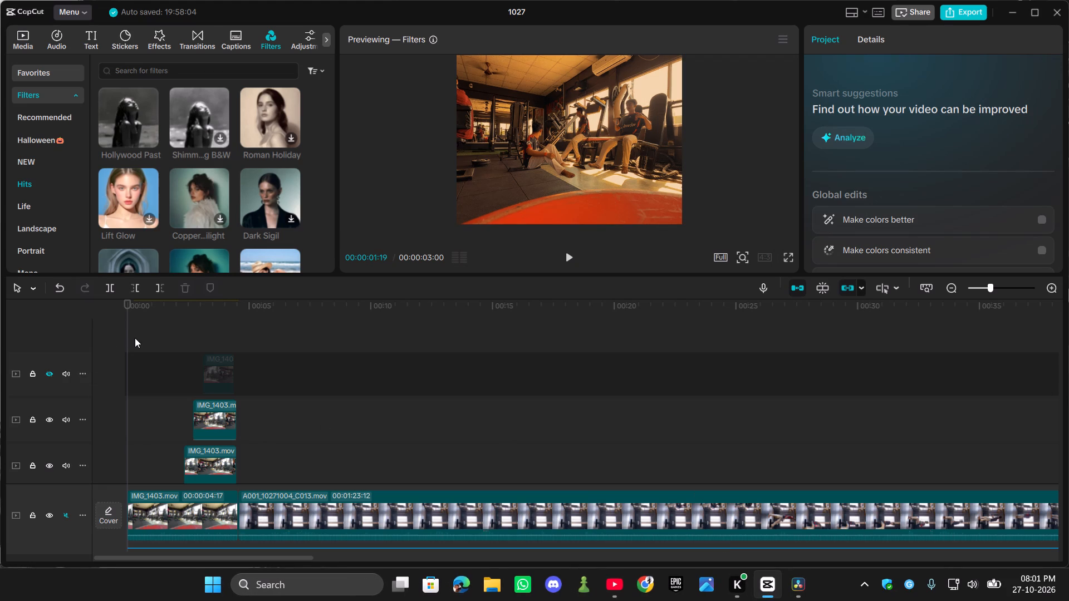
drag(128, 329, 140, 329)
drag(140, 329, 120, 332)
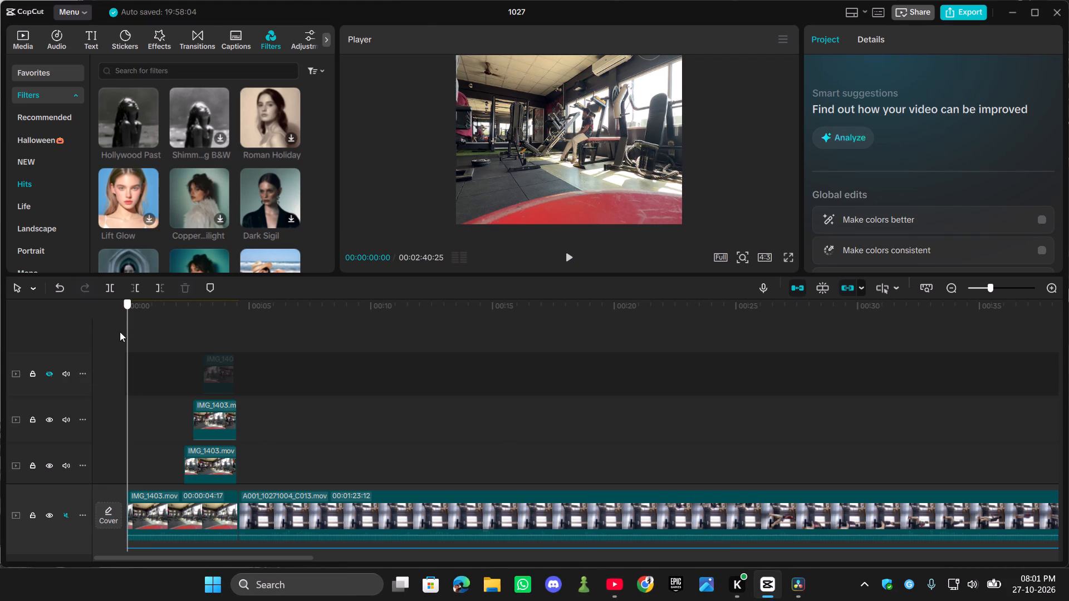
drag(120, 332, 114, 331)
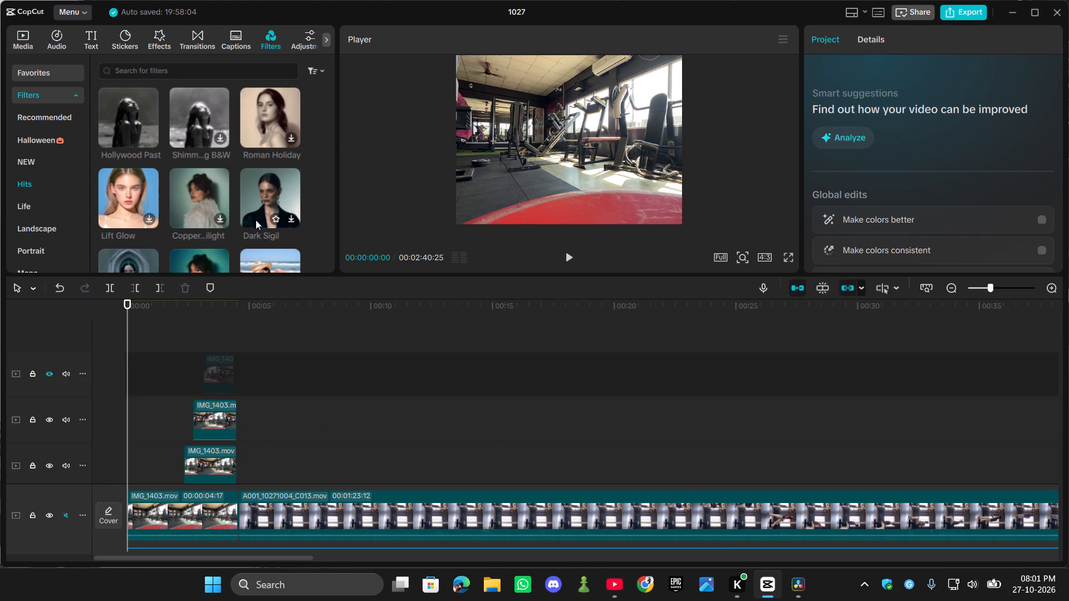
scroll(259, 218, up, 5)
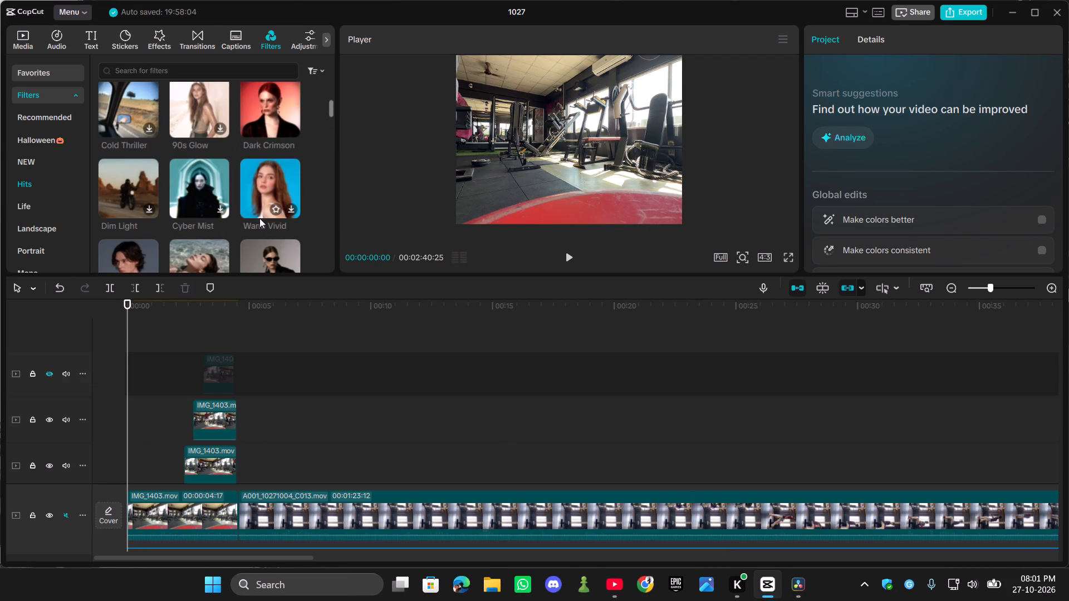
scroll(259, 218, down, 9)
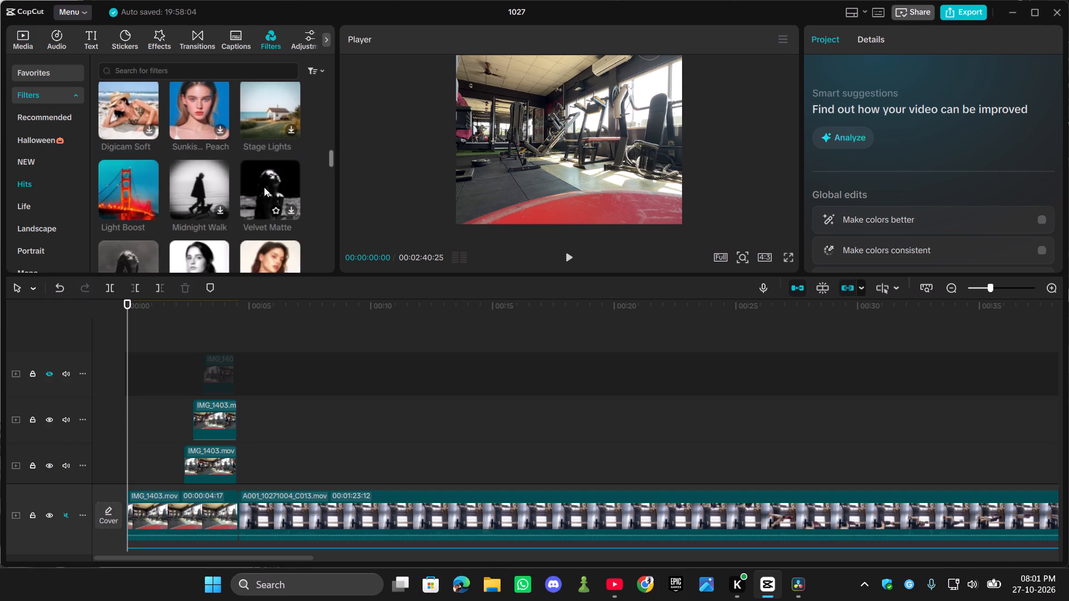
scroll(264, 187, up, 12)
click(286, 239)
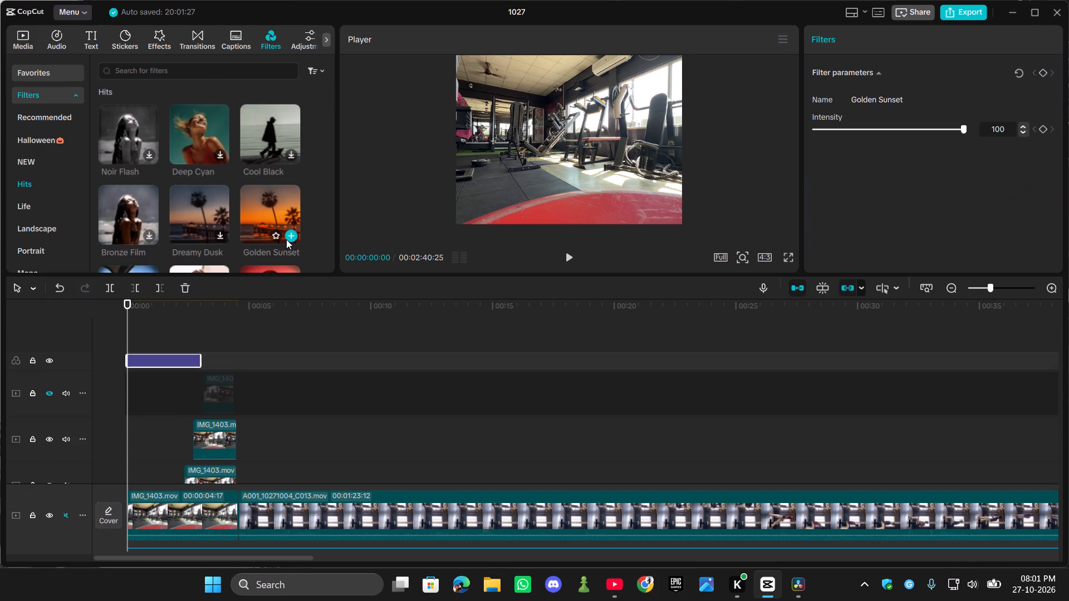
drag(202, 360, 264, 368)
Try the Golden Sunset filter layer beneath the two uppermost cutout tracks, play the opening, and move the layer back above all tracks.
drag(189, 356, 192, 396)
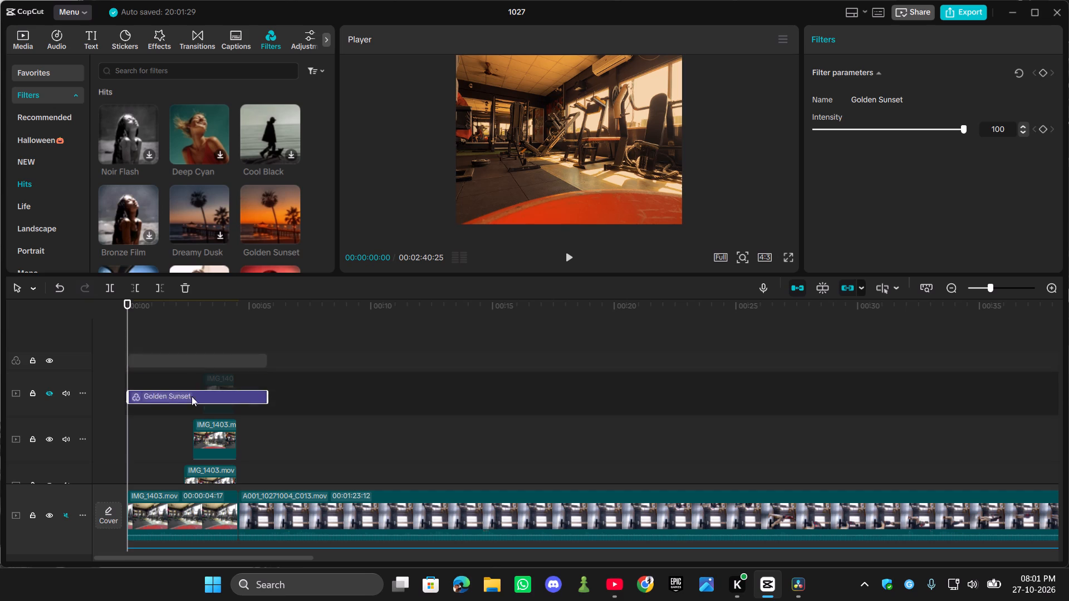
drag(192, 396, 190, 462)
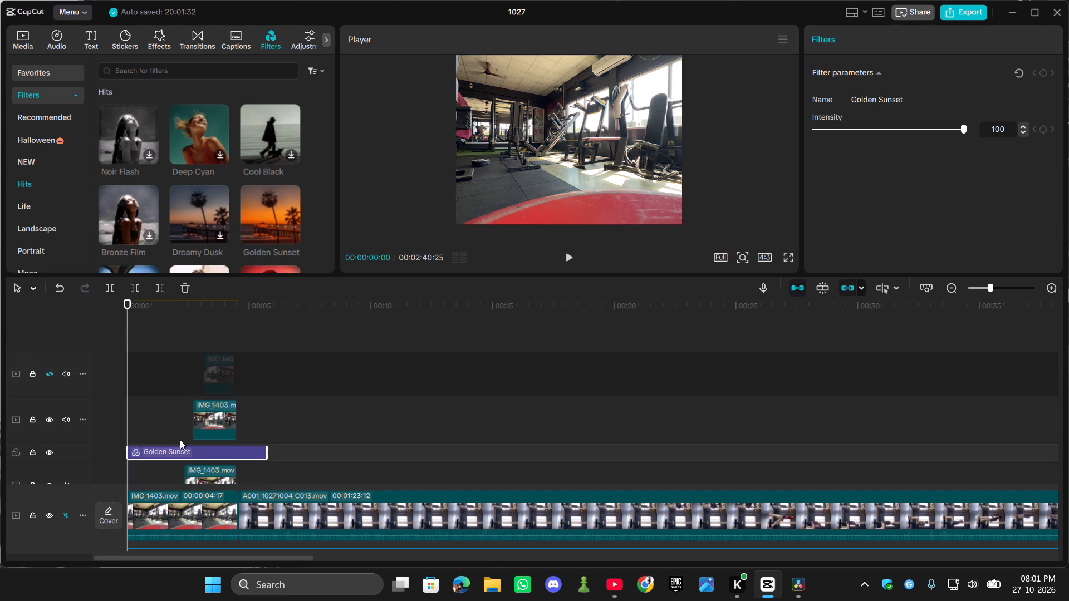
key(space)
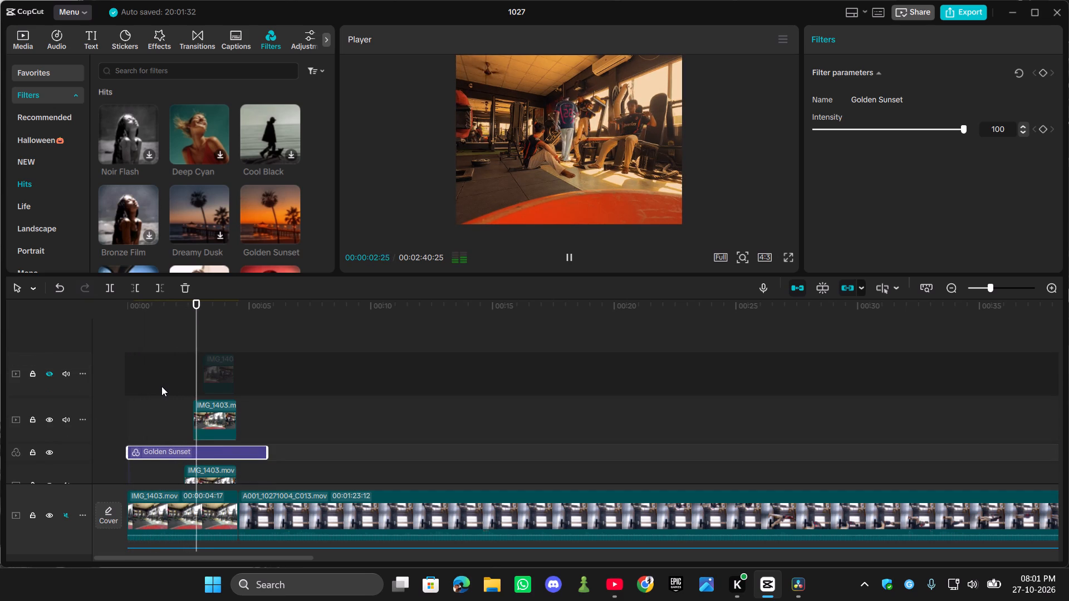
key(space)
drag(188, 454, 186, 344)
Inspect the filtered opening between about one and two seconds against the staggered IMG_1403.mov cutout clips.
drag(205, 336, 156, 331)
scroll(224, 404, down, 4)
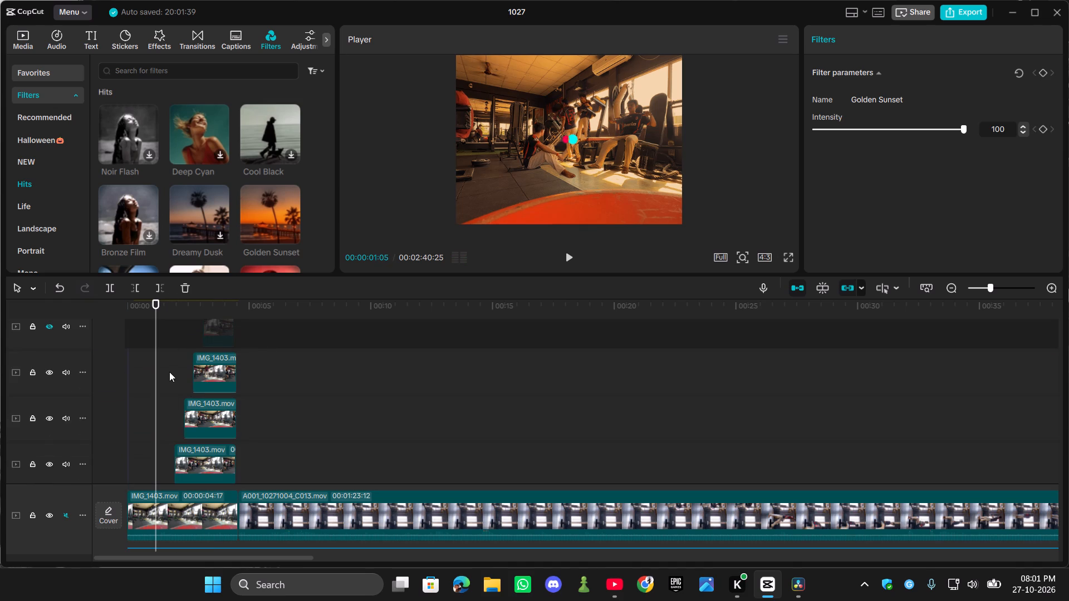
drag(153, 377, 162, 383)
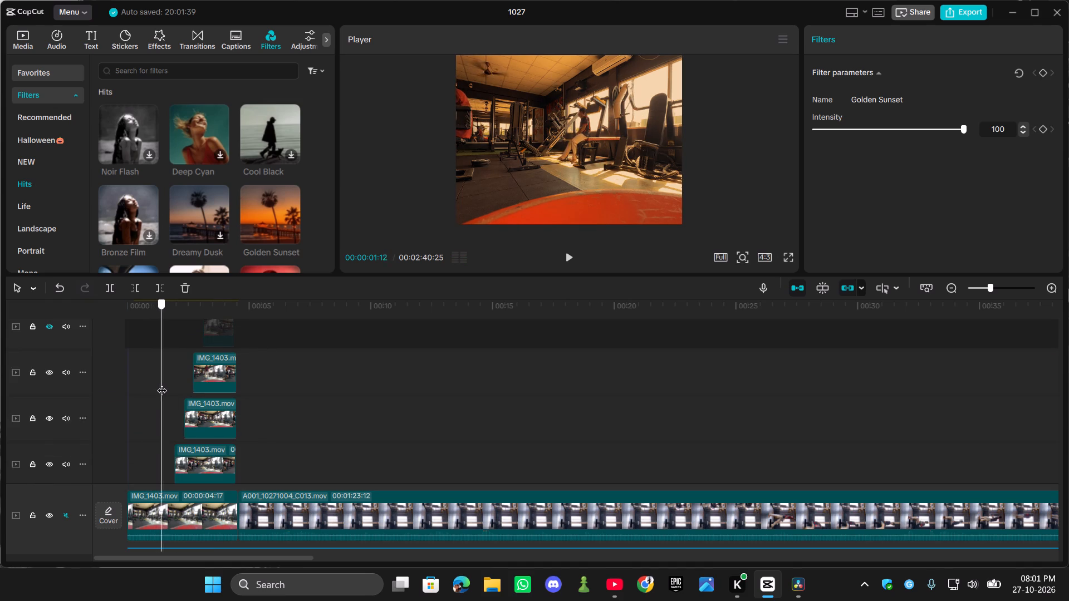
drag(162, 383, 169, 386)
scroll(242, 403, down, 3)
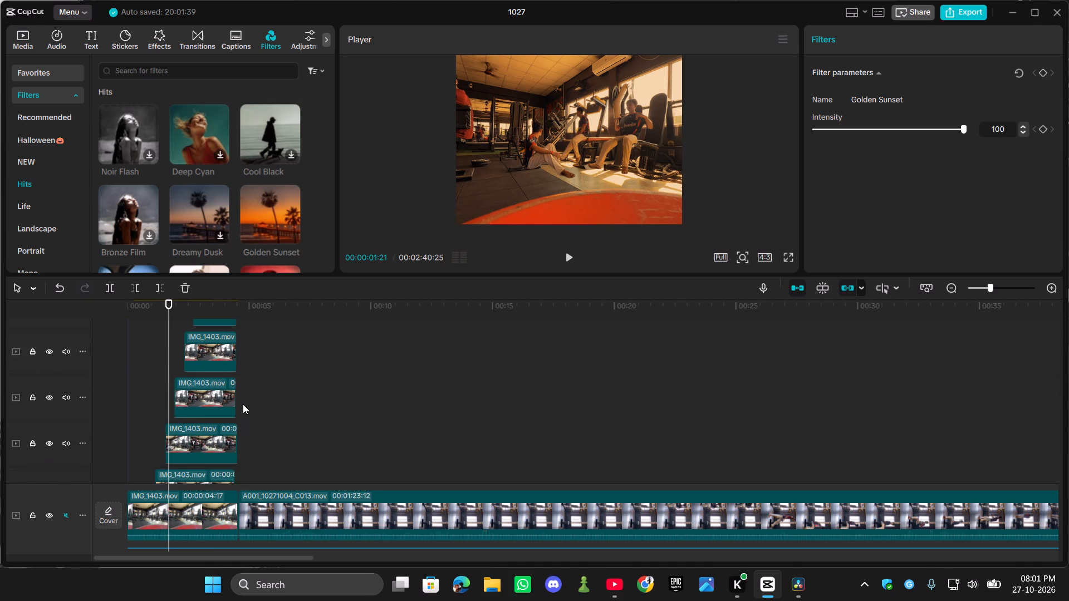
scroll(243, 404, down, 3)
click(169, 333)
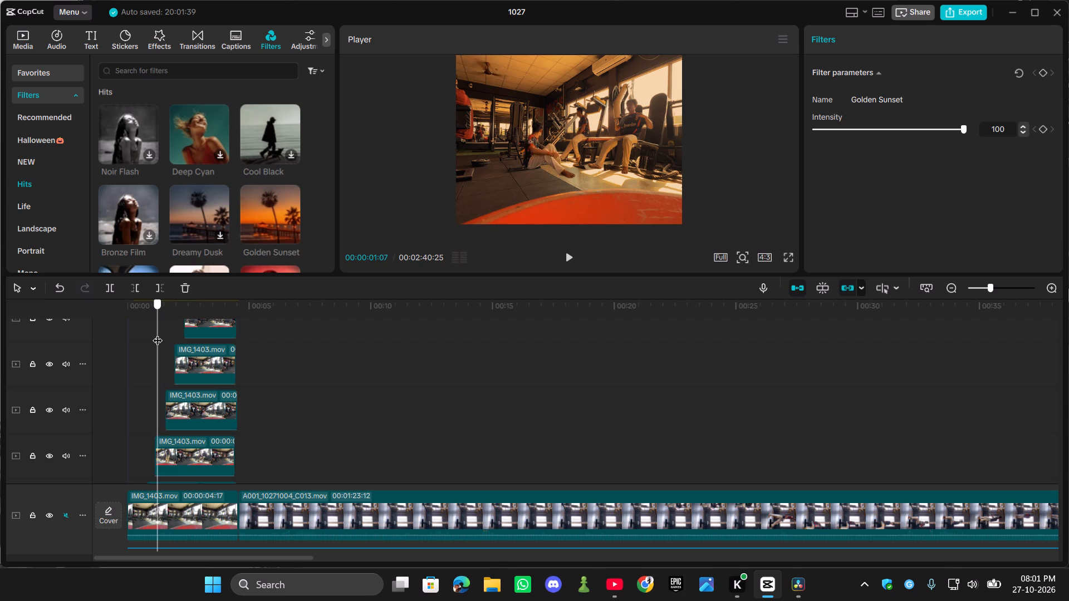
Examine the transform, mask and background-removal settings of the IMG_1403.mov cutout clip that starts at about 1.5 seconds.
click(195, 407)
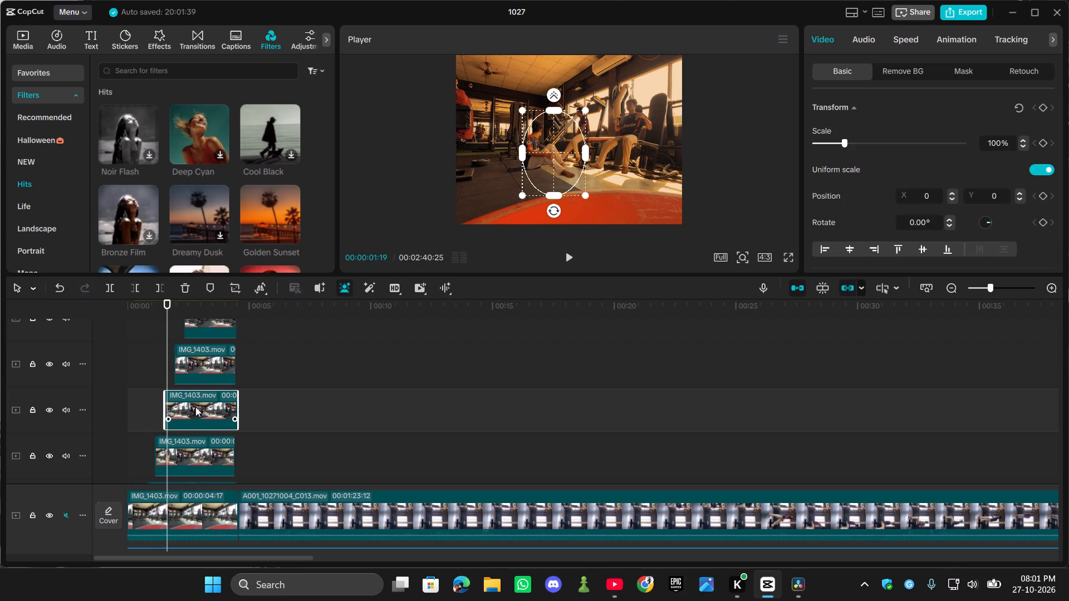
scroll(595, 159, up, 4)
click(215, 409)
scroll(900, 120, up, 3)
click(898, 67)
click(840, 68)
scroll(878, 120, up, 3)
scroll(879, 120, down, 4)
scroll(879, 120, up, 7)
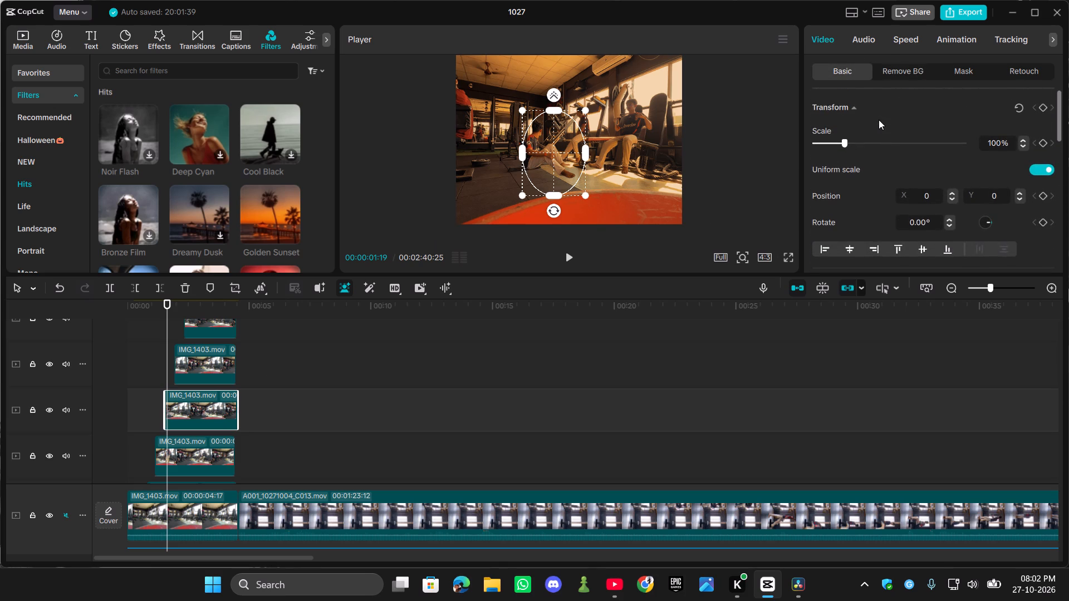
scroll(879, 120, up, 1)
click(964, 66)
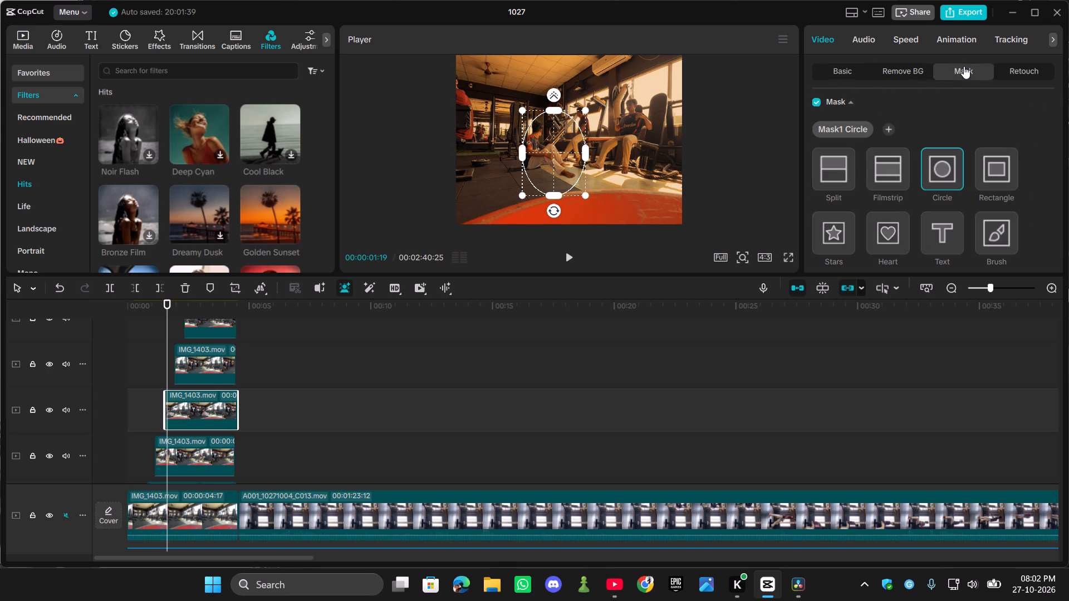
click(1034, 71)
click(975, 65)
click(908, 70)
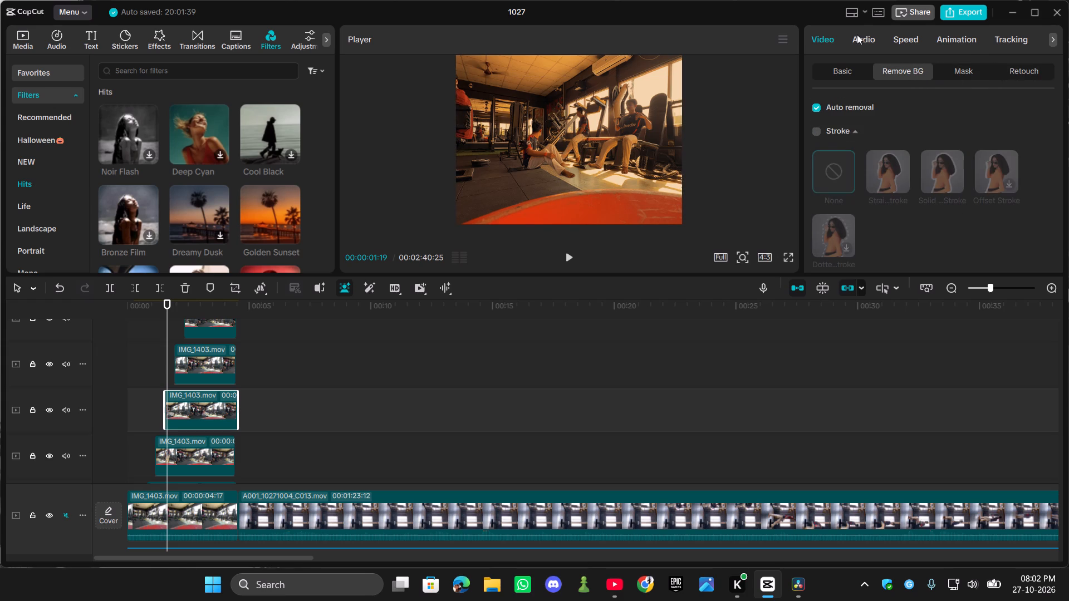
Look through the selected cutout's audio, speed, animation and tracking settings, and return to its background-removal settings.
click(862, 39)
click(907, 42)
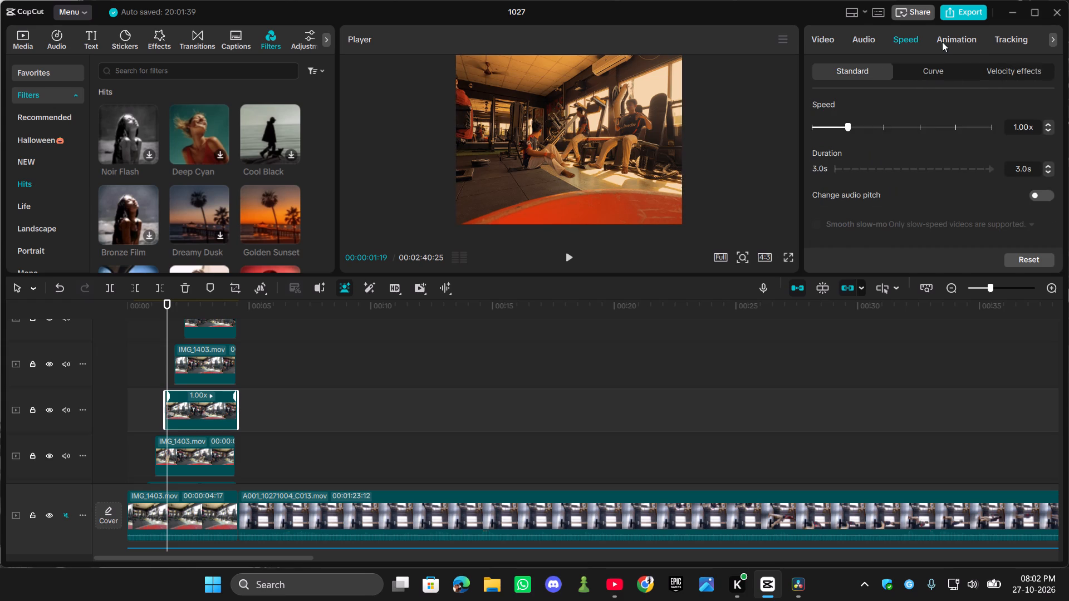
click(959, 42)
click(1018, 42)
click(965, 37)
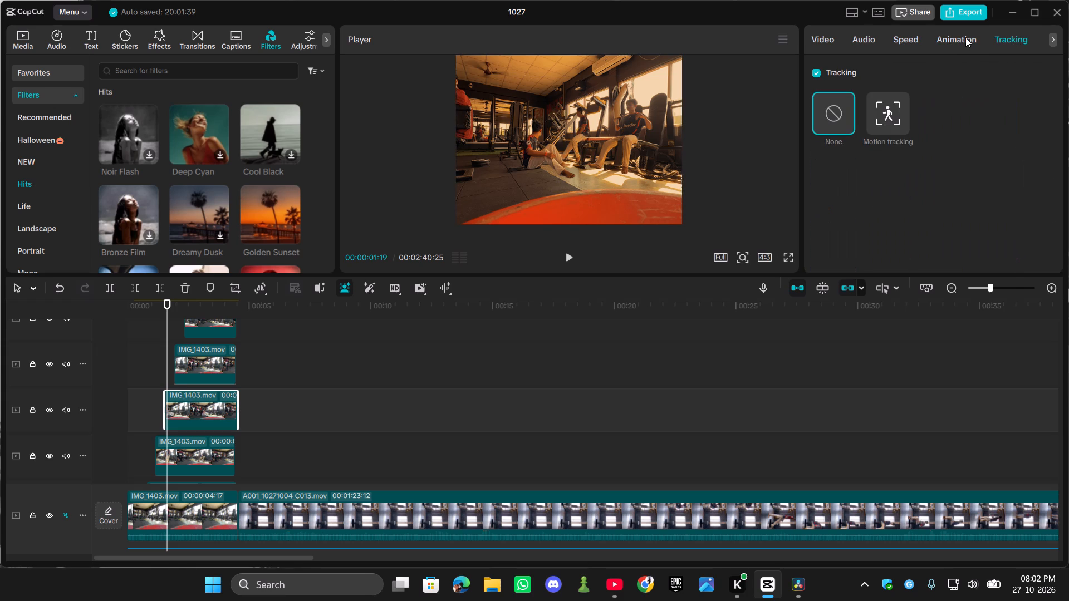
click(906, 36)
click(852, 41)
click(816, 39)
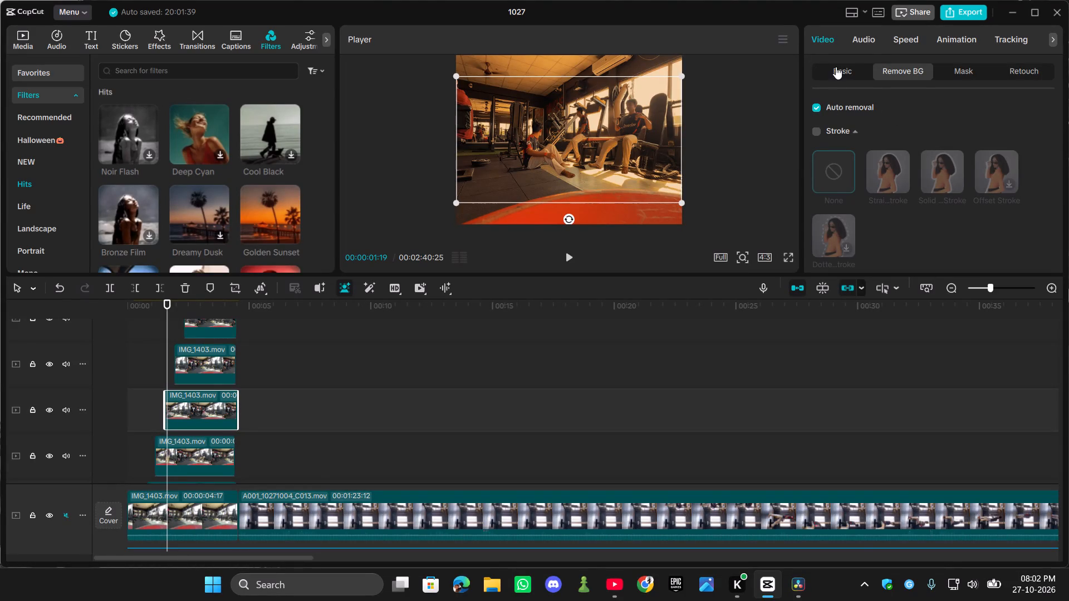
click(836, 67)
click(889, 68)
click(861, 45)
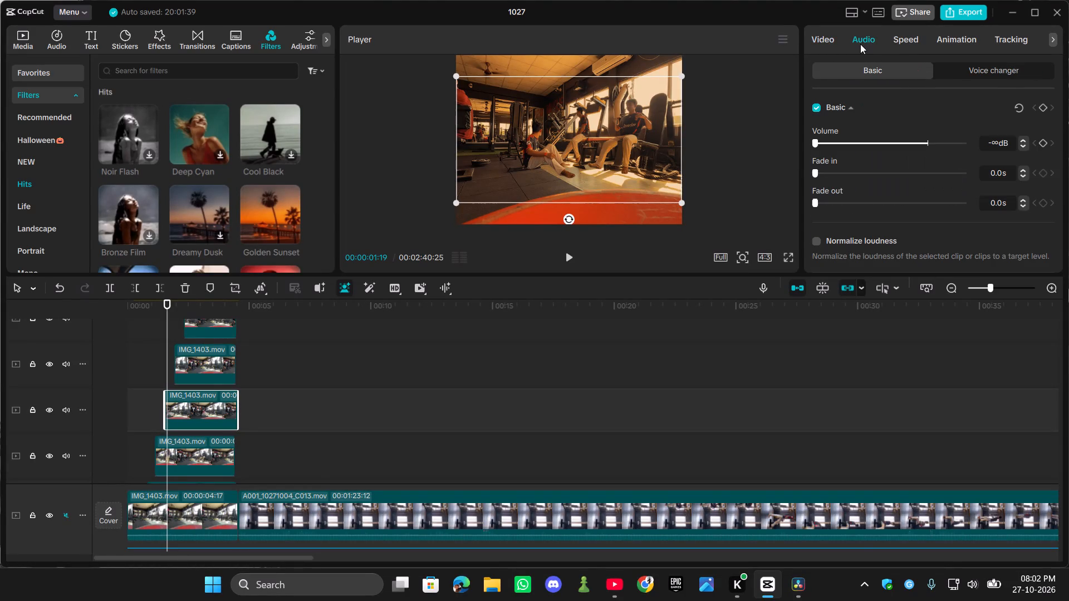
click(903, 40)
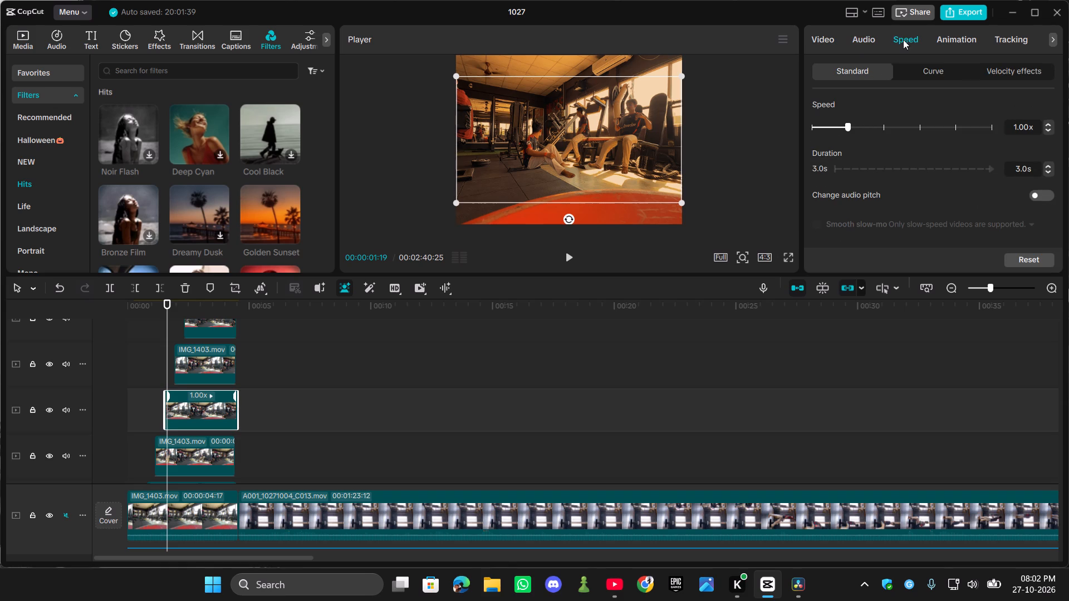
click(903, 40)
click(949, 39)
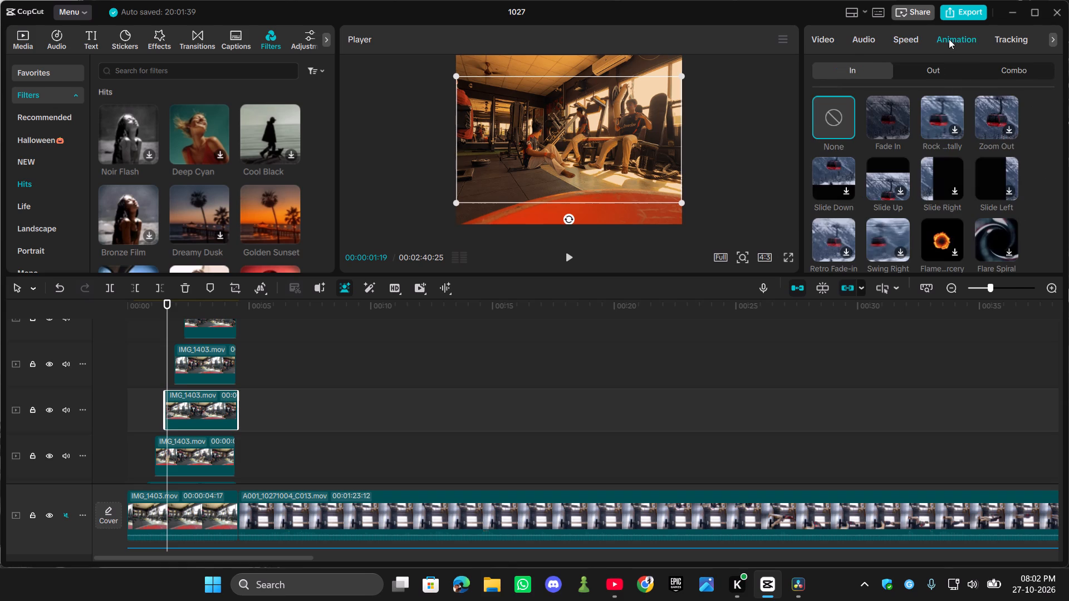
click(1022, 41)
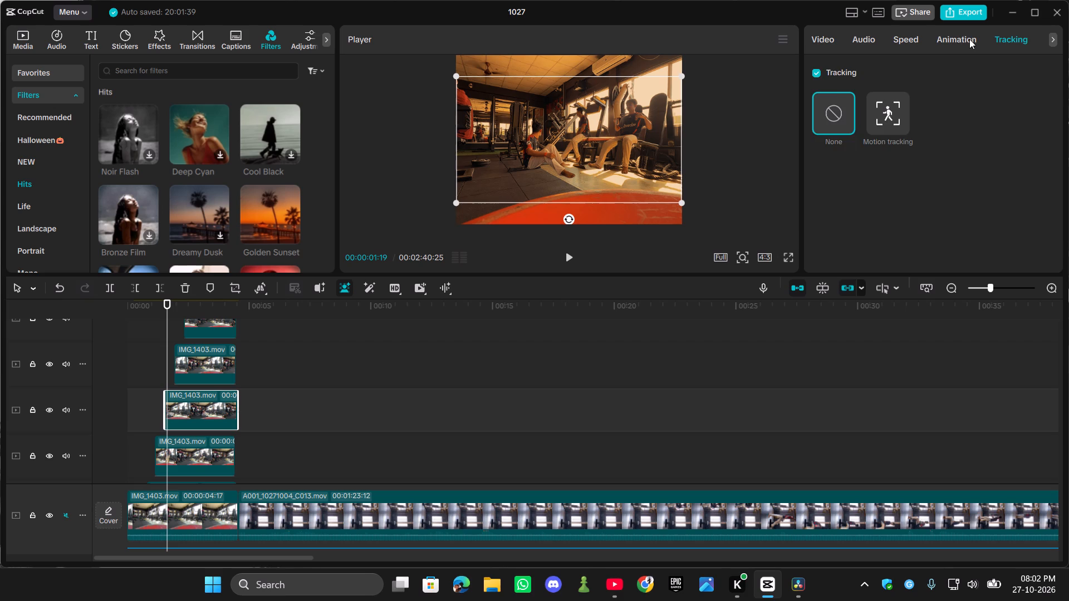
click(969, 39)
click(875, 46)
click(824, 40)
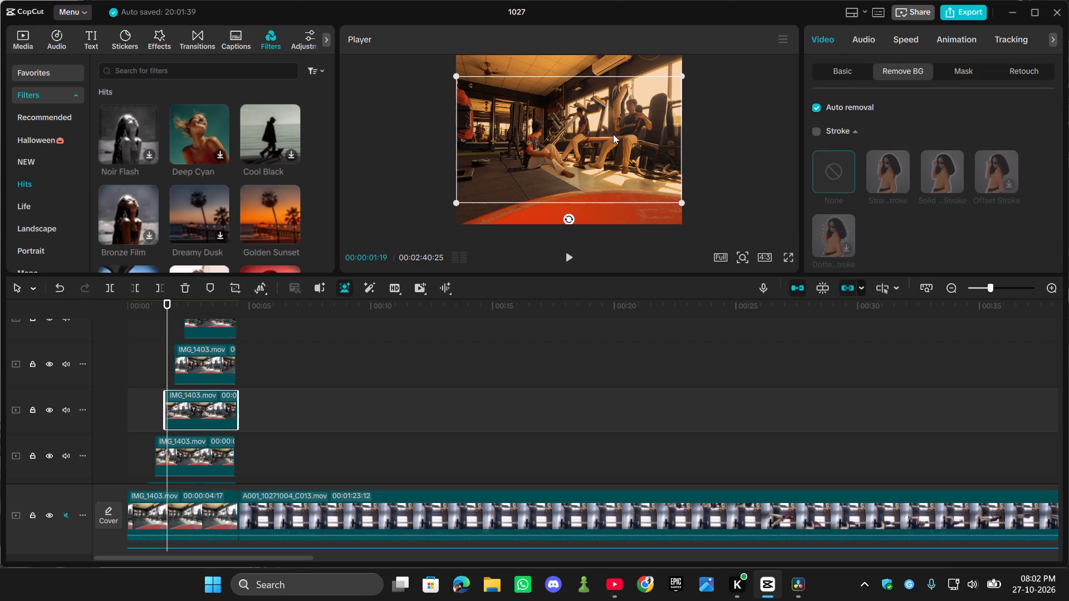
Move the selected IMG_1403.mov cutout slightly downward in the frame, keeping it almost full frame width.
click(611, 134)
drag(644, 162, 643, 179)
drag(582, 141, 582, 168)
drag(577, 188, 577, 200)
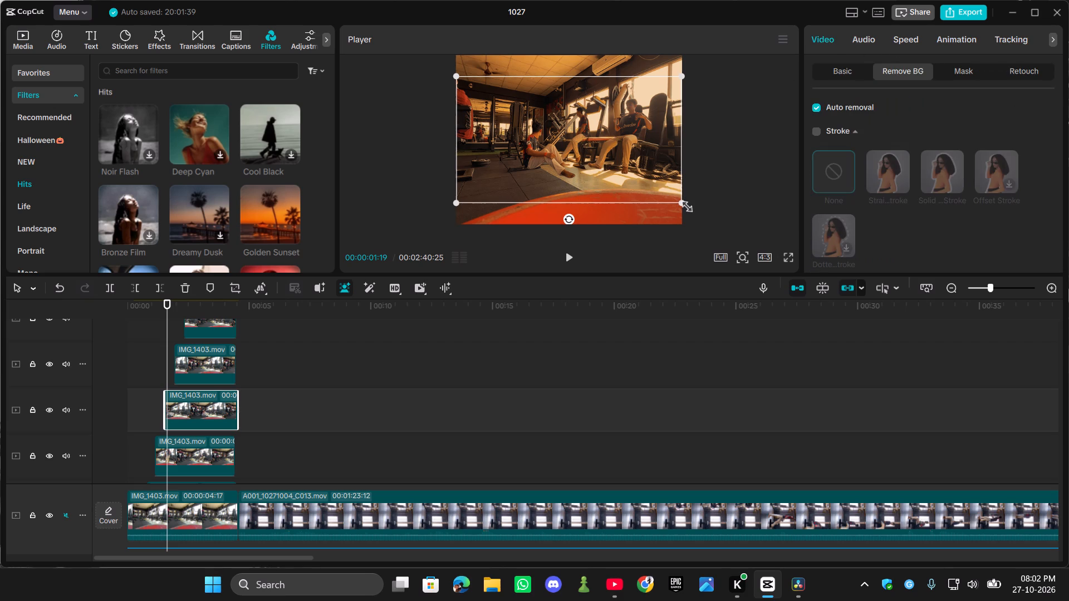
click(684, 204)
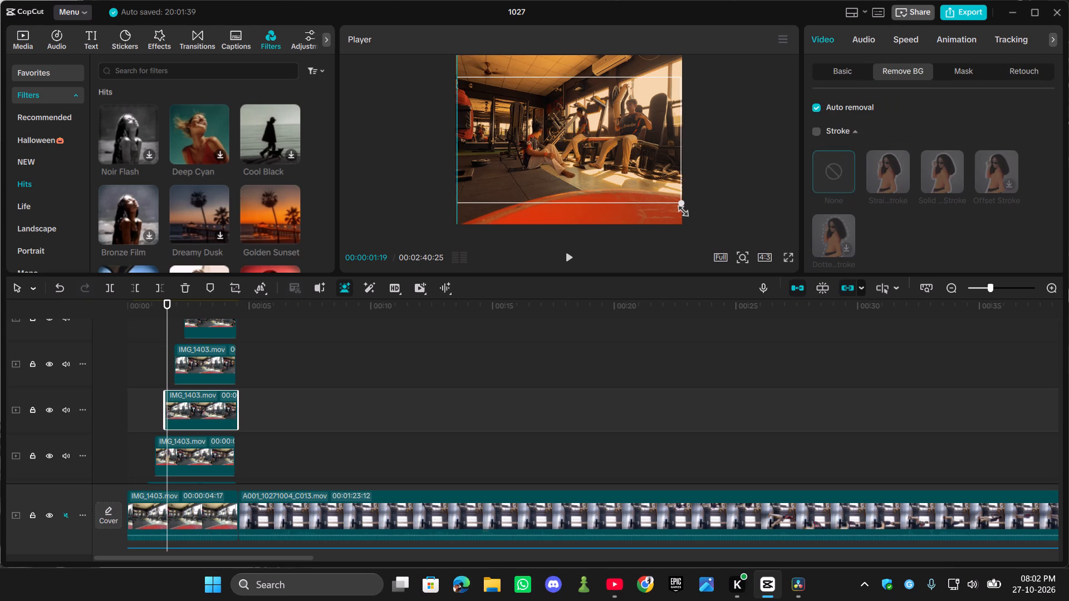
drag(644, 159, 648, 171)
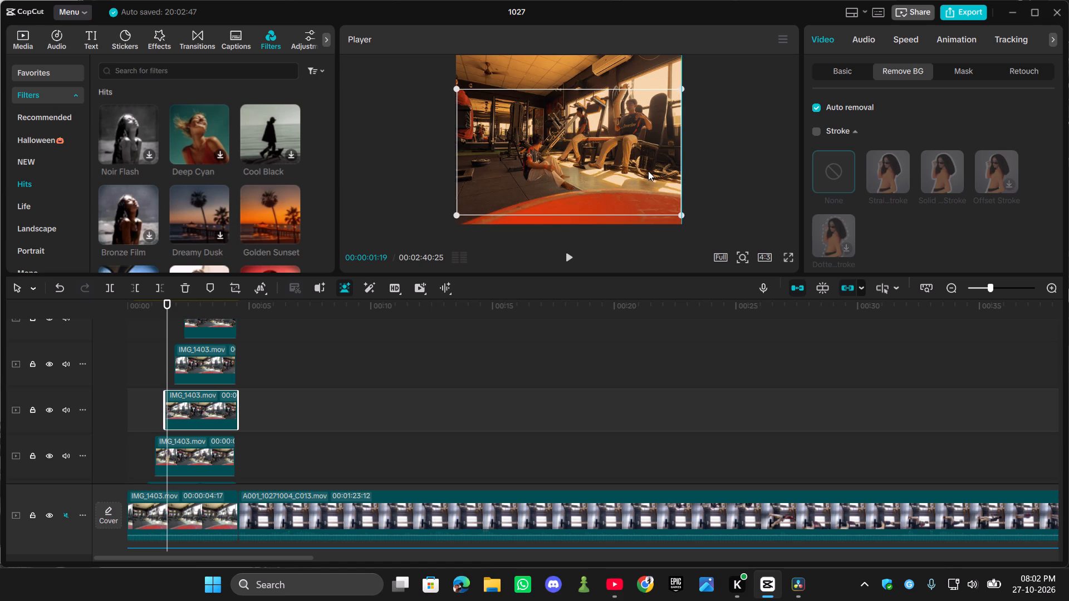
drag(648, 171, 648, 170)
drag(648, 170, 648, 170)
click(452, 215)
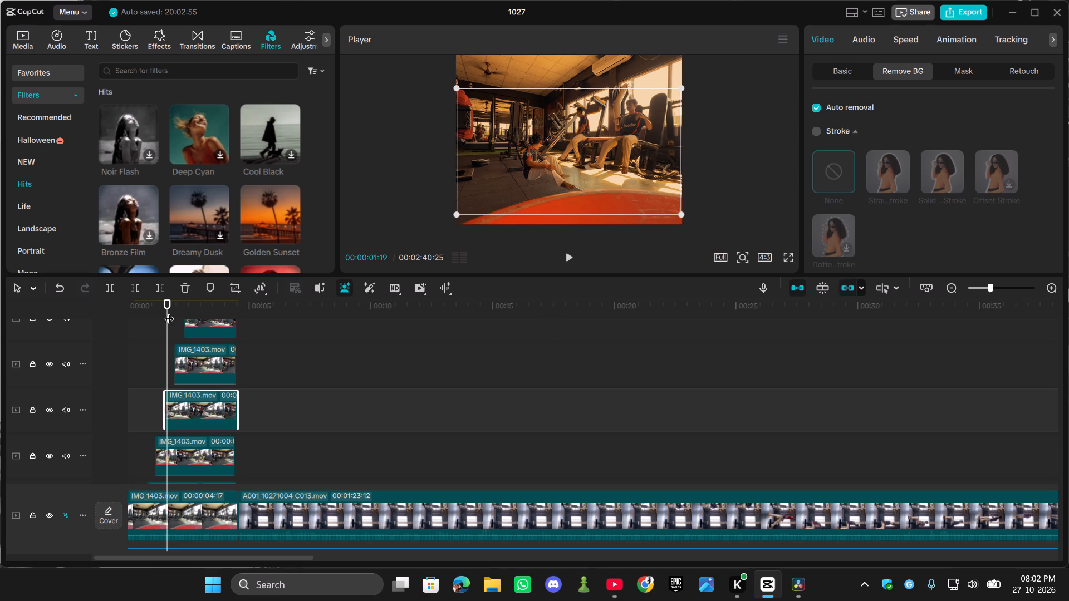
Play the opening from the start into the A001_10271004_C013.mov clip to check the repositioned cutout.
drag(169, 312, 133, 328)
key(space)
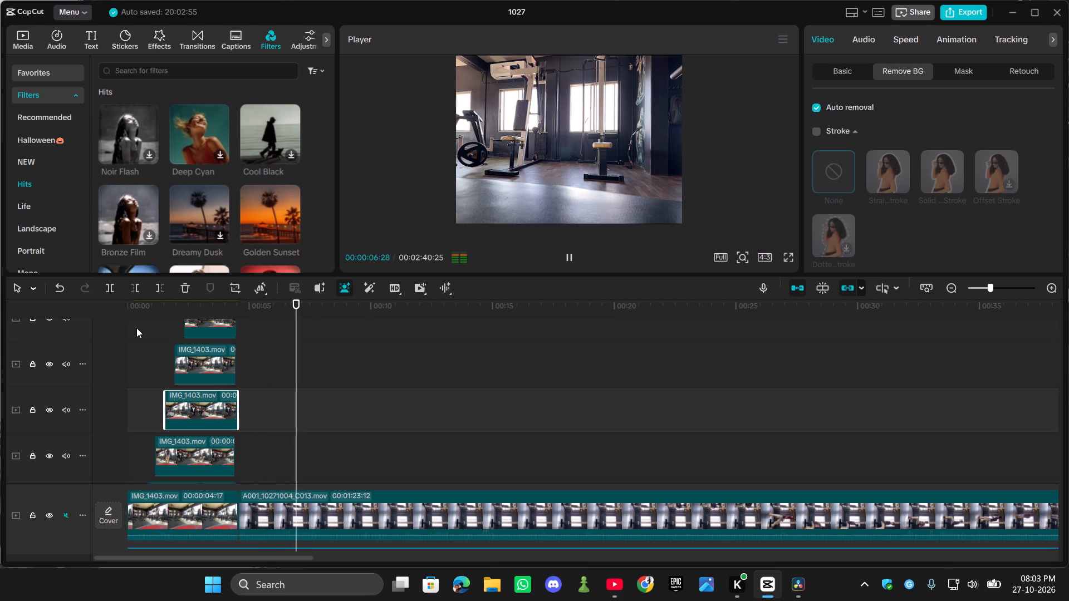
key(space)
Switch to DaVinci Resolve, open project 44 and show its timeline on the Edit page.
click(799, 580)
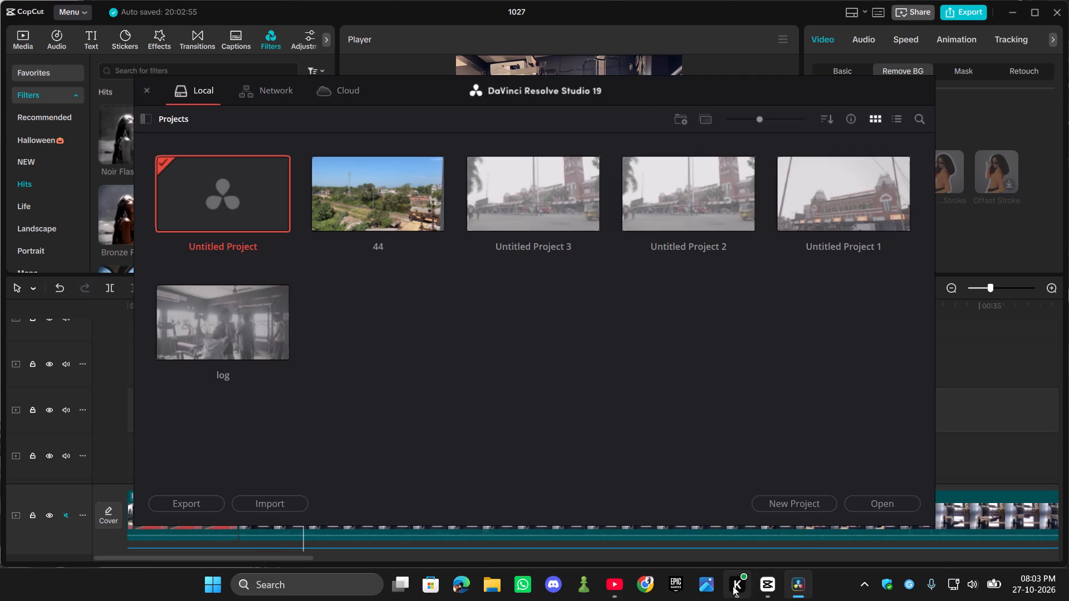
double_click(366, 202)
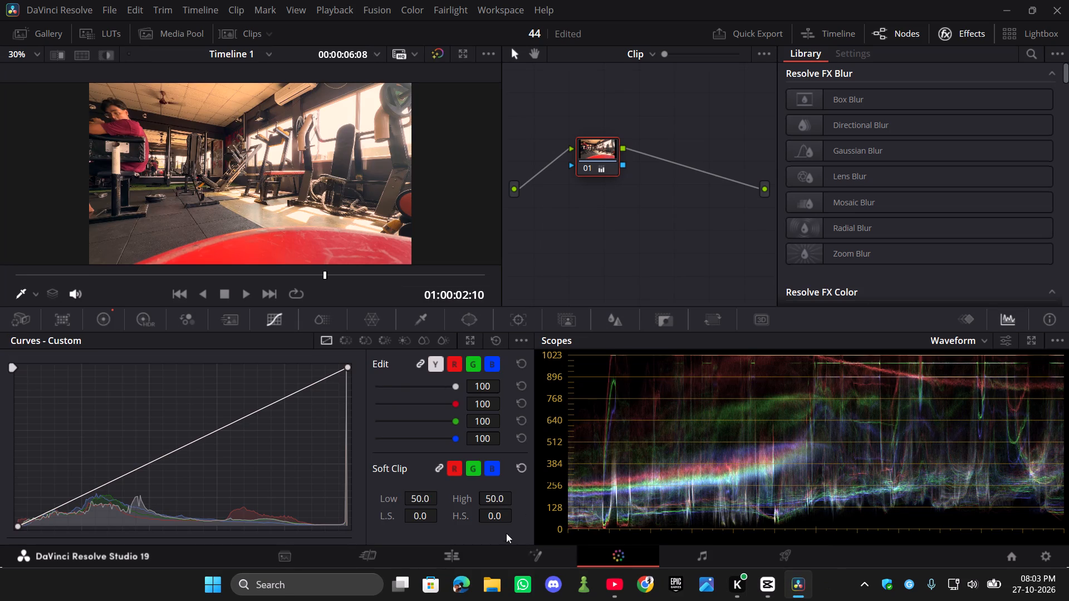
click(426, 558)
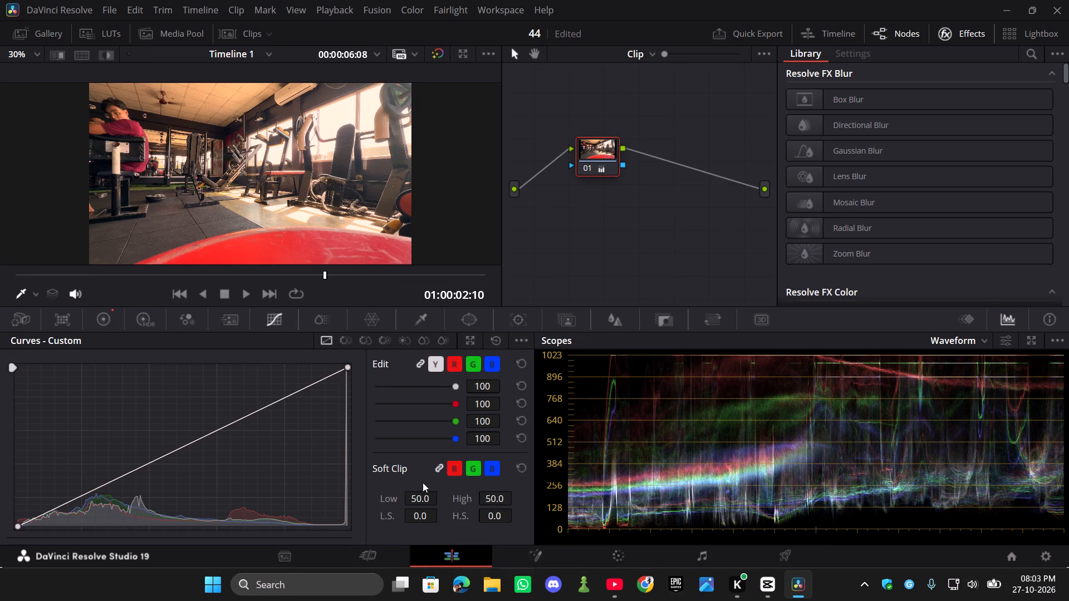
Play the opening of Timeline 1 from the start several times to review the SAVAGE LOVE title and first IMG_1403.mov clips.
key(space)
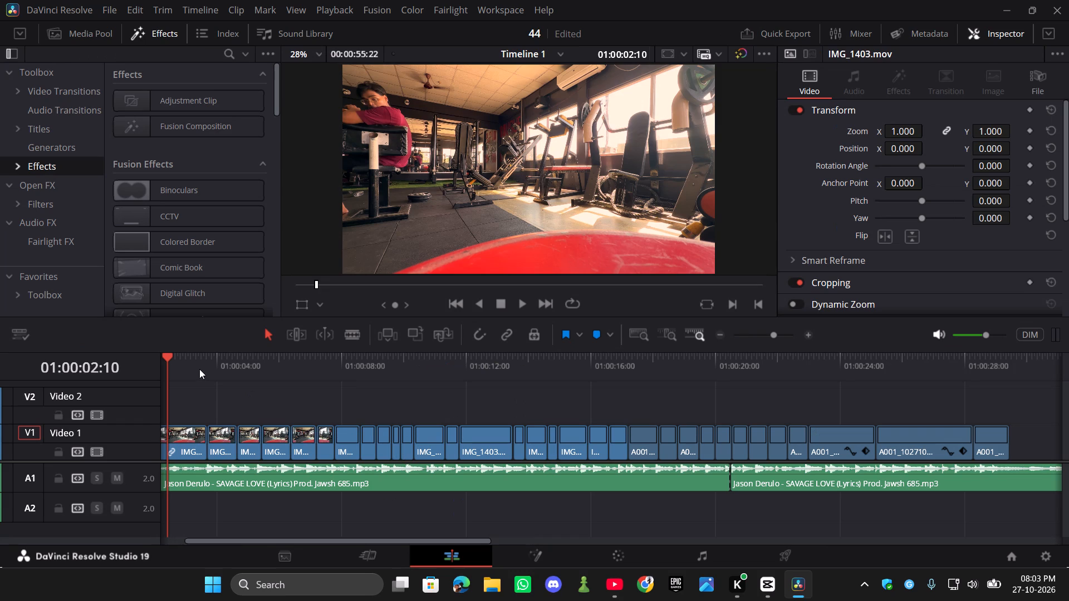
drag(170, 366, 104, 370)
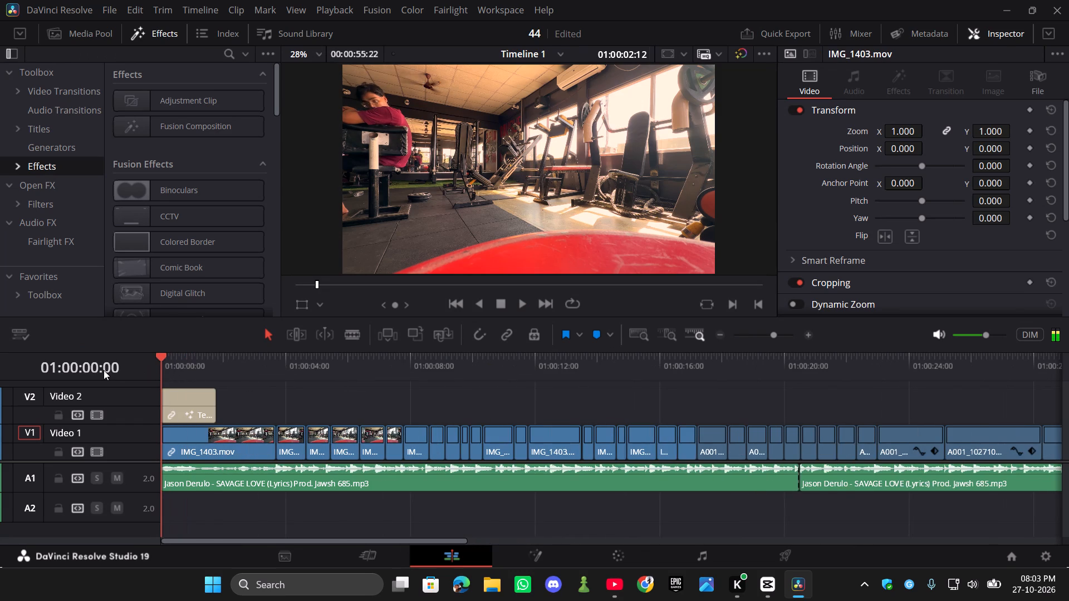
key(space)
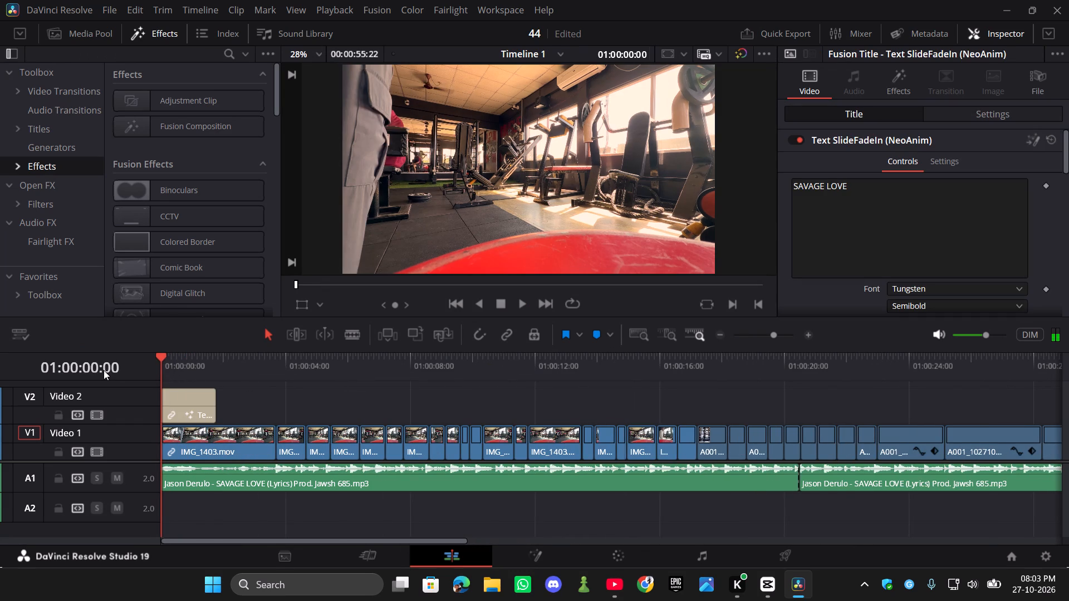
drag(160, 359, 155, 360)
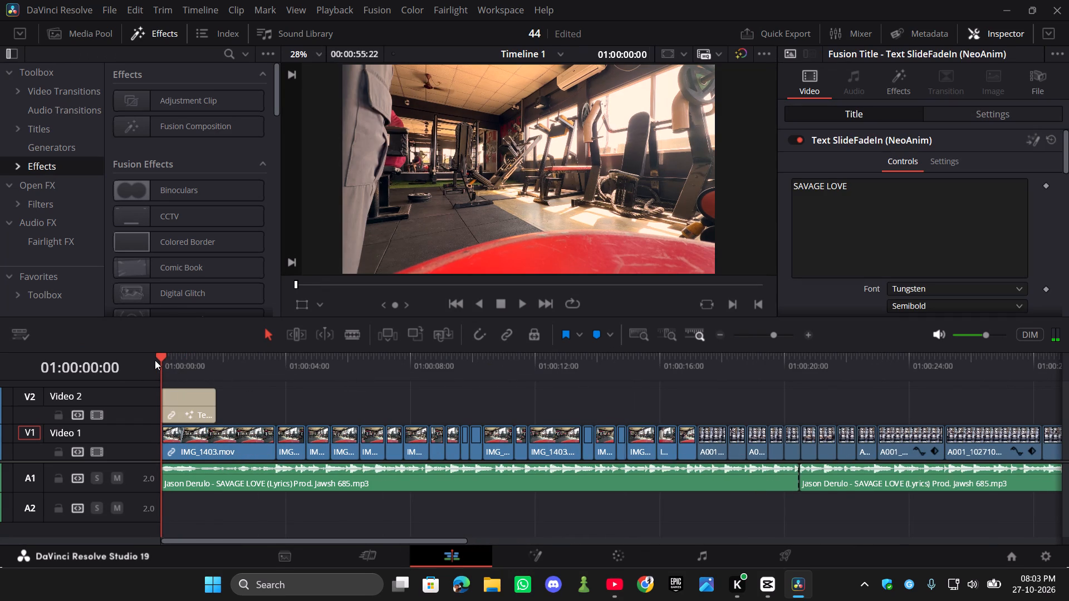
key(space)
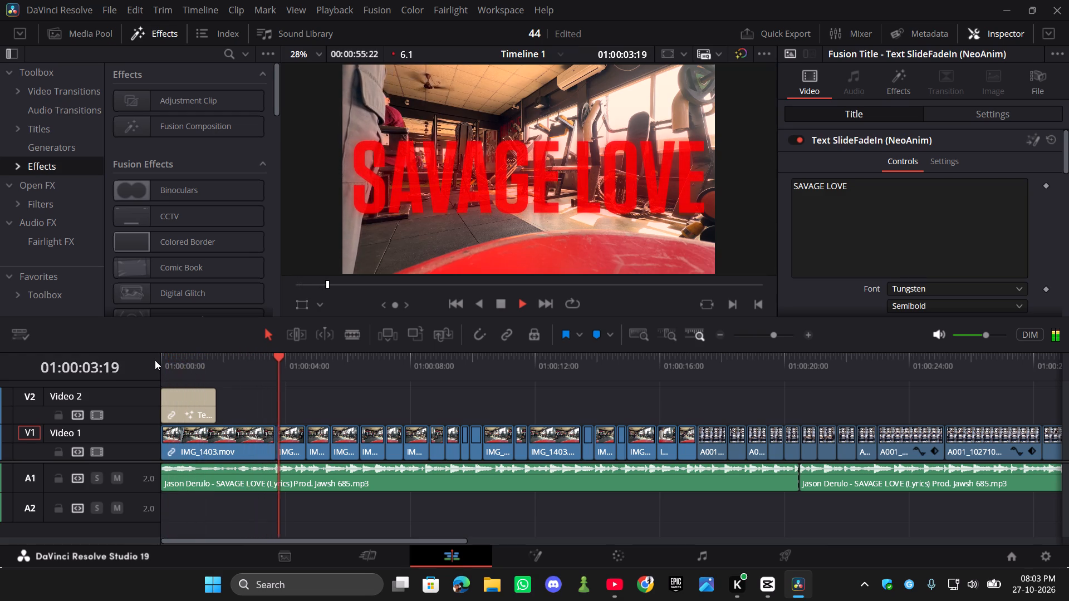
key(space)
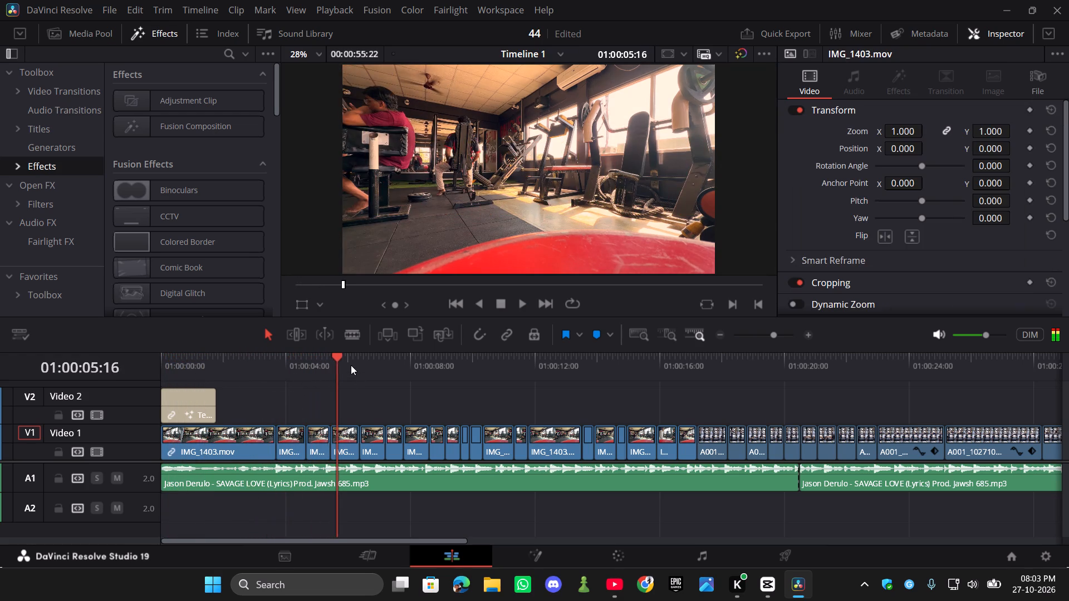
drag(339, 361, 157, 366)
key(space)
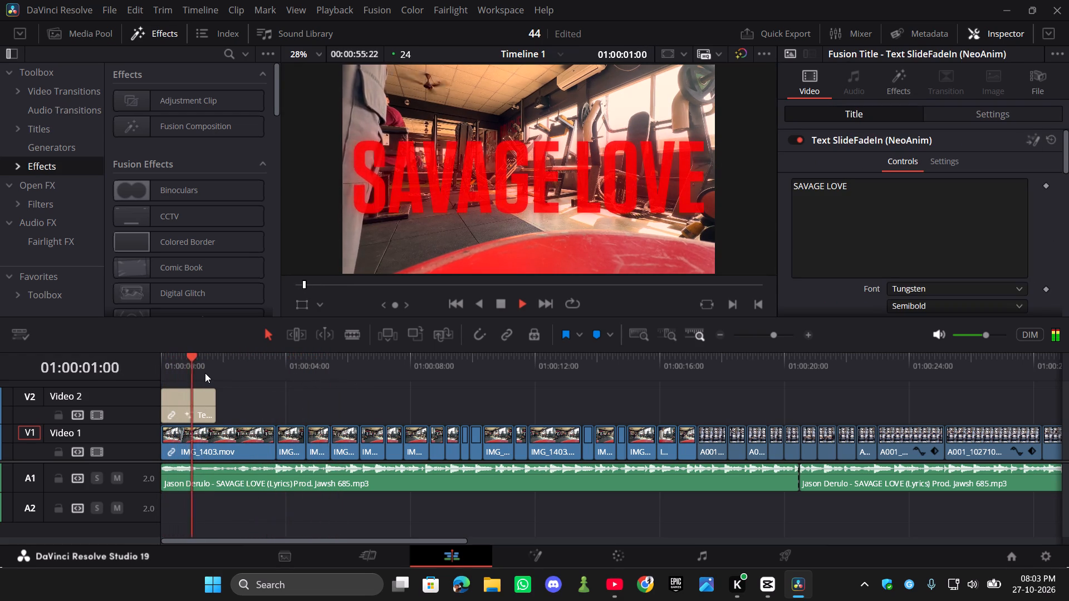
key(space)
drag(231, 371, 136, 370)
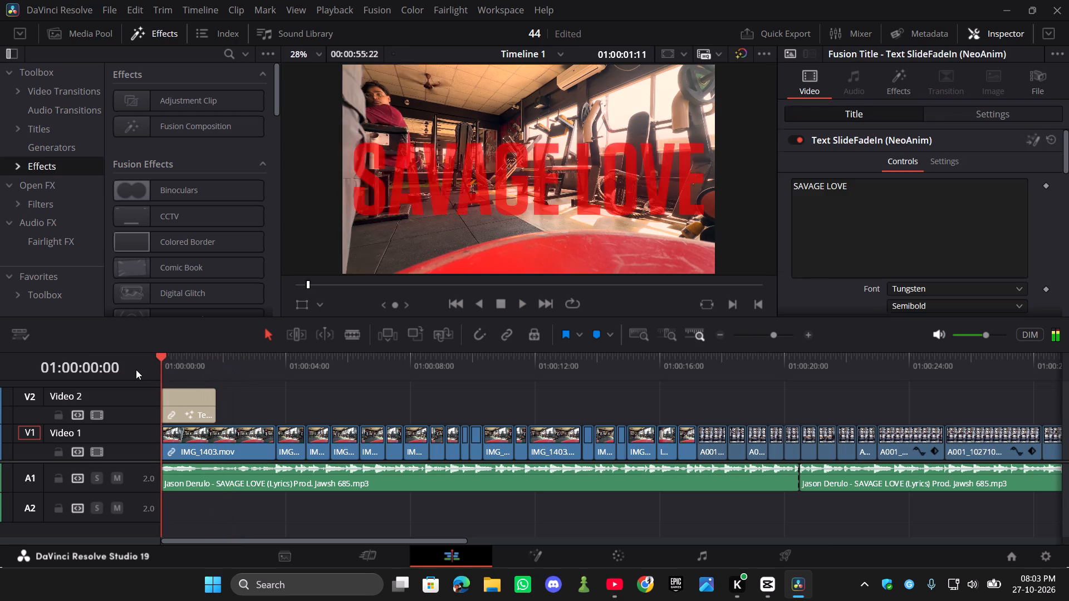
Play Timeline 1 from the start past the last A001 clip to review the whole edit.
key(space)
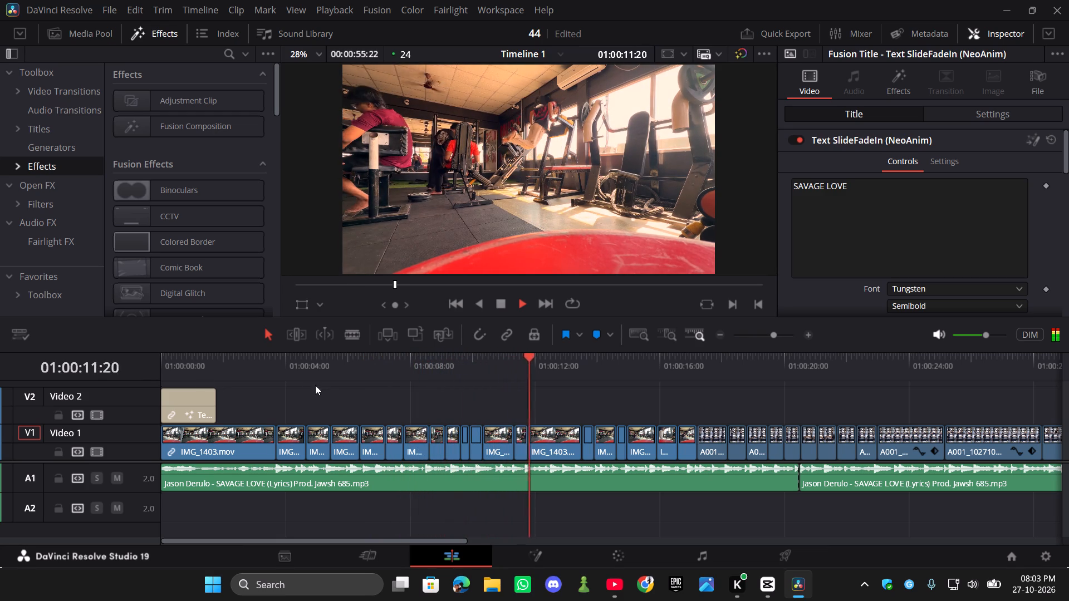
key(space)
drag(552, 372, 391, 391)
key(space)
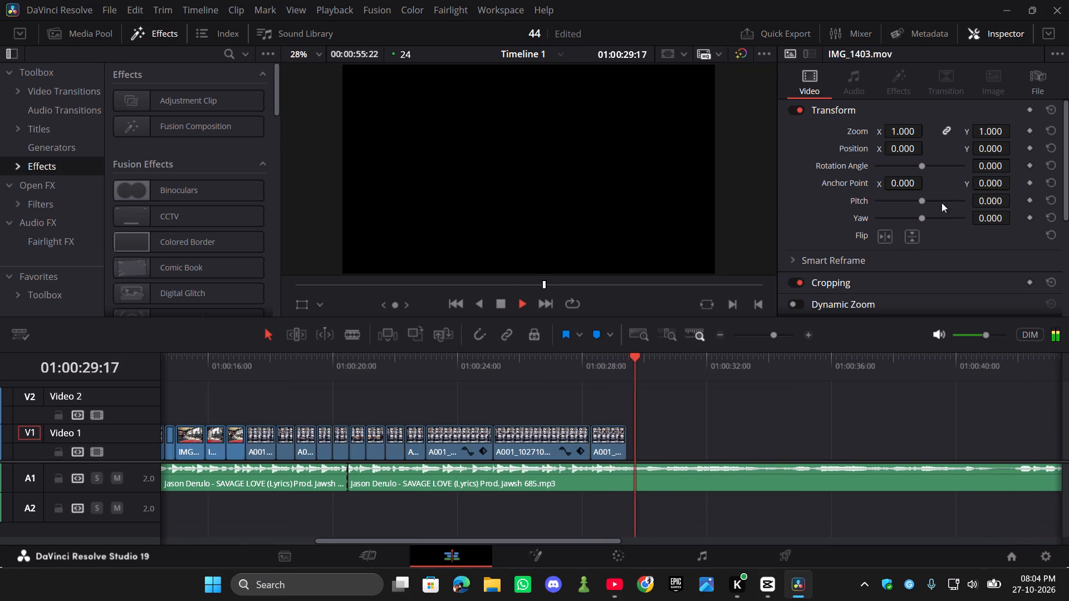
drag(660, 390, 627, 395)
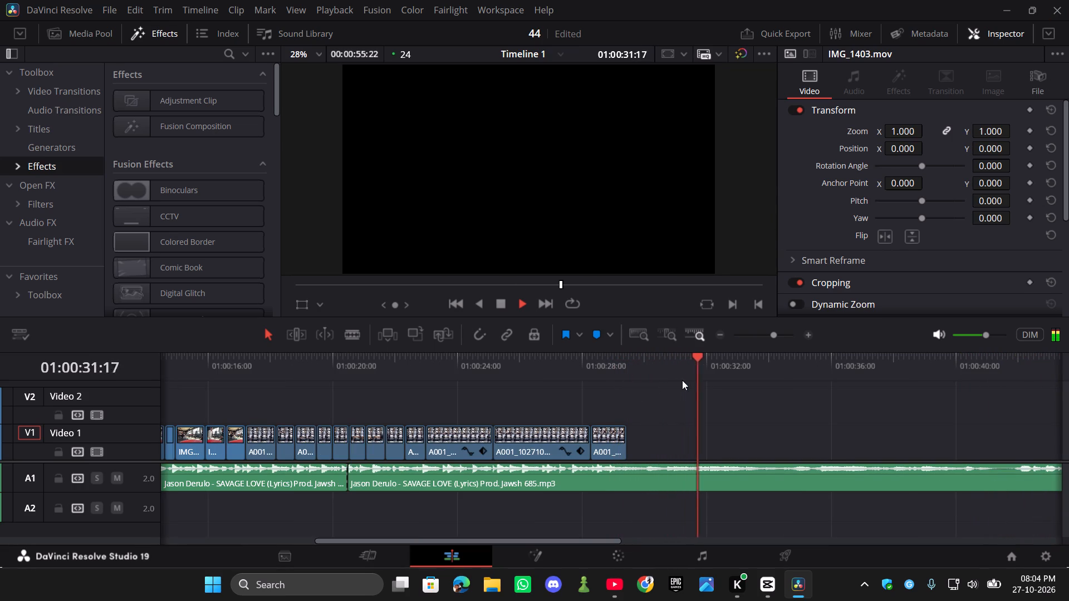
key(space)
Find the short IMG_1403.mov clip at about 01:00:08:05 showing the man on the machine, and open it in the Fusion page.
drag(710, 366, 267, 450)
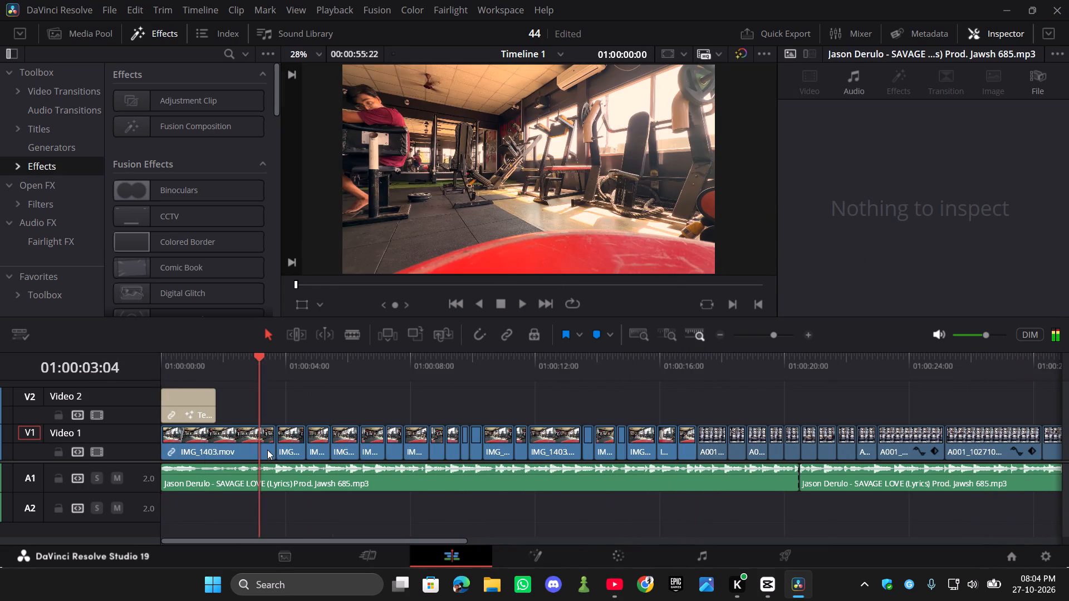
drag(267, 450, 429, 447)
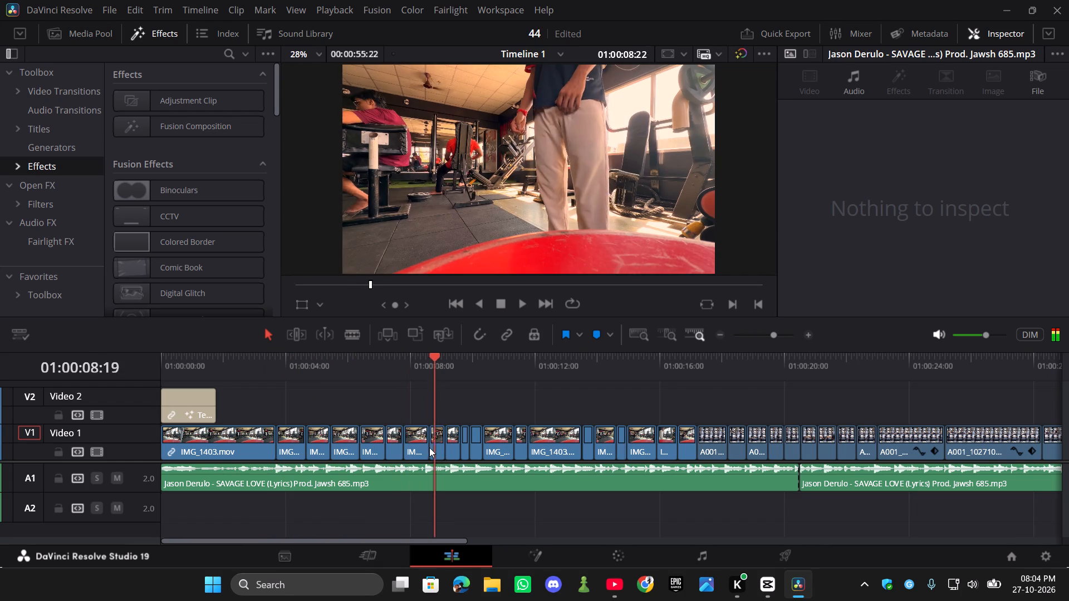
drag(429, 447, 393, 446)
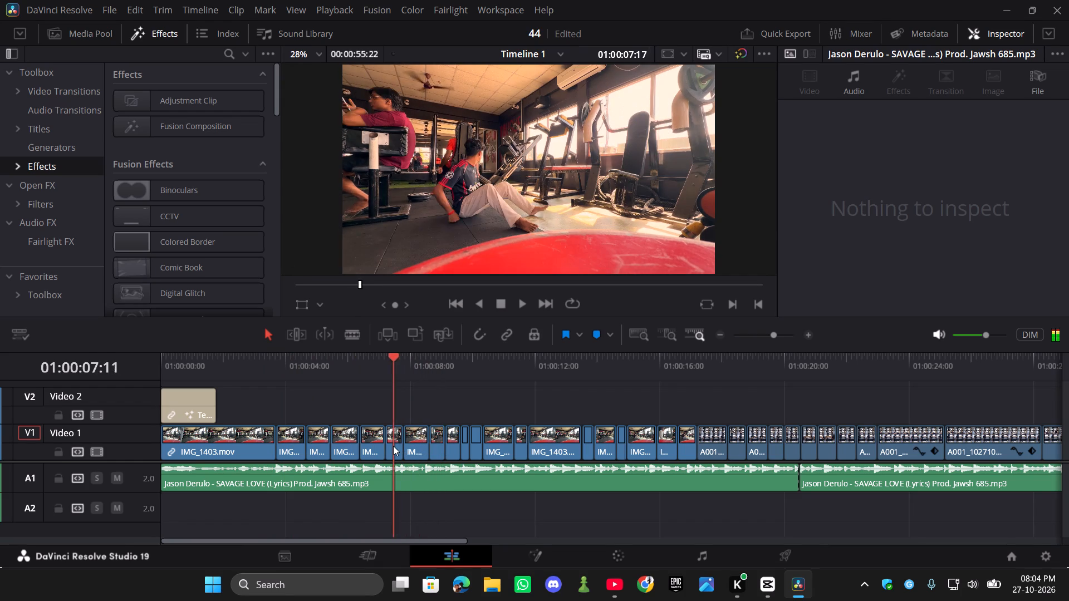
drag(393, 446, 432, 446)
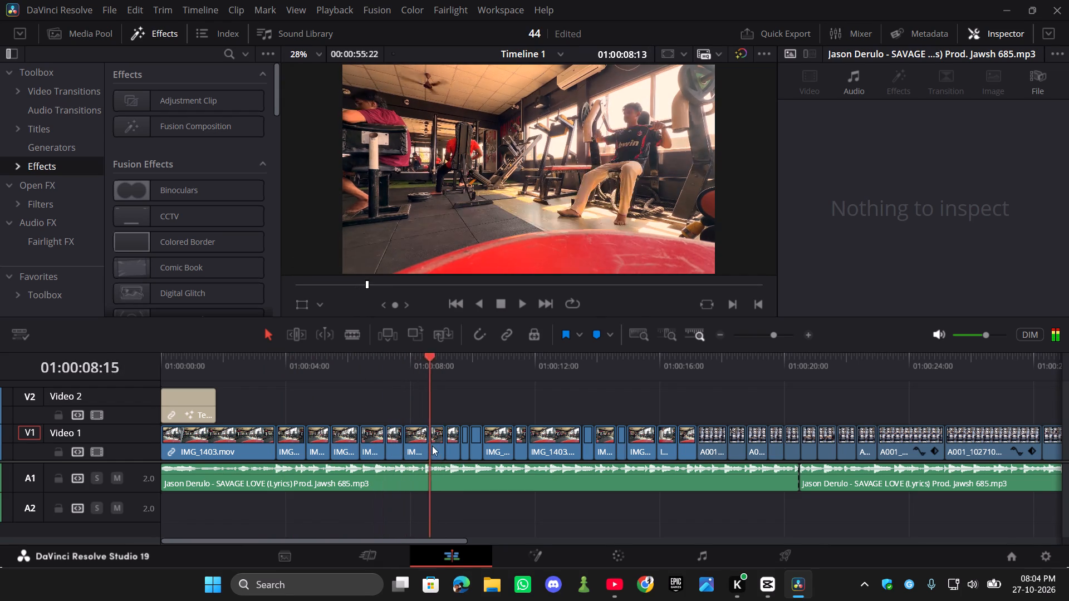
drag(432, 446, 414, 447)
click(418, 442)
right_click(418, 442)
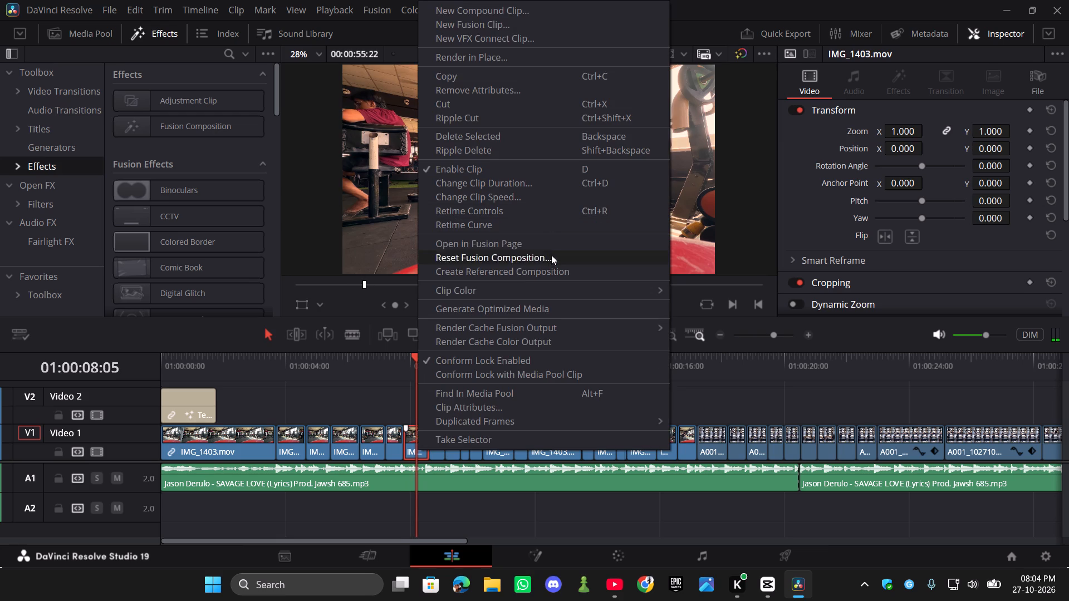
click(555, 239)
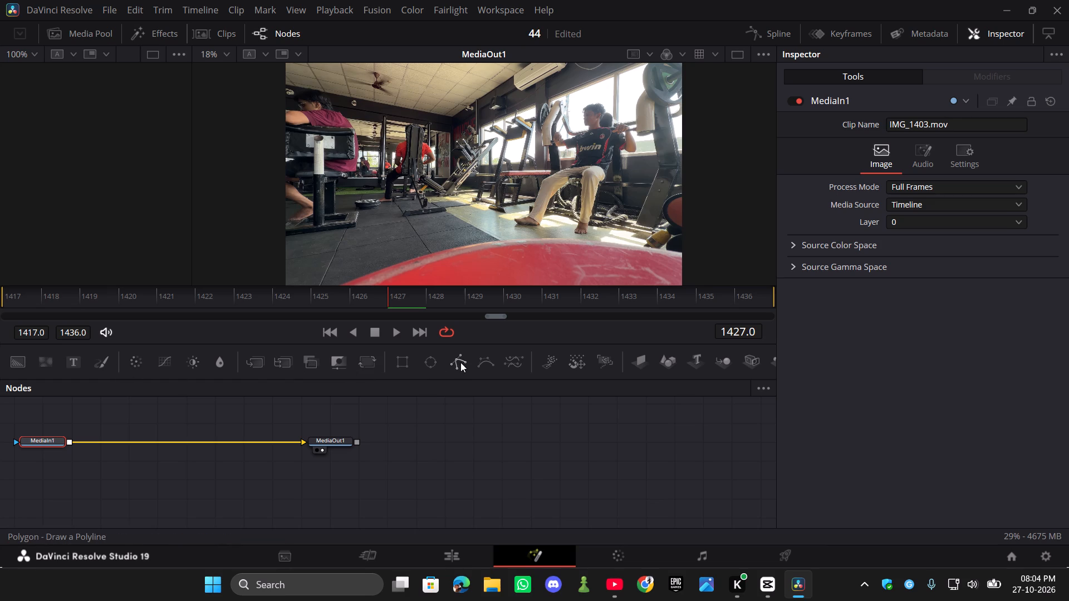
Insert a Polygon mask node on the connection between MediaIn1 and MediaOut1.
drag(460, 362, 192, 442)
drag(192, 441, 184, 442)
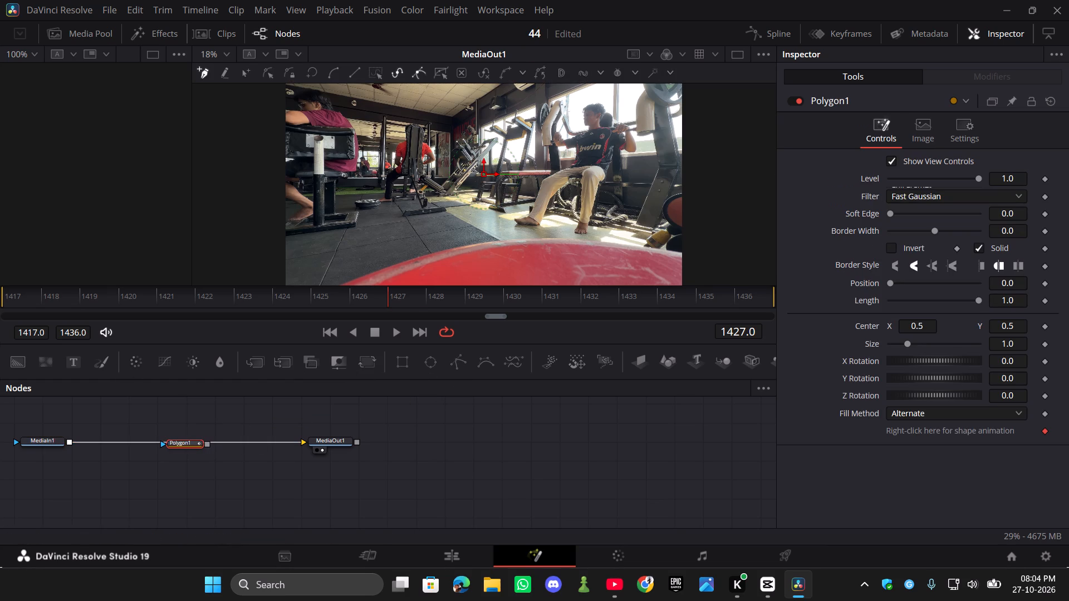
Start the polygon outline at the toes of the seated man's forward foot and trace over the foot to the trouser hem.
scroll(588, 162, up, 2)
scroll(588, 162, down, 2)
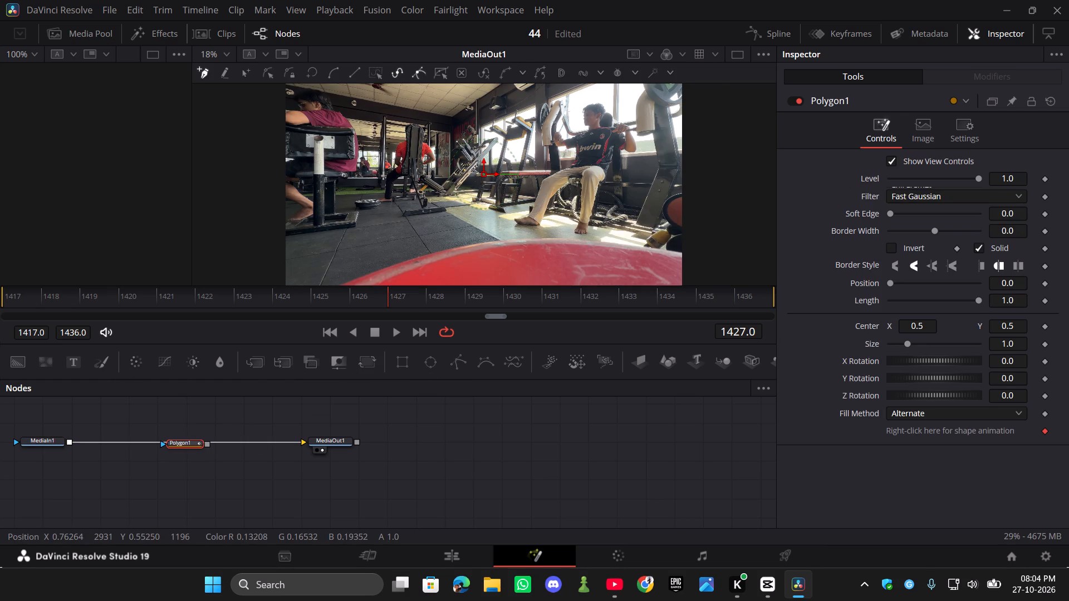
ctrl+scroll(588, 162, up, 4)
scroll(592, 162, up, 5)
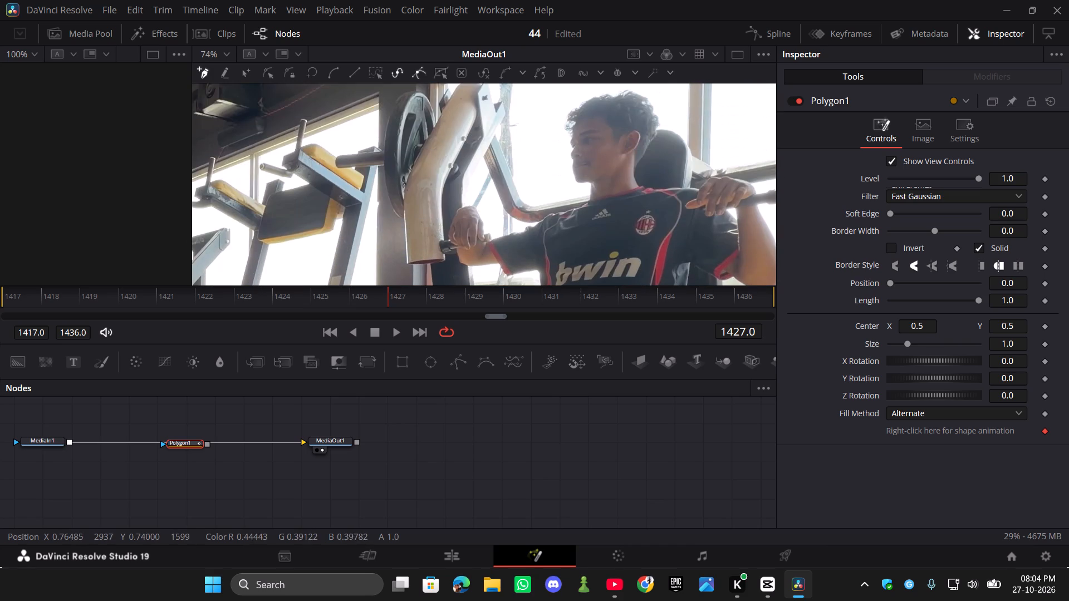
scroll(579, 167, down, 7)
scroll(396, 196, down, 4)
scroll(376, 208, up, 1)
click(296, 219)
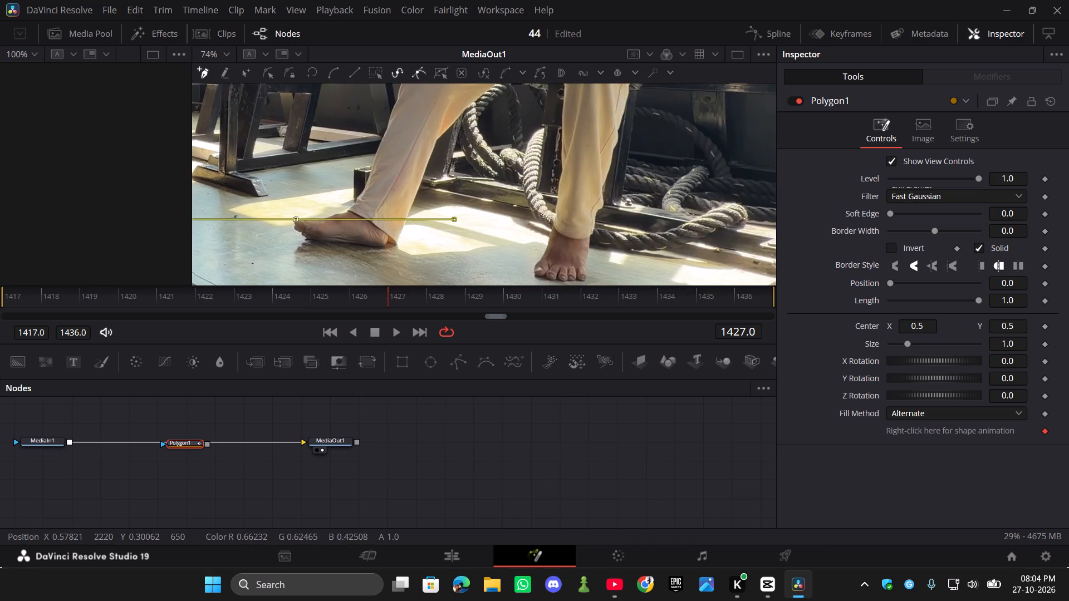
click(325, 218)
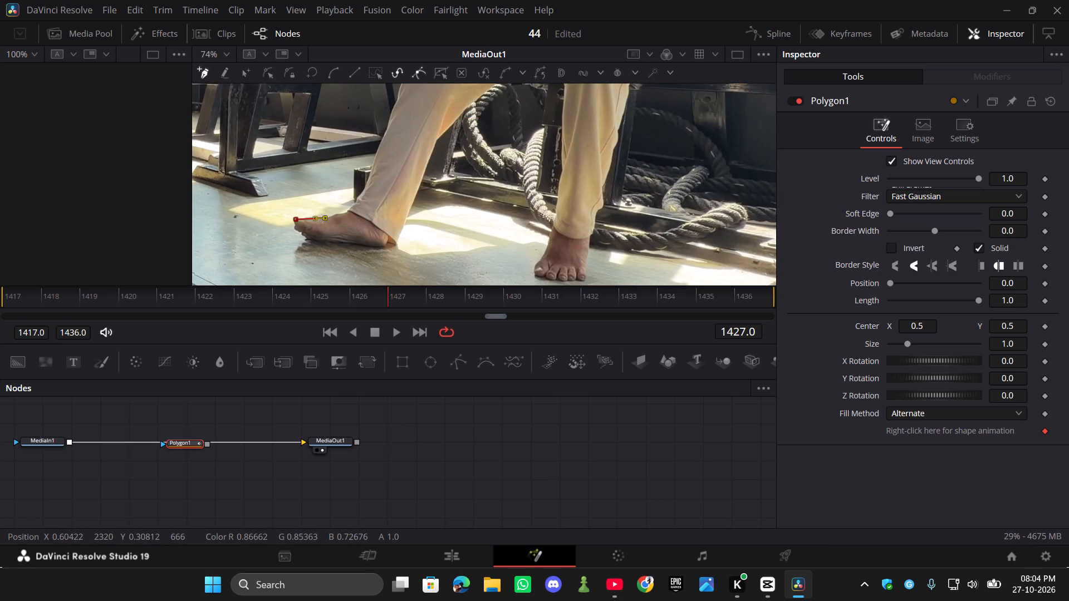
click(337, 213)
click(343, 213)
click(352, 208)
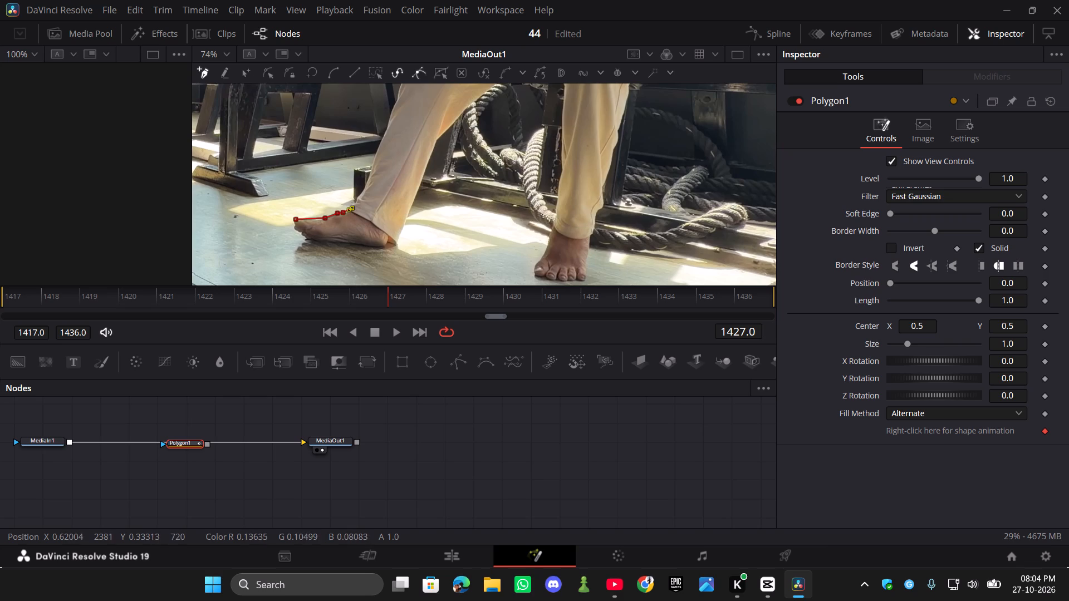
click(362, 191)
Continue the polygon outline up the man's shin, around the knee and along the thigh to the shirt hem.
scroll(379, 166, up, 4)
scroll(388, 198, down, 2)
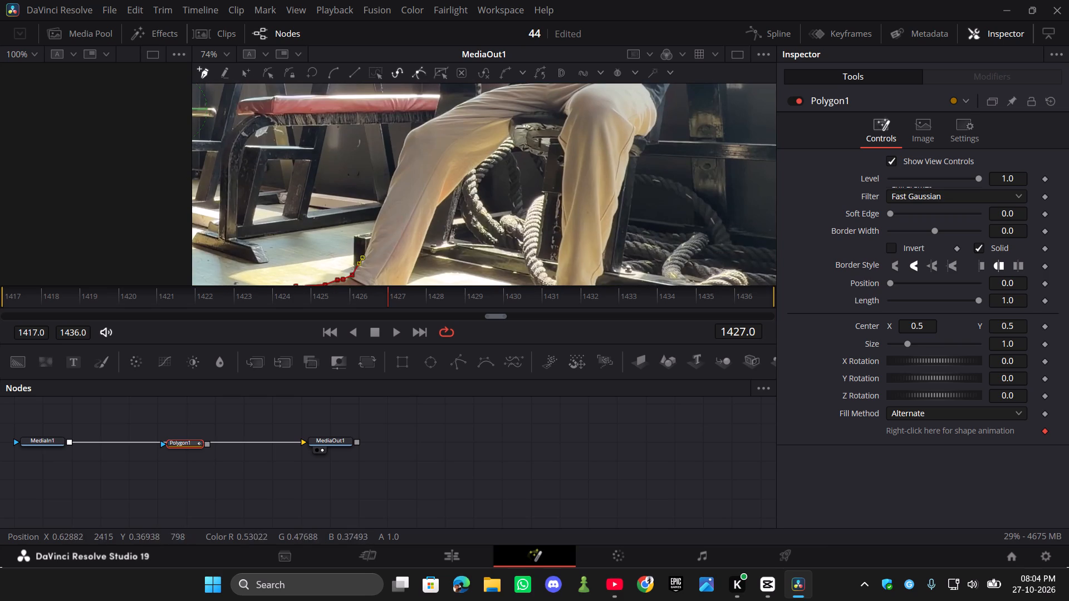
click(376, 225)
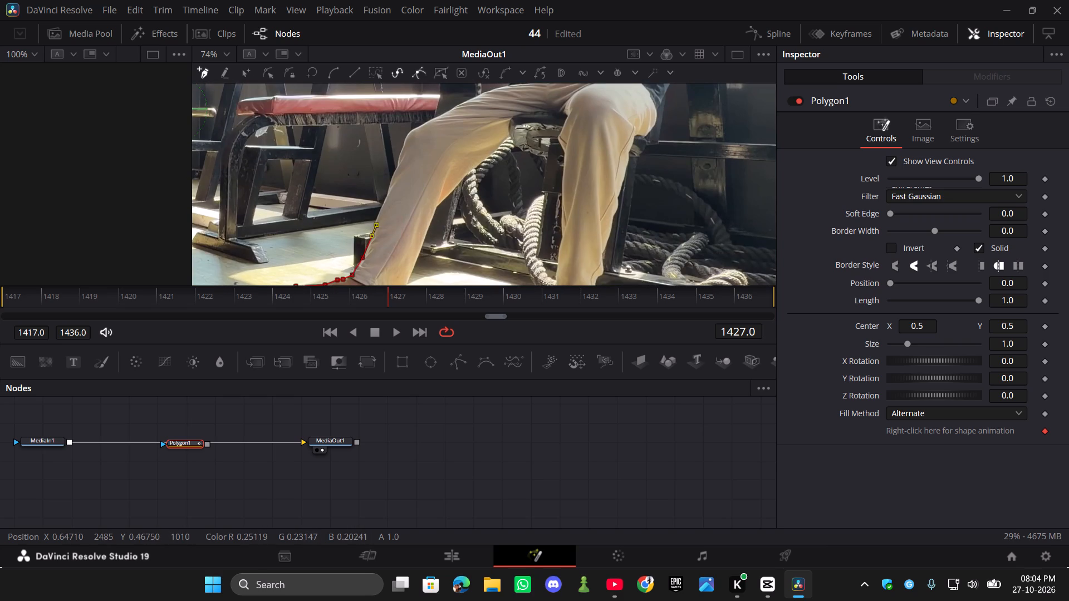
click(406, 138)
click(408, 132)
click(417, 126)
scroll(456, 127, up, 3)
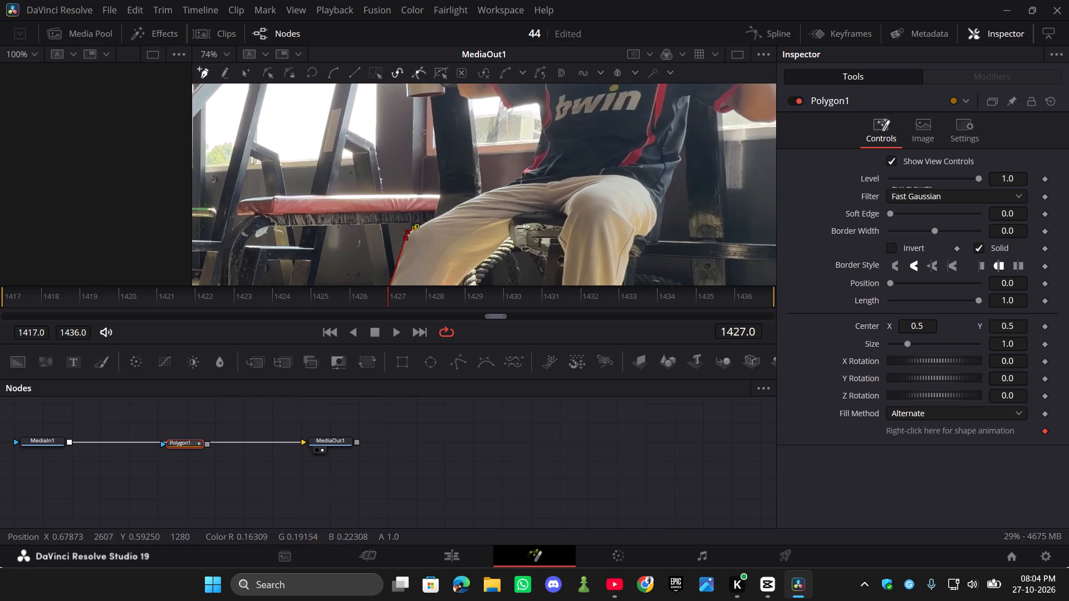
click(497, 188)
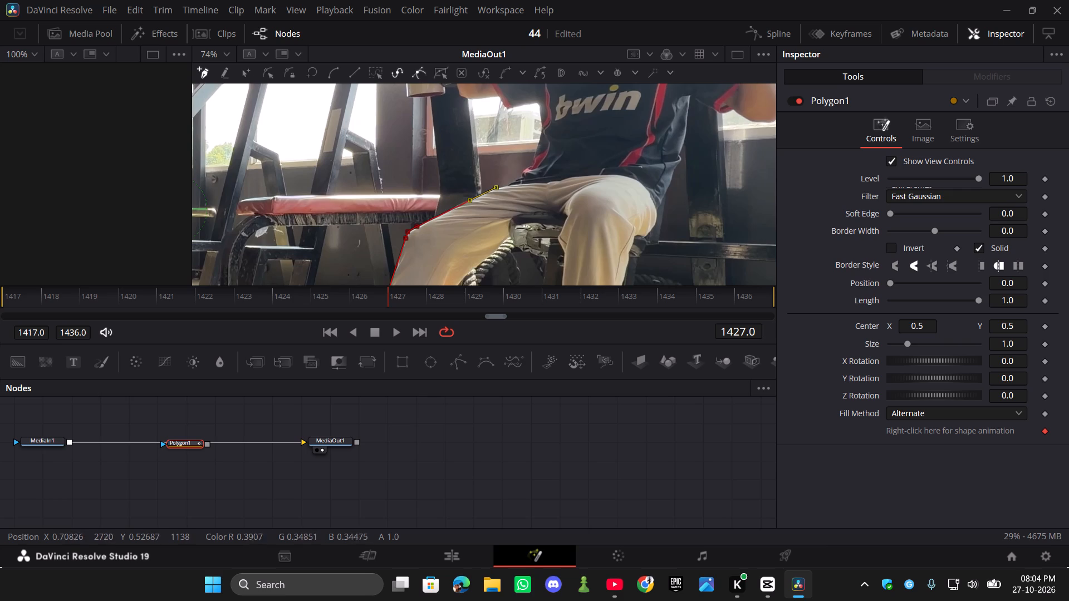
click(510, 185)
Trace the polygon outline from the shirt hem up the side of the jersey to the armpit.
click(518, 176)
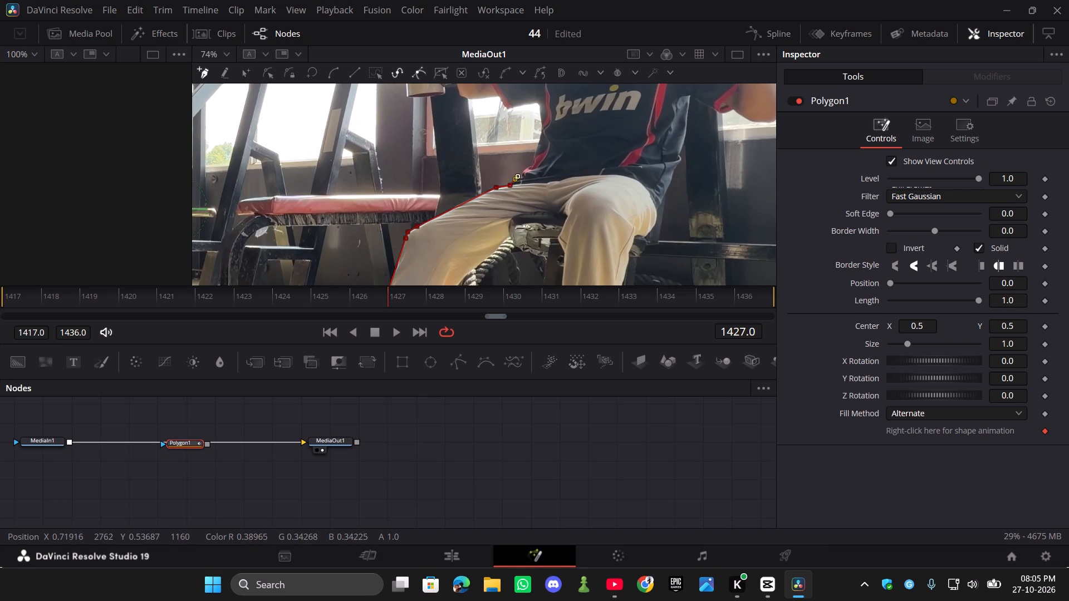
click(522, 174)
click(523, 170)
click(531, 166)
click(533, 160)
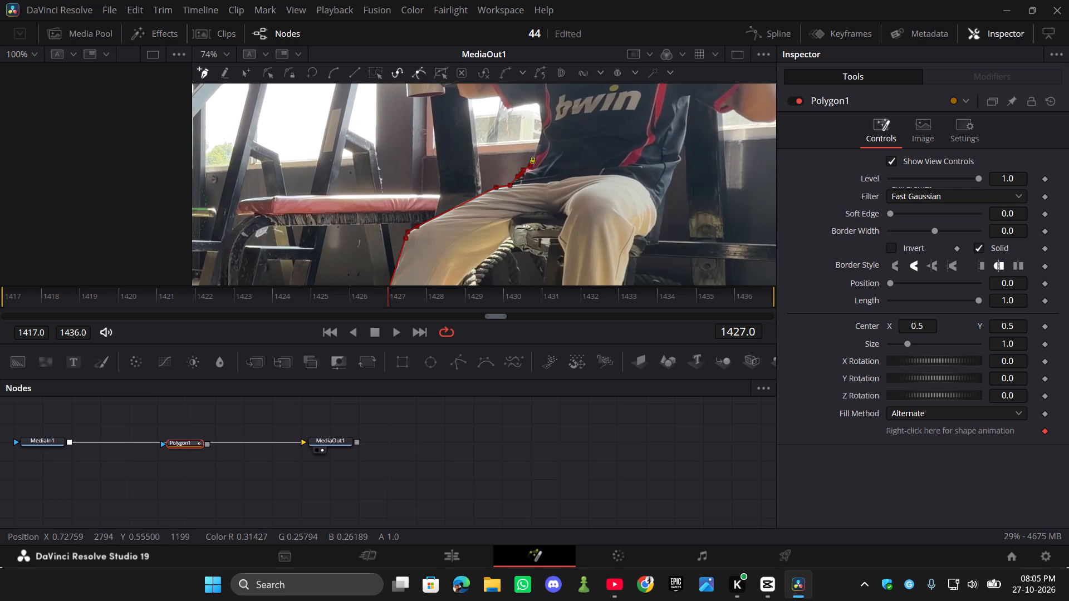
click(533, 151)
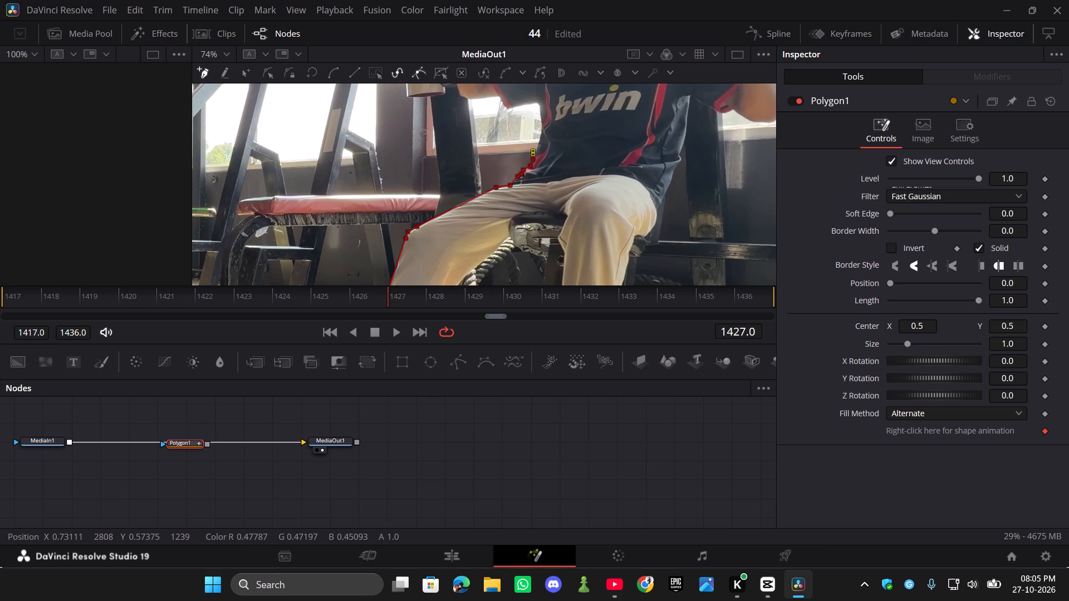
scroll(538, 144, up, 3)
click(539, 241)
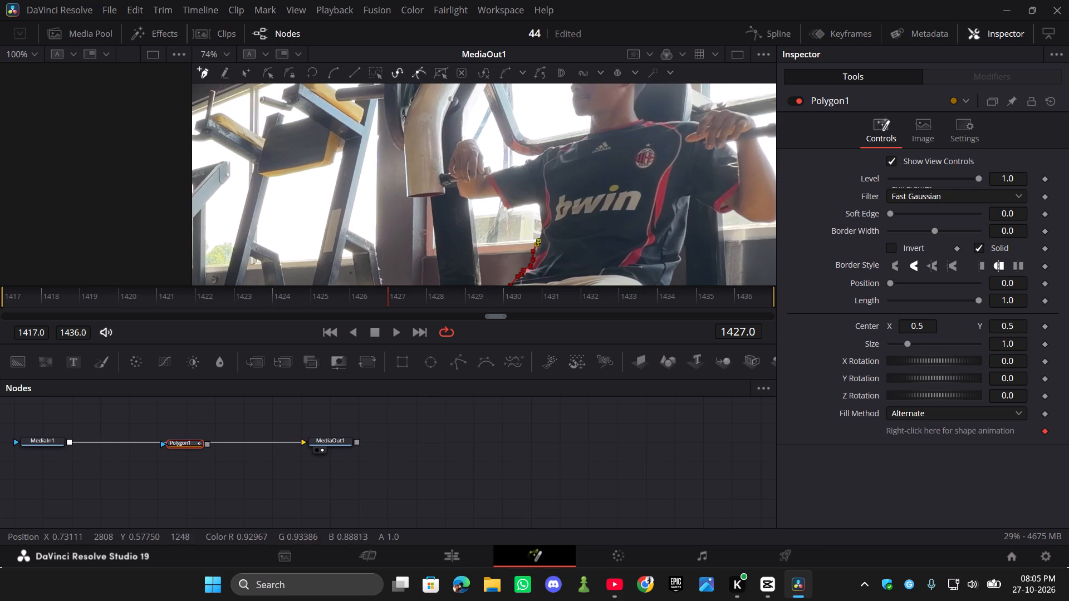
click(540, 228)
click(542, 214)
click(538, 202)
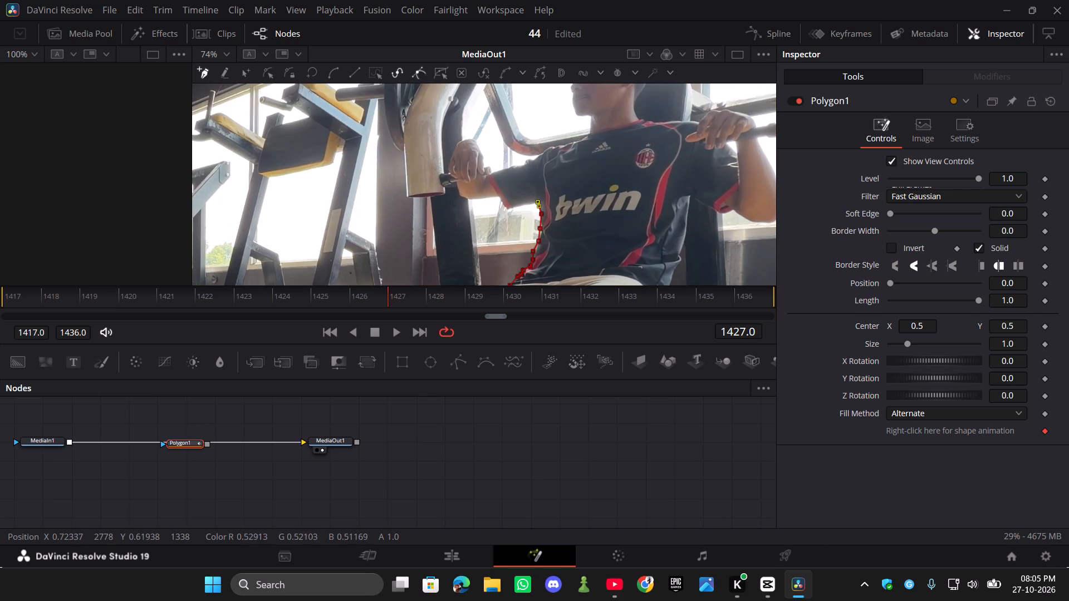
Continue the polygon outline from the armpit along the underside of the sleeve and forearm to the wrist at the machine handle.
click(509, 209)
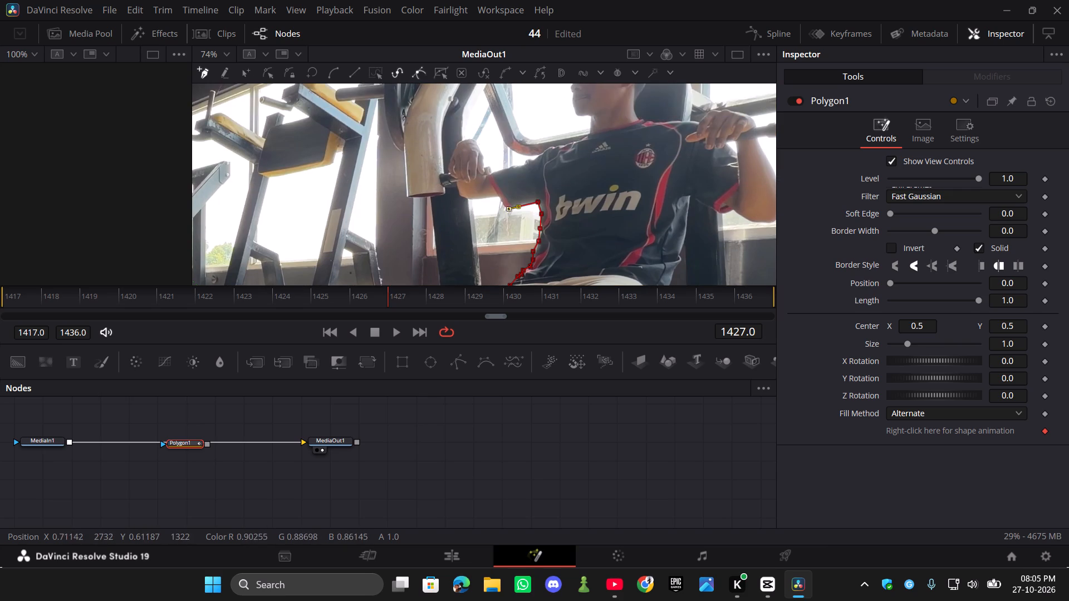
click(498, 198)
click(464, 197)
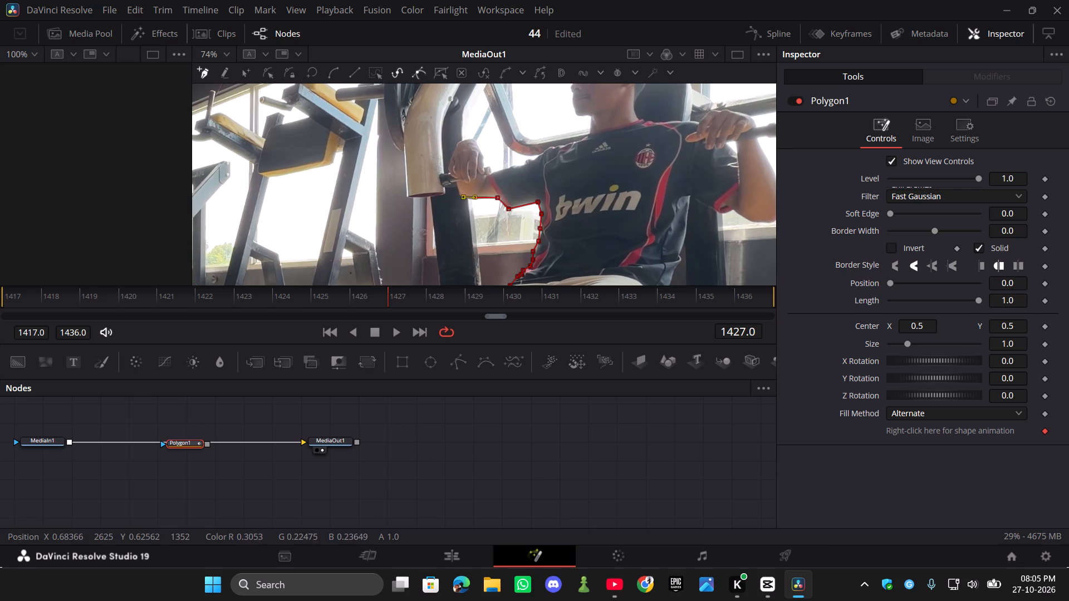
click(457, 185)
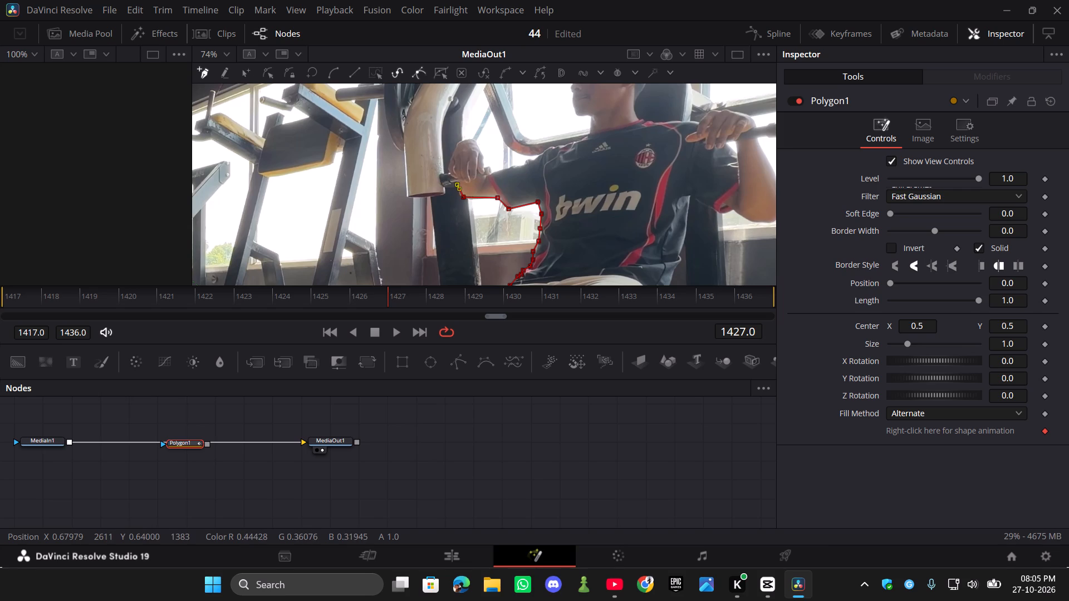
scroll(457, 185, up, 1)
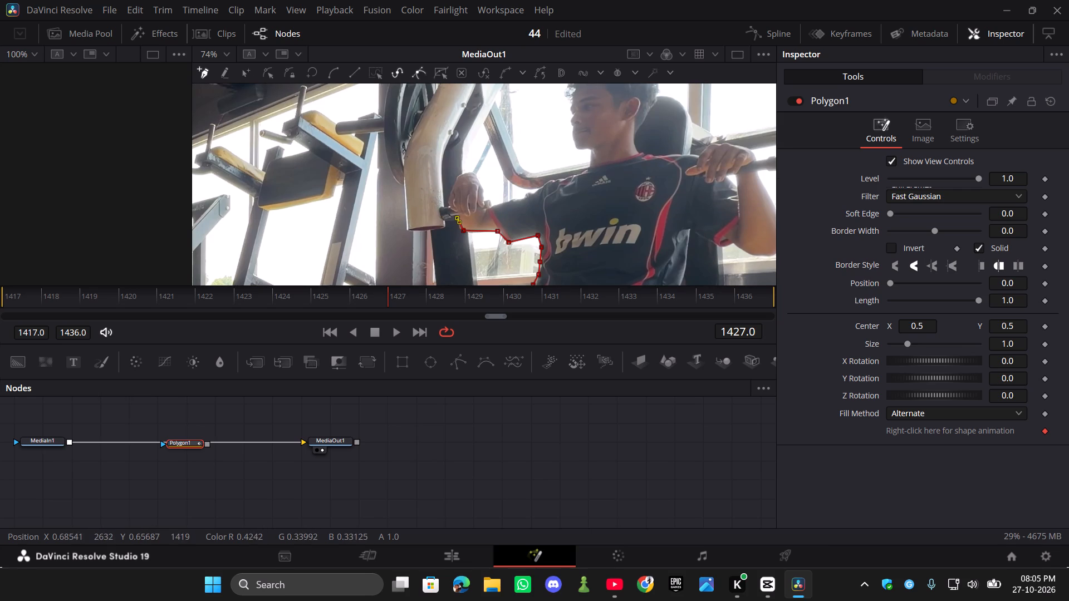
click(945, 410)
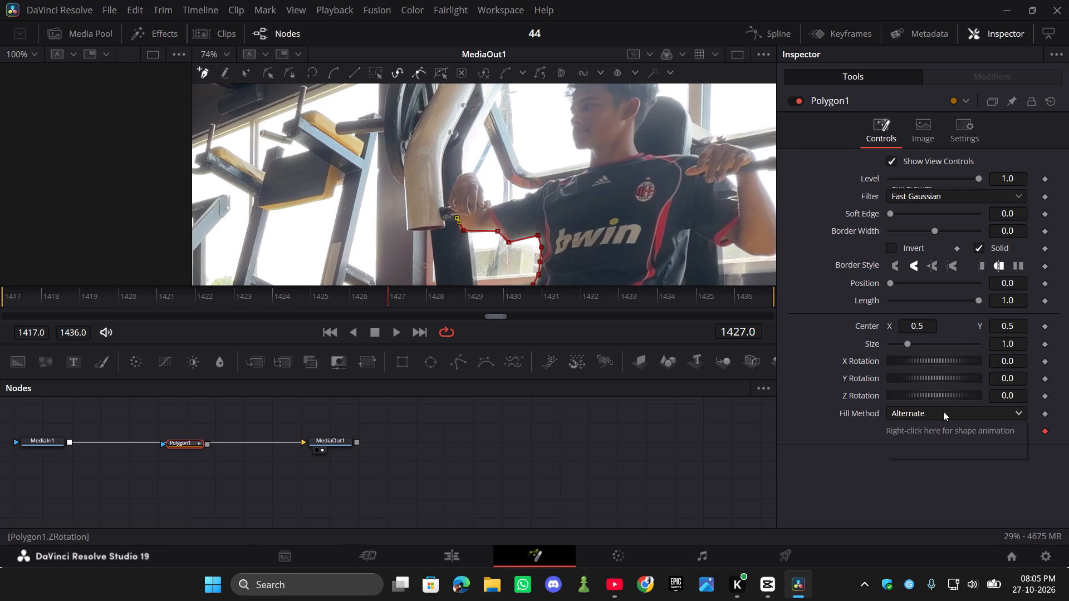
click(943, 415)
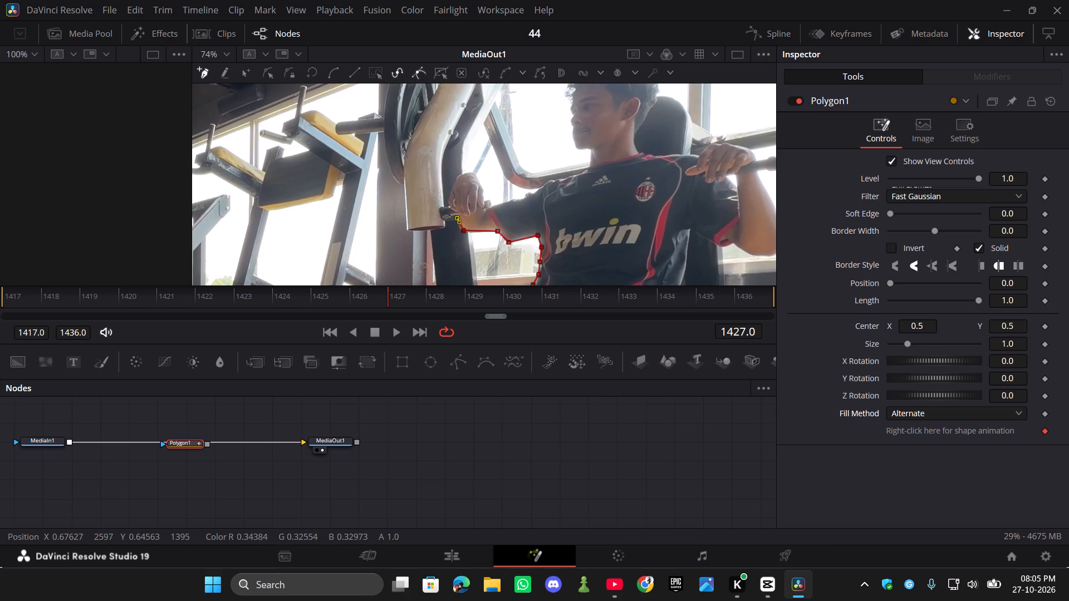
Trace the polygon outline around the man's fist on the machine handle, over the knuckles and back down the other side.
click(449, 206)
click(452, 191)
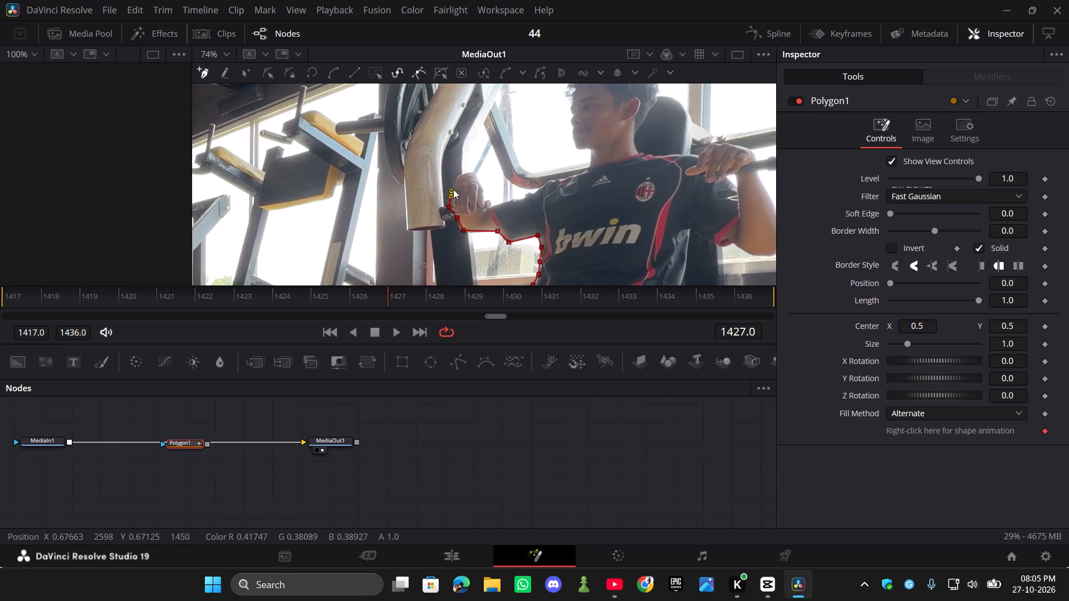
click(459, 179)
click(468, 170)
click(472, 171)
click(476, 179)
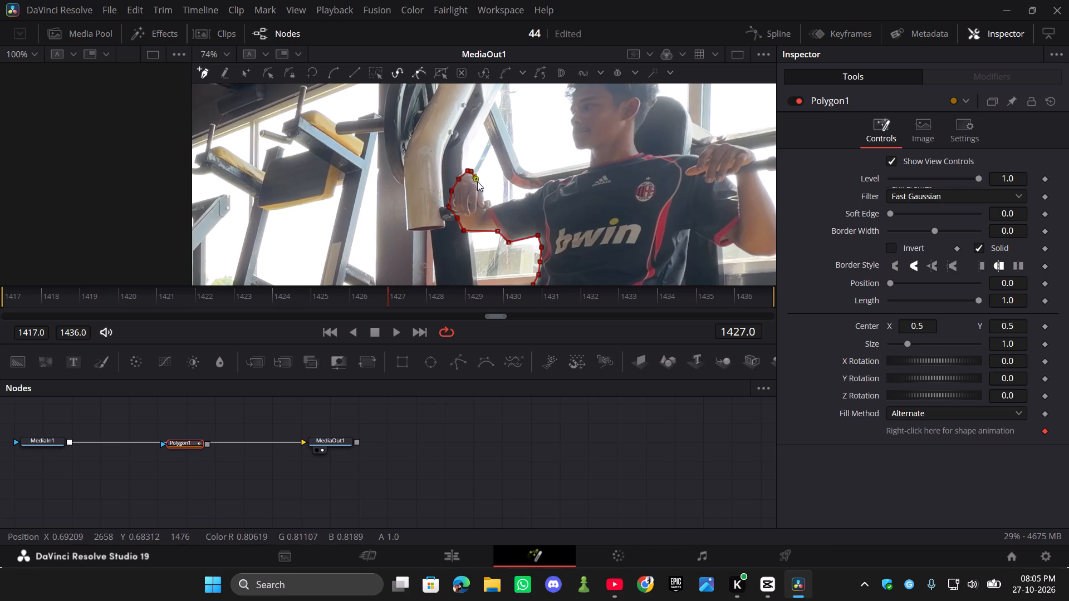
click(483, 190)
click(486, 202)
Continue the polygon outline from the wrist along the top of the forearm, sleeve and shoulder to the base of the neck.
scroll(489, 211, down, 2)
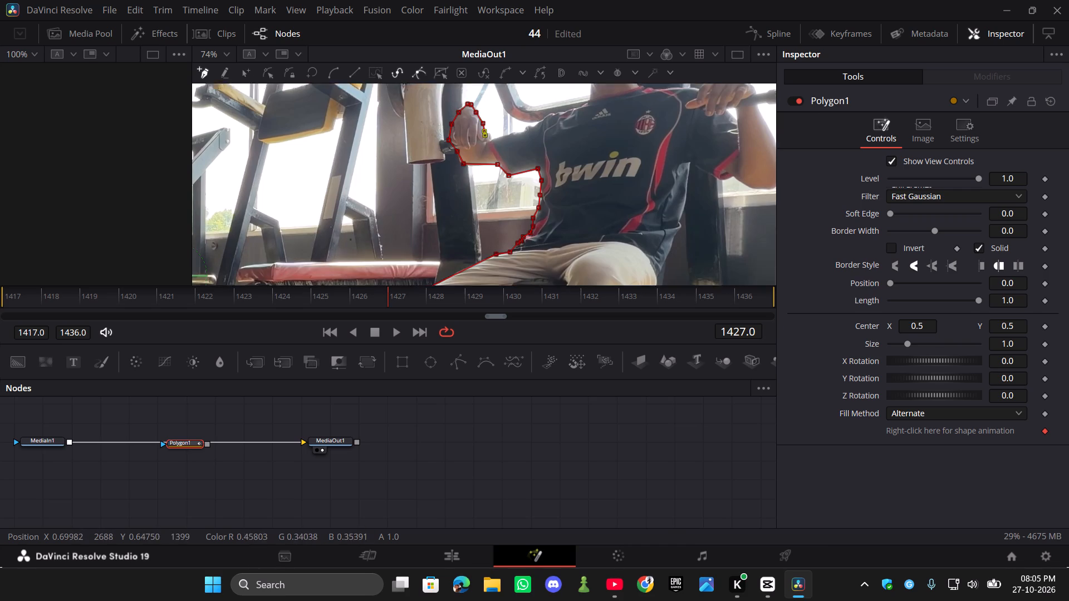
scroll(489, 211, down, 1)
scroll(489, 211, up, 1)
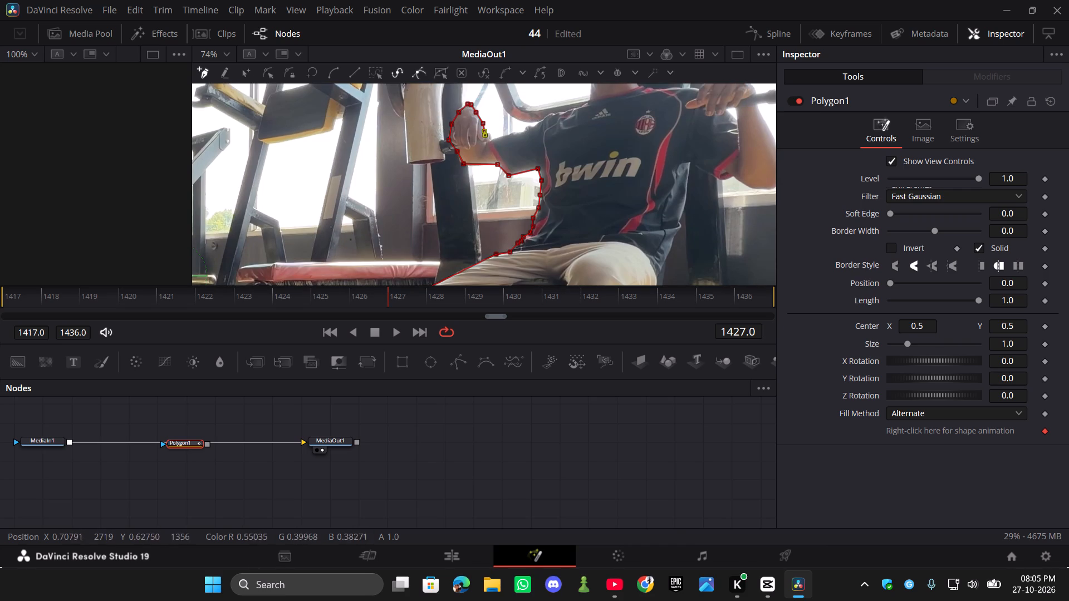
click(489, 141)
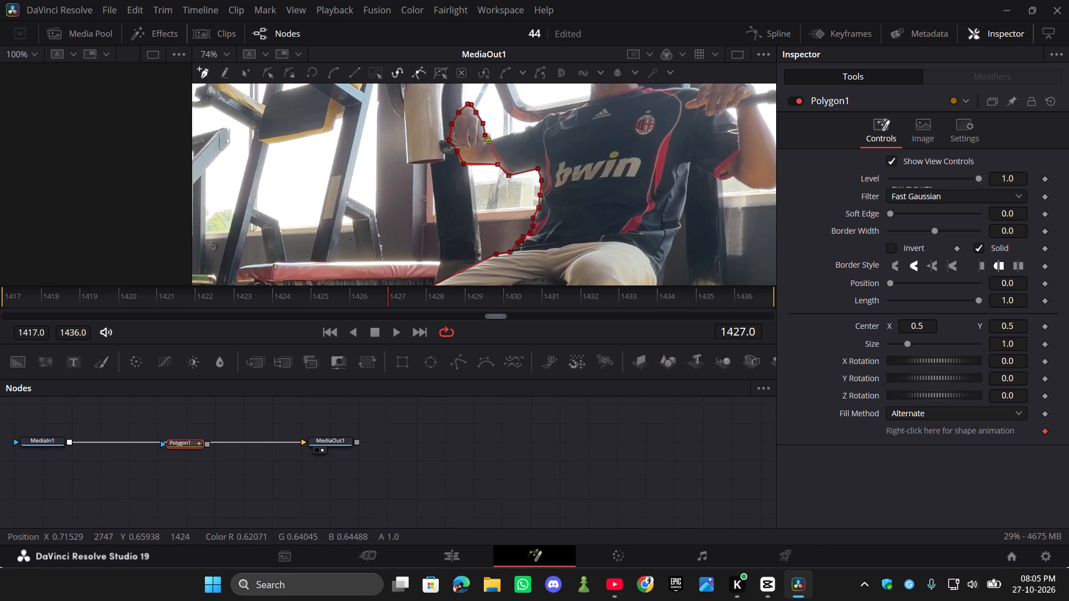
click(514, 133)
click(1028, 595)
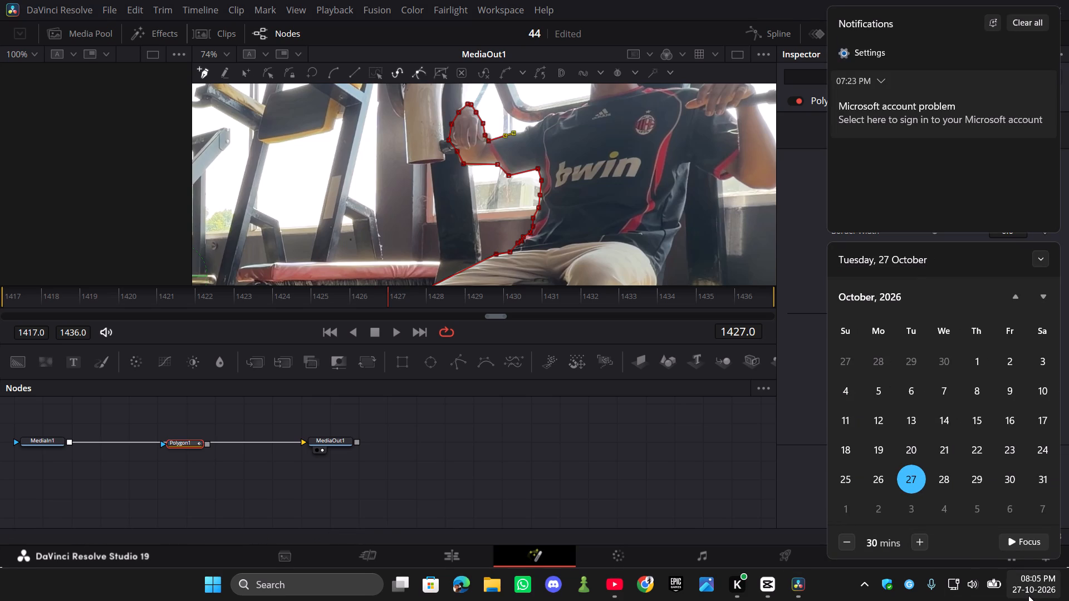
click(1028, 586)
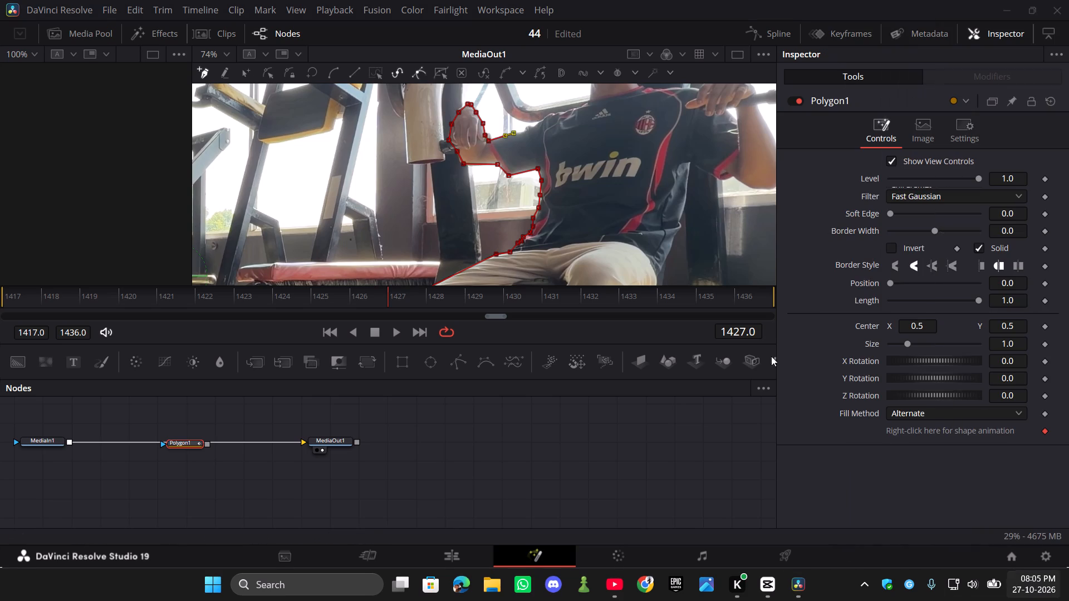
scroll(555, 150, up, 2)
click(528, 195)
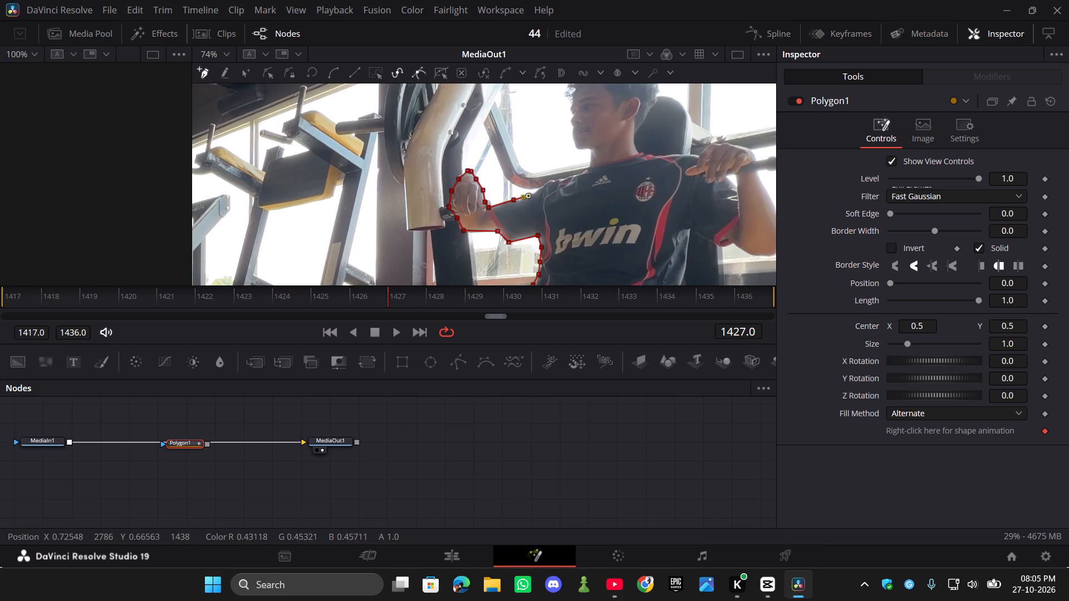
click(543, 188)
click(553, 179)
click(561, 180)
click(572, 178)
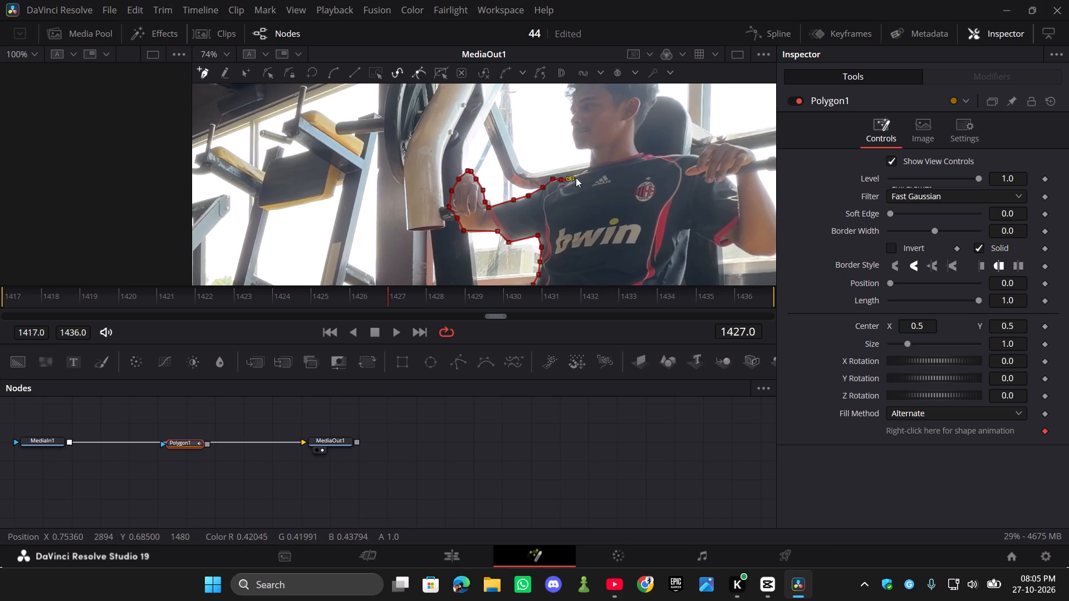
click(588, 171)
Trace the polygon outline up the front of the neck, around the chin and up the face profile to the forehead.
click(593, 151)
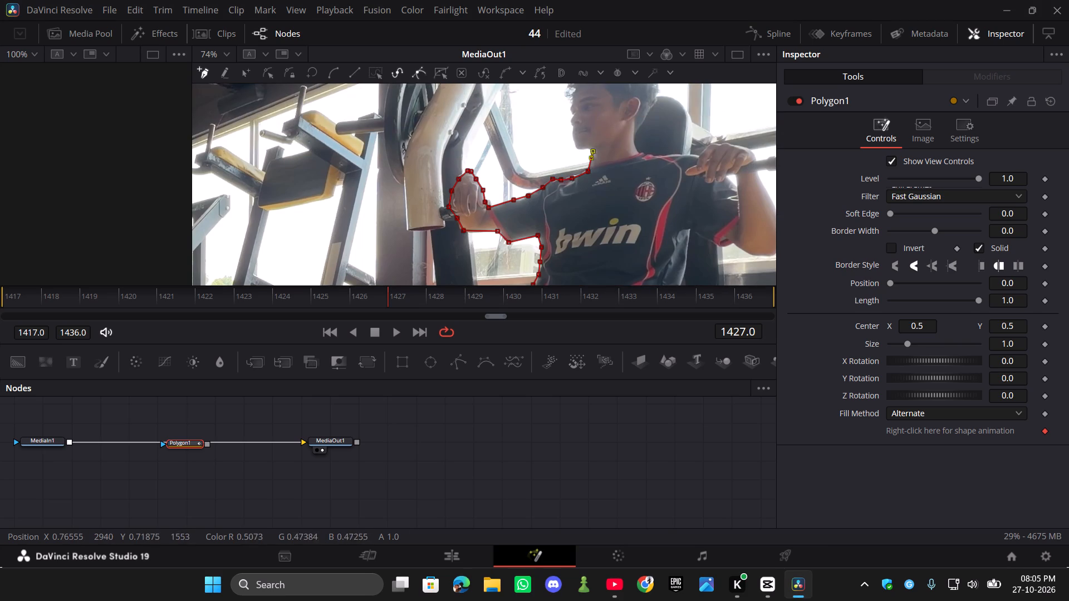
click(583, 149)
click(576, 147)
click(576, 139)
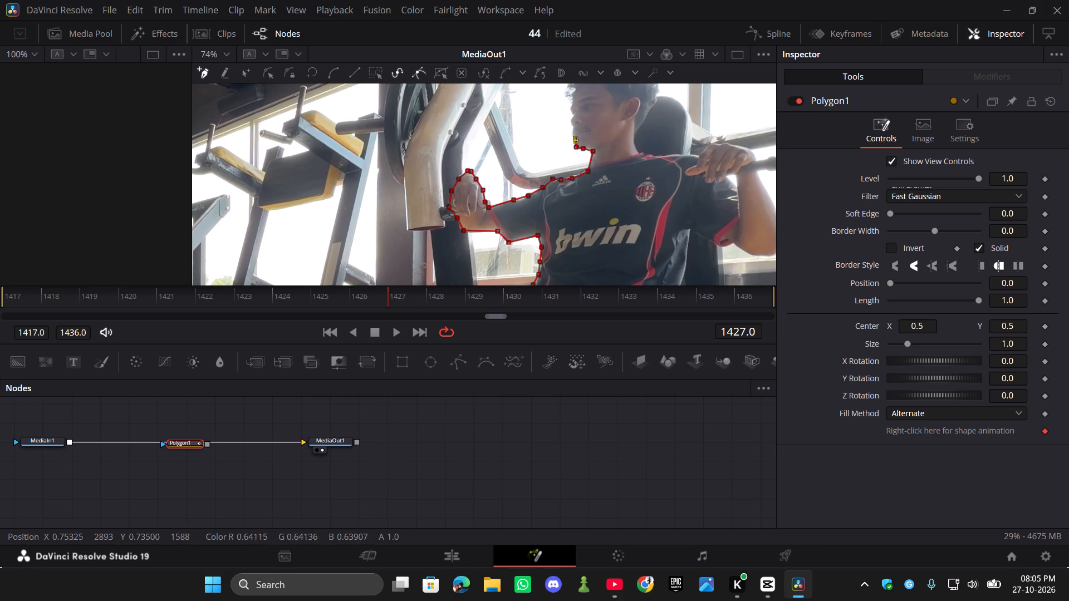
click(572, 131)
click(572, 125)
scroll(576, 130, up, 2)
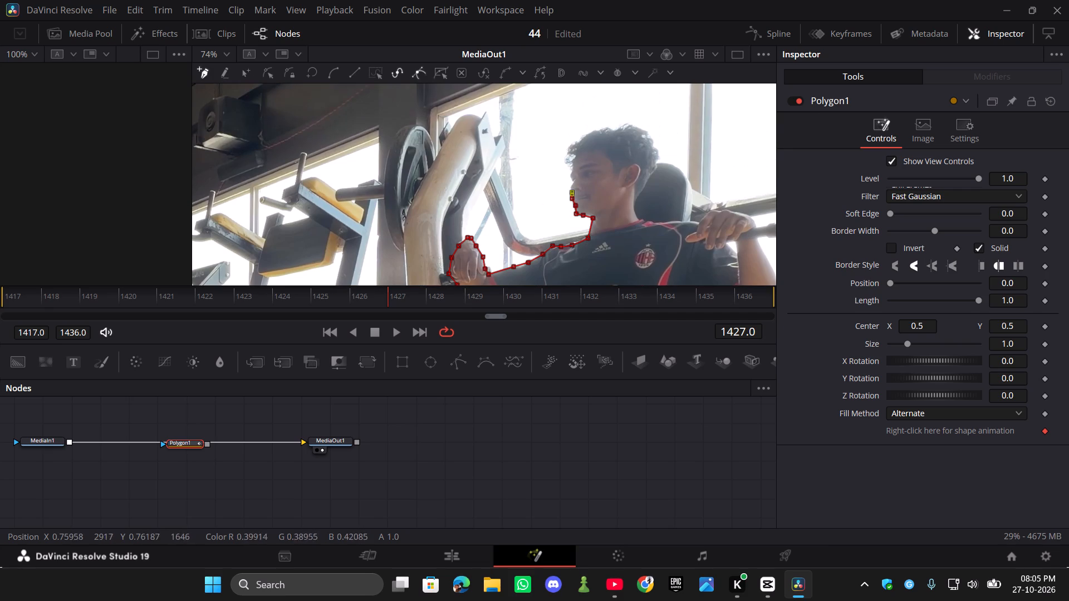
click(572, 186)
click(575, 181)
click(572, 177)
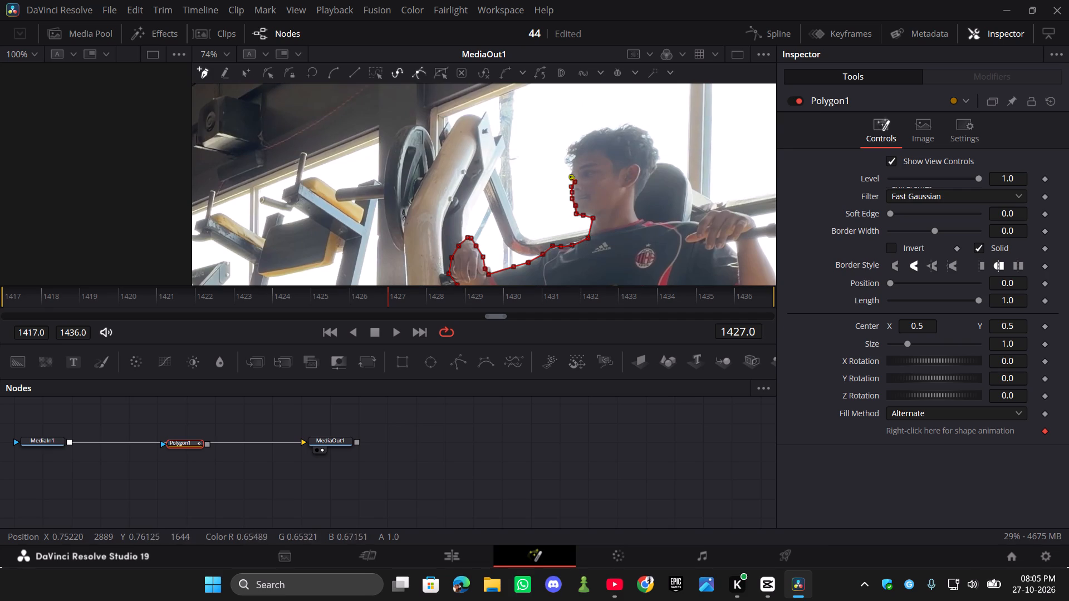
click(572, 168)
click(570, 161)
Trace the polygon outline around the man's hair, from the front fringe over the crown to the back of the head.
click(565, 160)
click(566, 150)
click(573, 142)
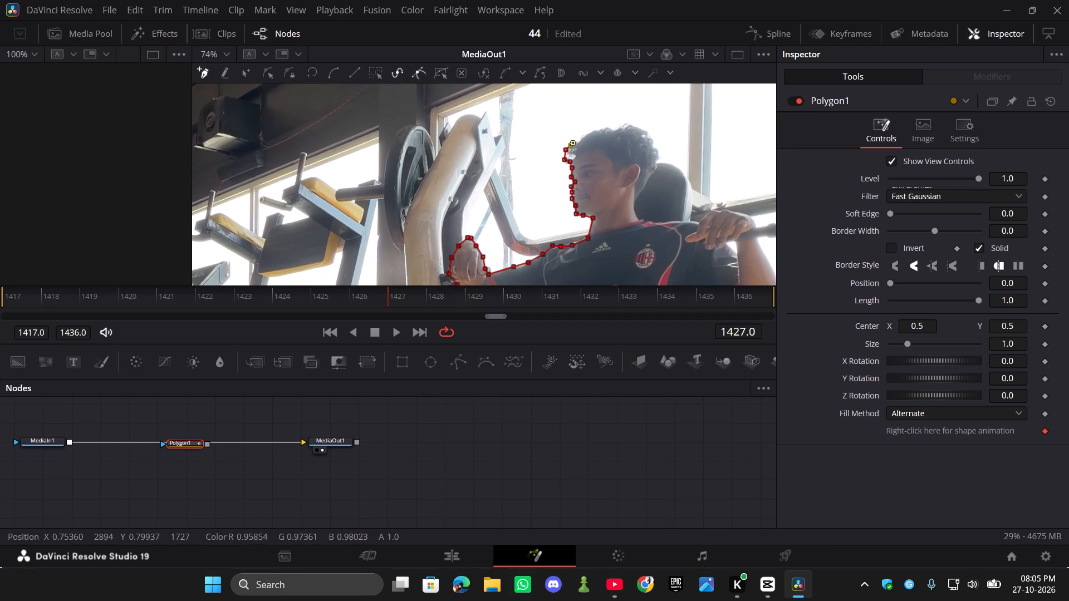
click(583, 136)
click(594, 132)
click(605, 128)
click(614, 127)
click(623, 126)
click(629, 125)
click(640, 128)
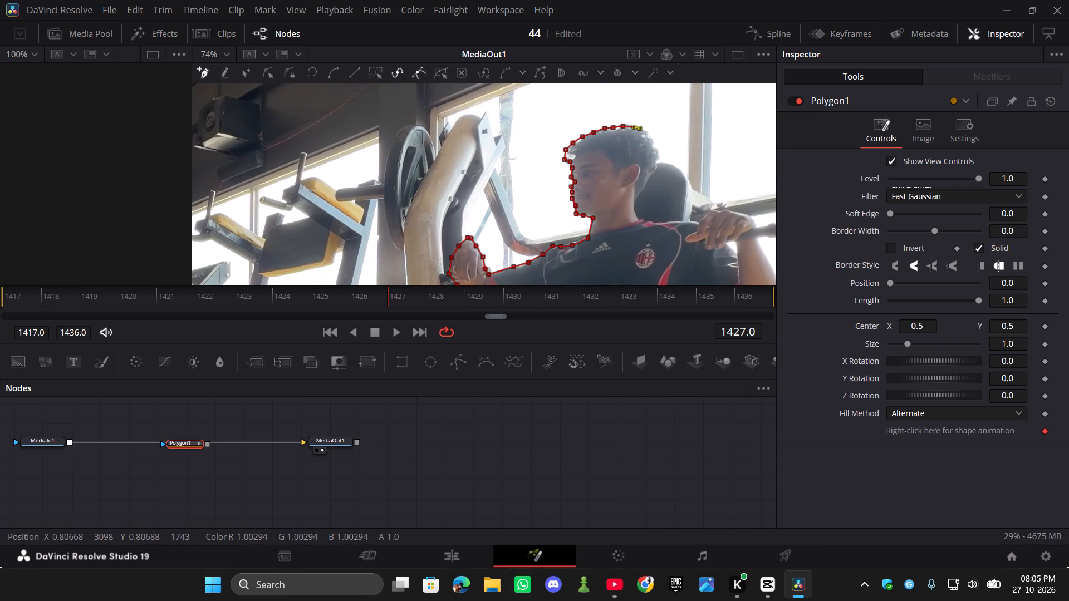
click(649, 132)
click(654, 140)
click(658, 151)
click(659, 159)
click(657, 170)
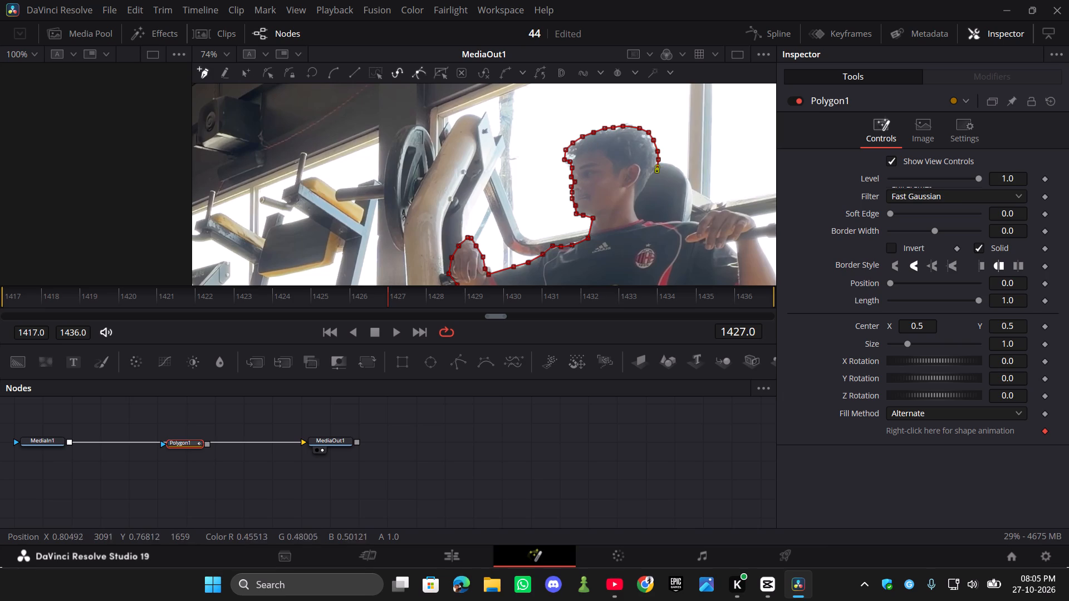
Continue the polygon outline from the back of the head past the ear and down the nape to the jersey collar.
drag(653, 175, 647, 182)
click(645, 185)
click(639, 190)
click(636, 196)
scroll(636, 229, down, 3)
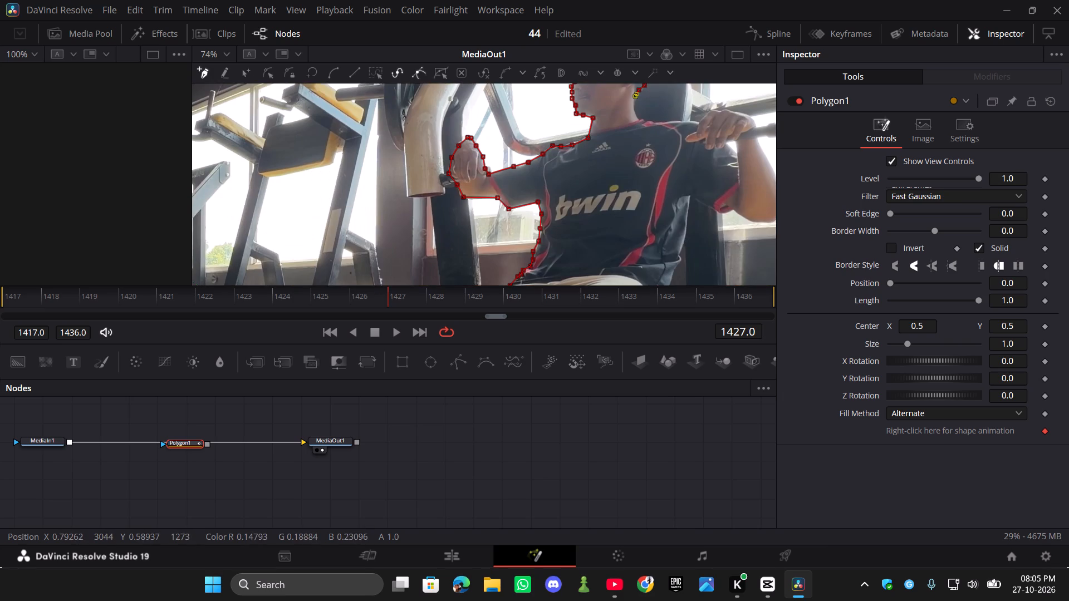
scroll(636, 229, down, 2)
scroll(636, 229, up, 3)
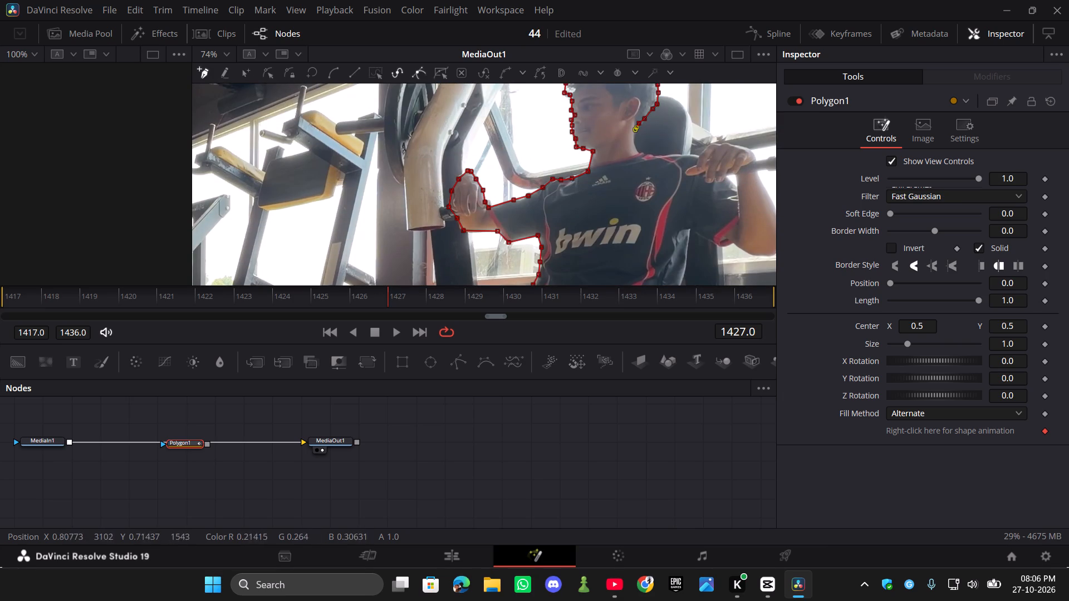
click(634, 142)
click(636, 149)
click(642, 151)
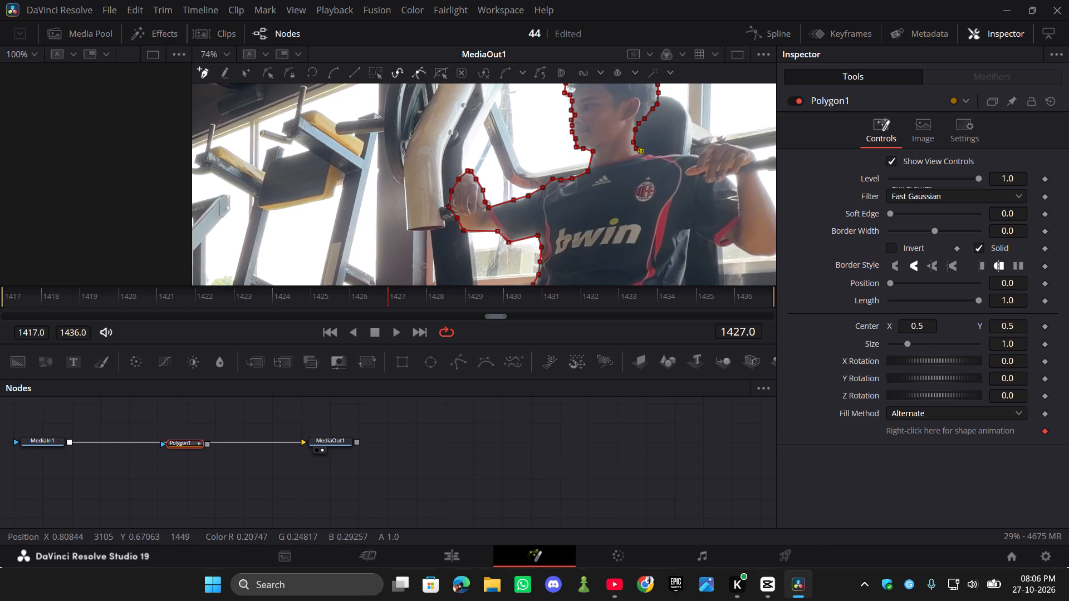
Trace the polygon outline from the collar along the top of the shoulder to the fingers of the raised hand.
click(649, 155)
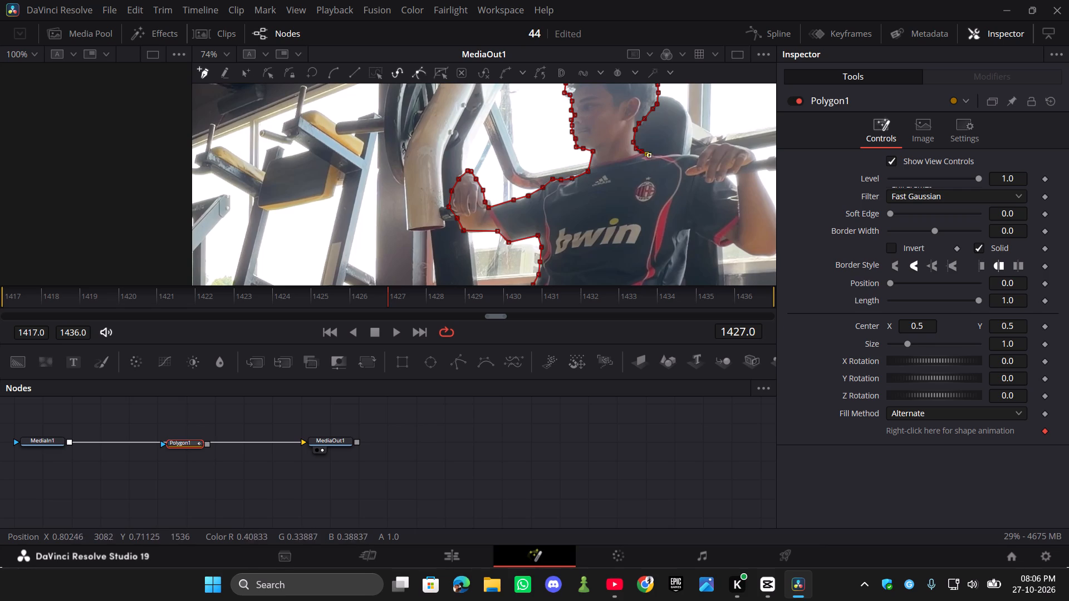
click(660, 153)
click(679, 152)
click(688, 154)
click(697, 156)
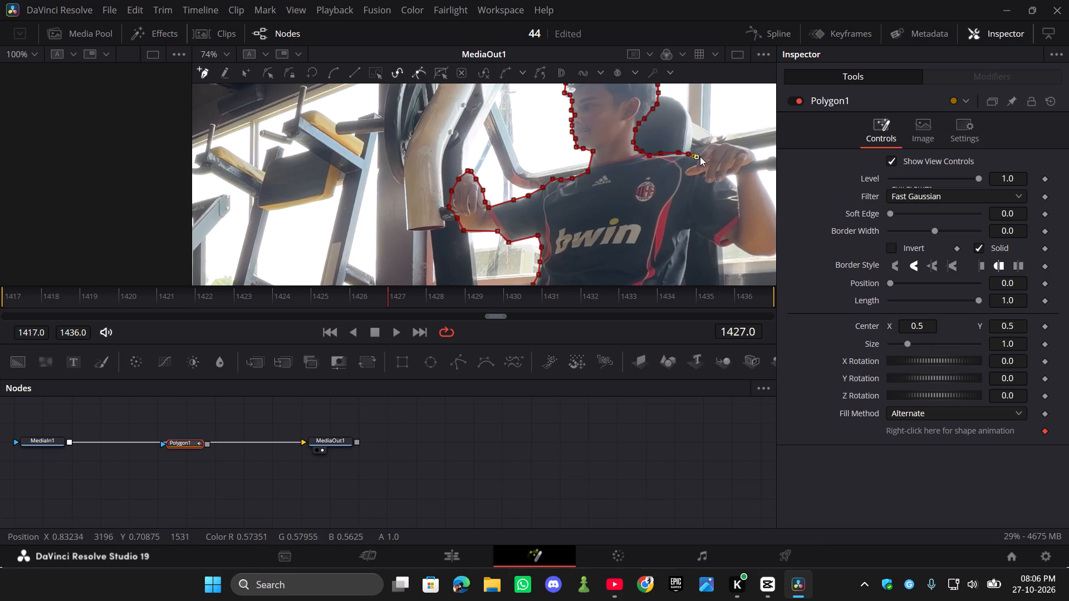
Trace the polygon outline over the fingers and knuckles of the raised hand to its wrist.
click(704, 151)
click(712, 144)
click(718, 142)
click(723, 142)
click(732, 142)
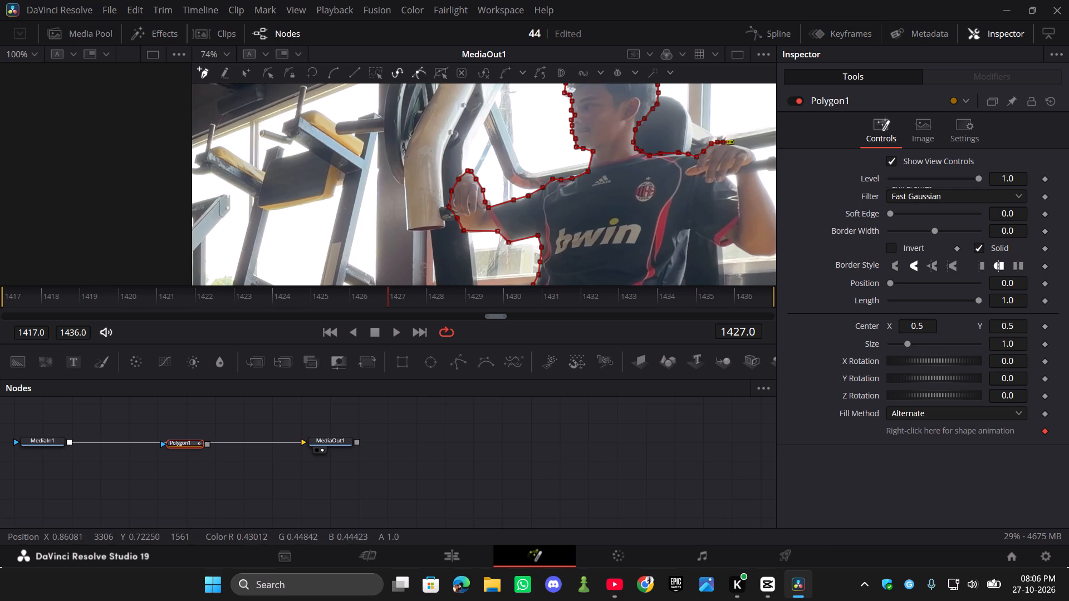
click(745, 146)
click(756, 154)
click(757, 168)
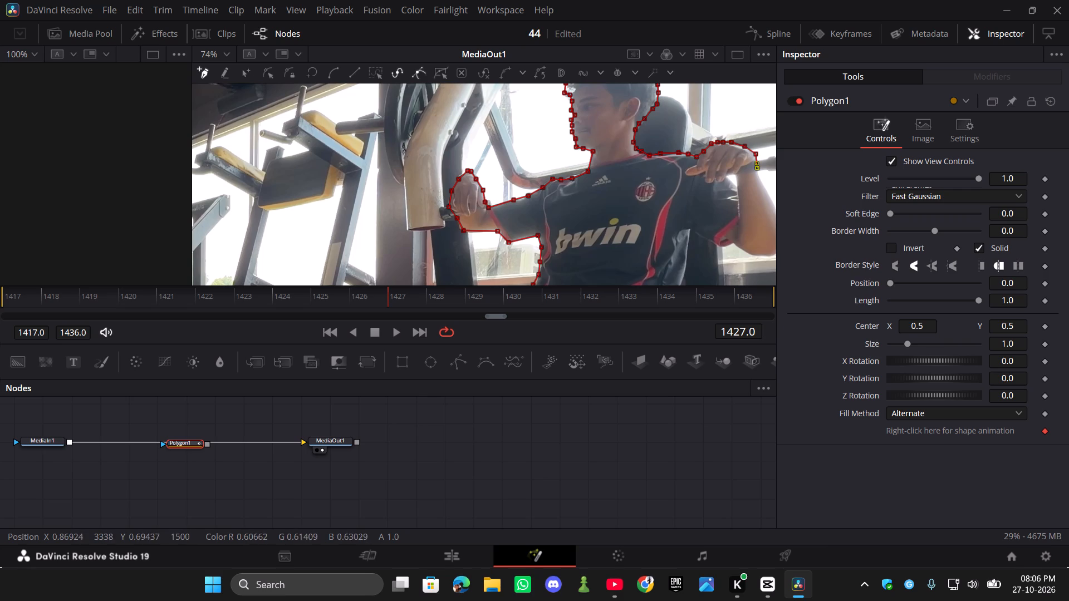
Continue the polygon outline from the raised hand's wrist down the outer forearm and around the elbow.
click(758, 175)
click(764, 188)
click(770, 193)
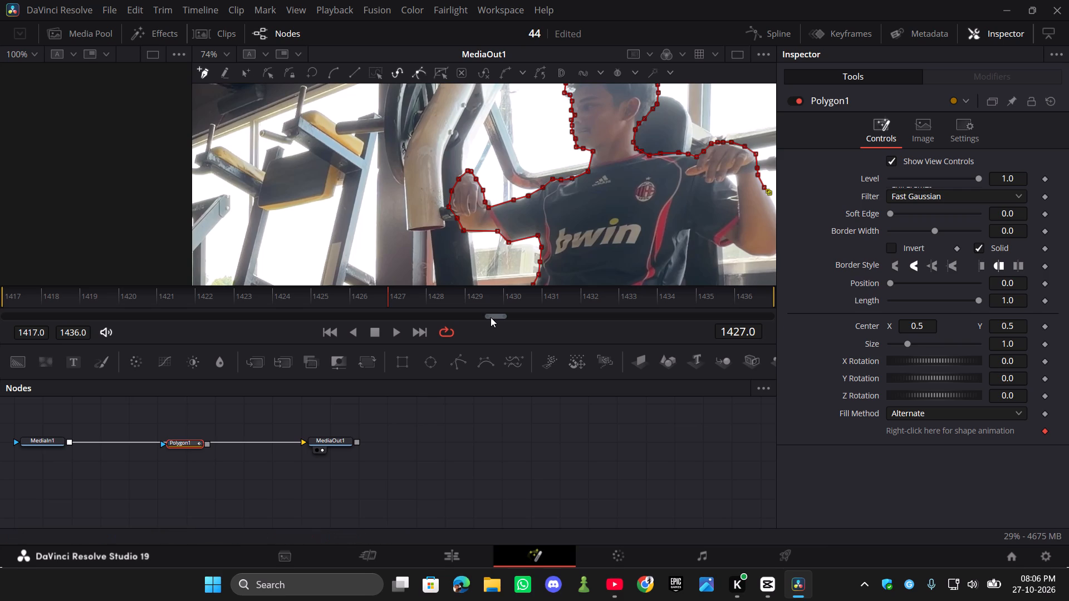
click(493, 317)
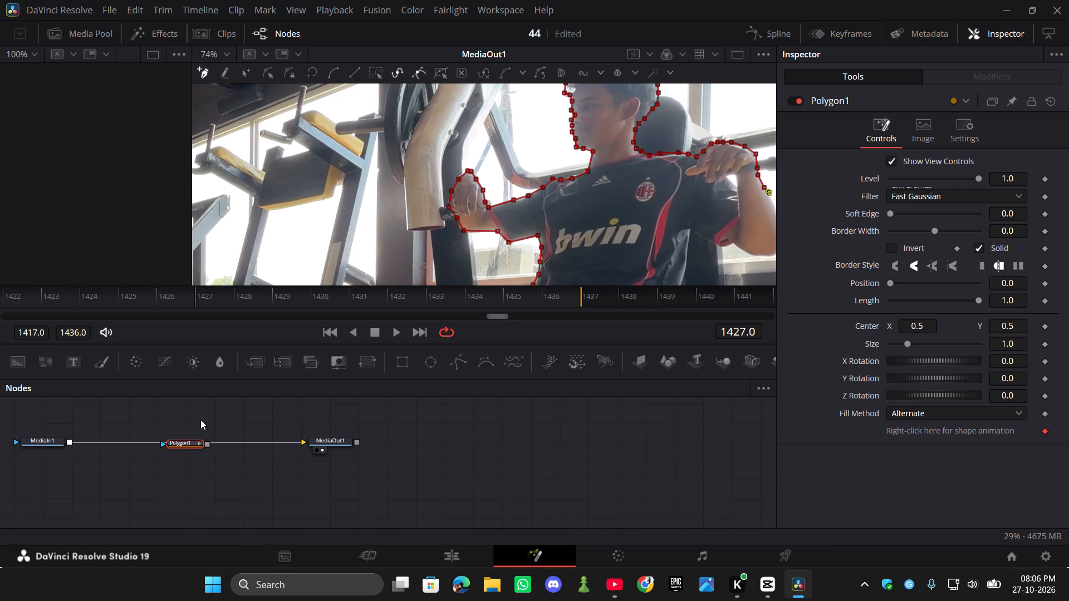
scroll(580, 244, down, 2)
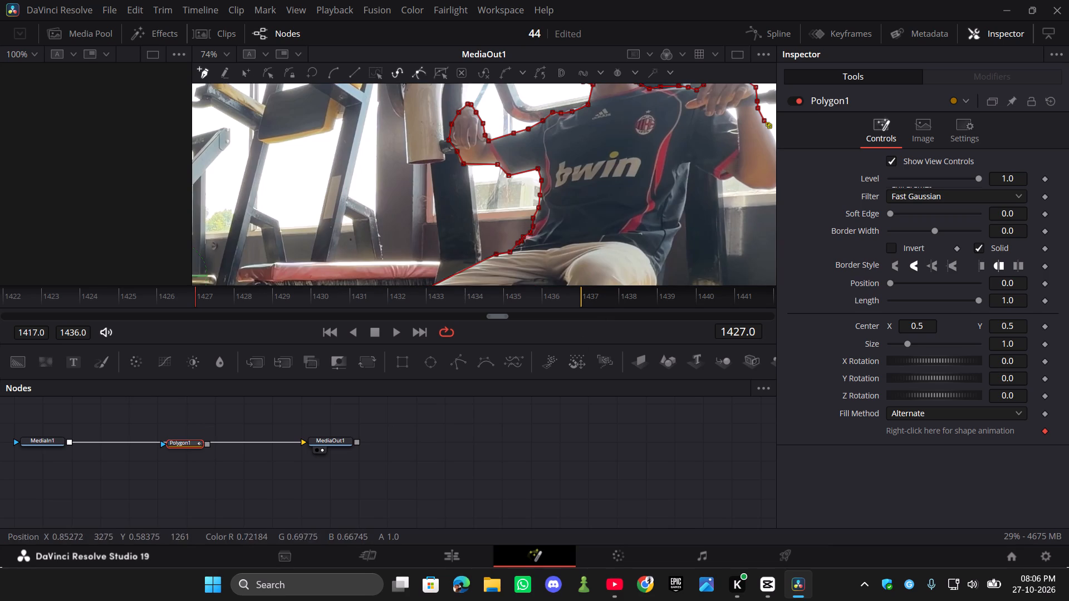
scroll(744, 219, up, 2)
ctrl+scroll(746, 221, down, 2)
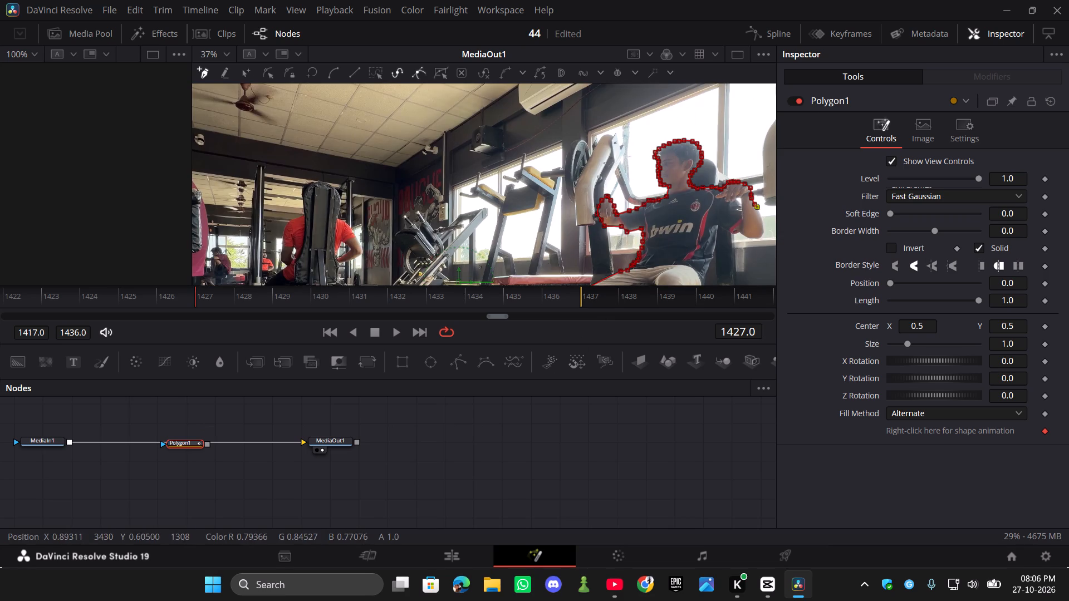
scroll(771, 235, up, 2)
scroll(771, 235, down, 2)
click(760, 216)
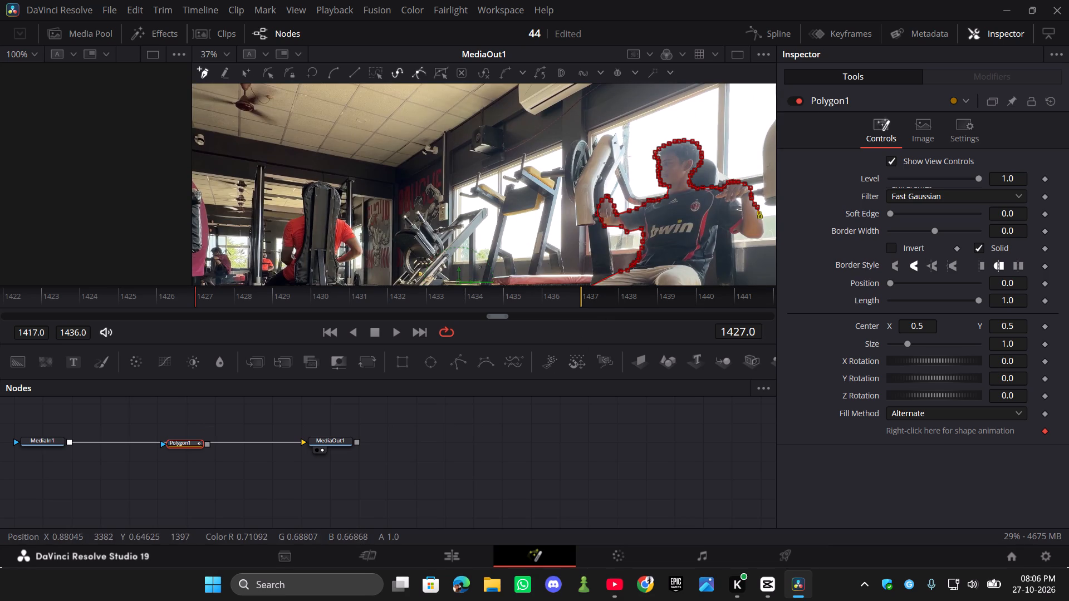
click(762, 227)
click(762, 234)
click(754, 239)
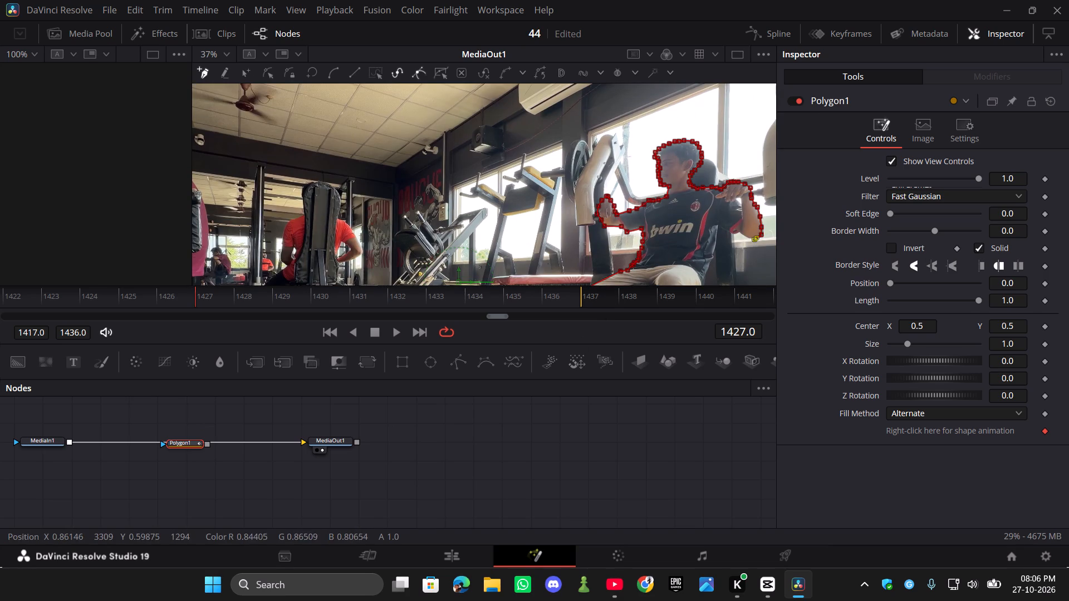
Trace the polygon outline from the elbow along the underside of the raised arm to the armpit.
click(746, 238)
click(741, 231)
click(731, 233)
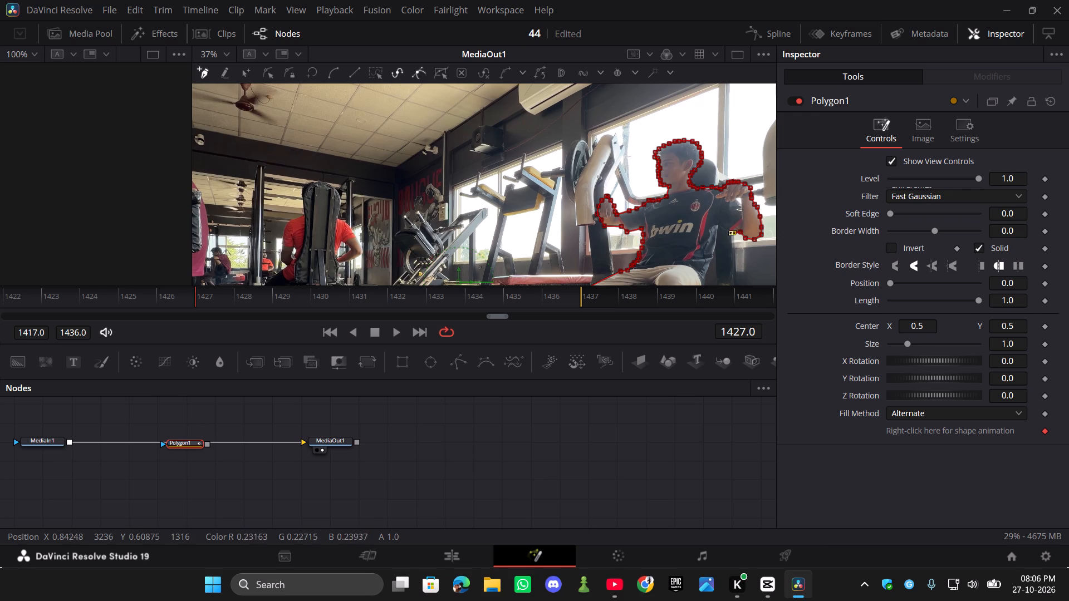
click(718, 226)
Continue the polygon outline from the armpit down the side of the jersey to its hem beside the thigh.
scroll(718, 226, down, 3)
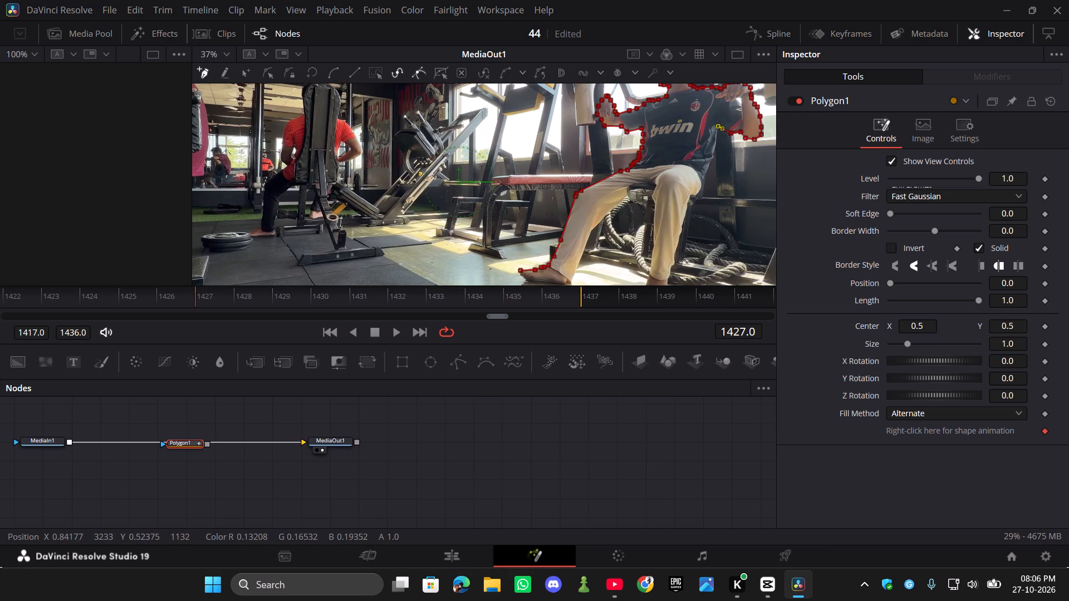
ctrl+scroll(734, 161, up, 2)
scroll(734, 161, up, 1)
click(699, 143)
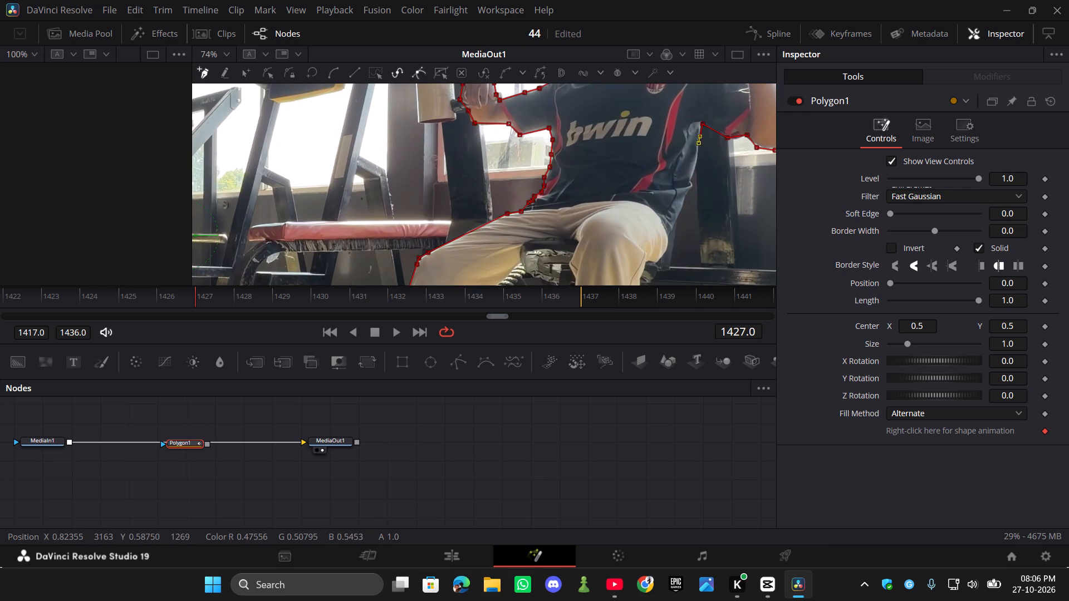
click(696, 161)
click(694, 174)
click(693, 180)
click(692, 185)
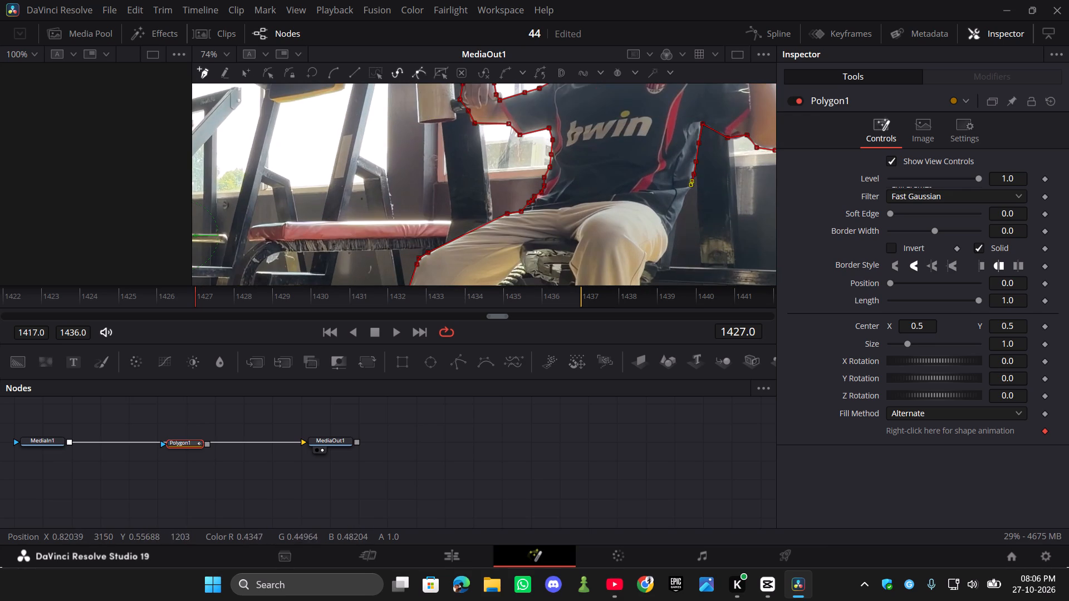
click(689, 191)
click(685, 204)
click(676, 218)
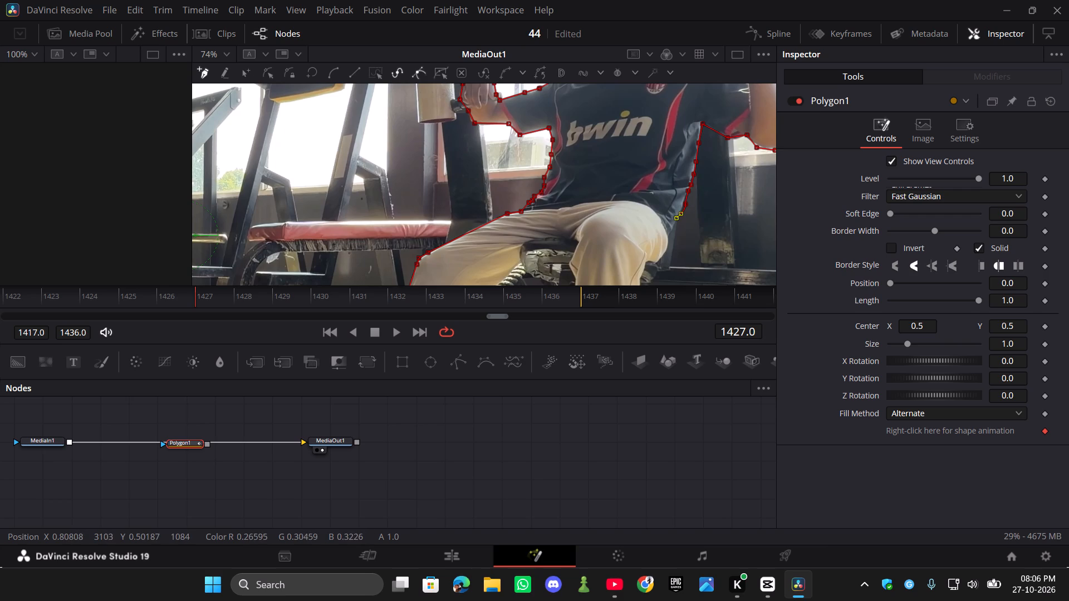
click(669, 235)
Trace the polygon outline from the jersey hem around the outer side of the bent knee.
scroll(690, 221, down, 3)
click(667, 148)
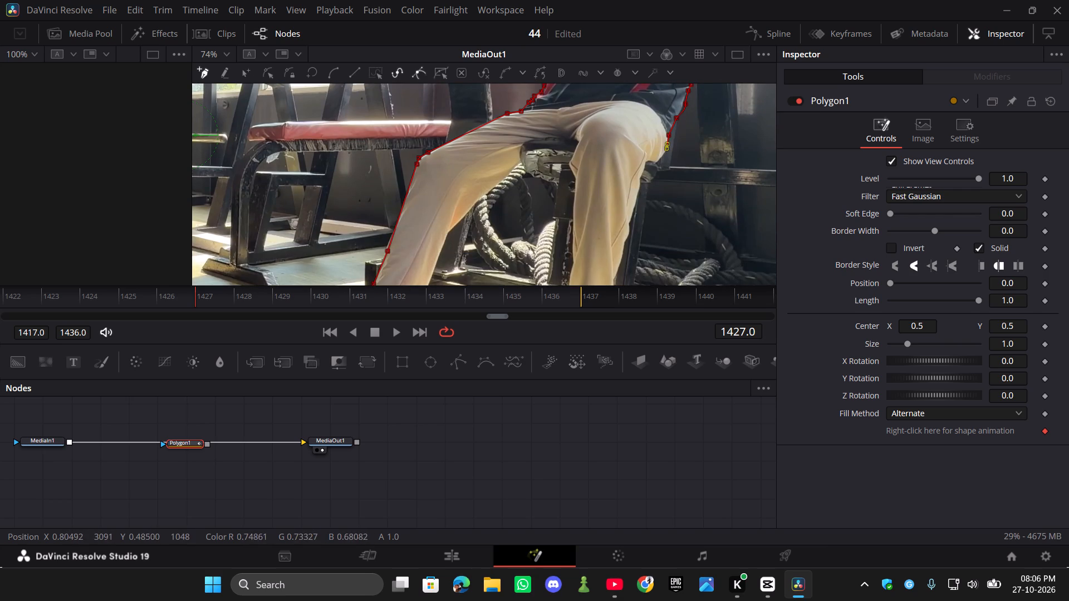
click(663, 159)
click(655, 165)
scroll(669, 166, down, 1)
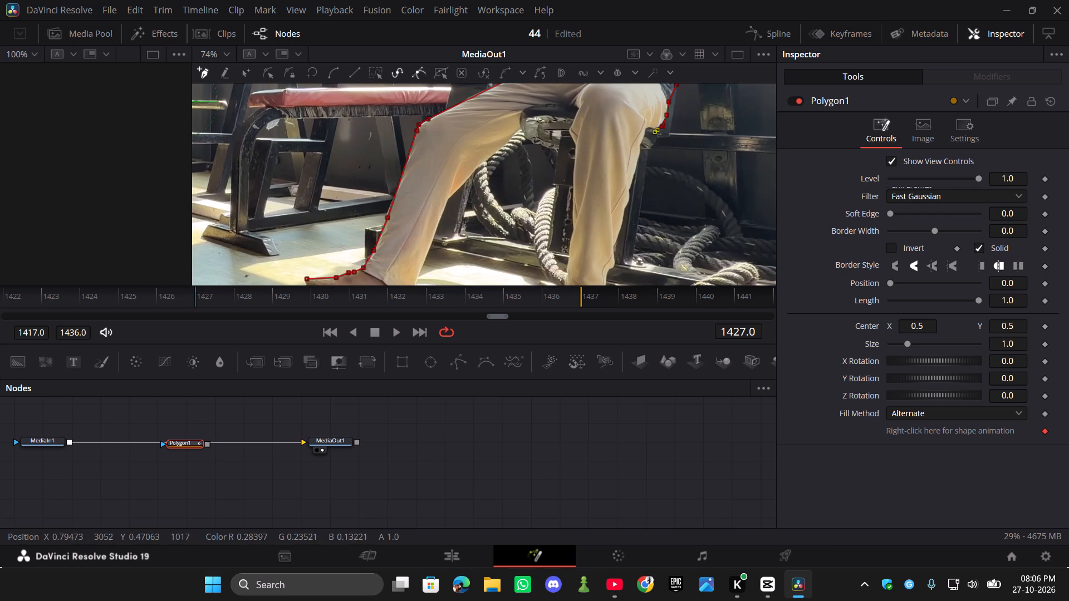
click(650, 128)
click(643, 140)
Continue the polygon outline down the outer edge of the trouser leg from the knee to the ankle hem.
drag(641, 154, 641, 162)
drag(638, 171, 635, 177)
click(630, 187)
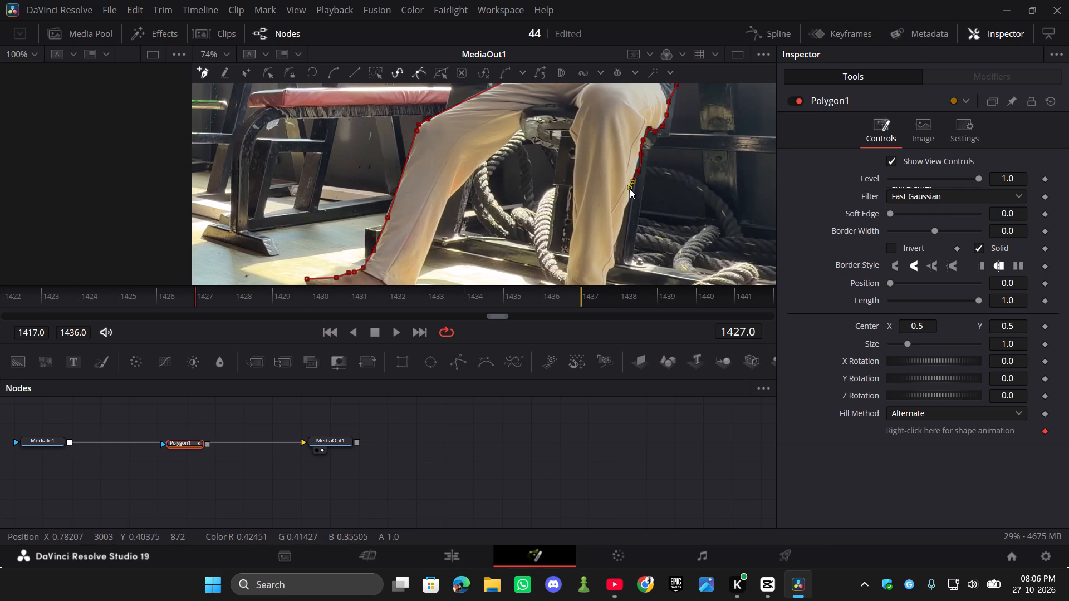
click(630, 194)
double_click(627, 203)
click(622, 215)
scroll(636, 200, down, 2)
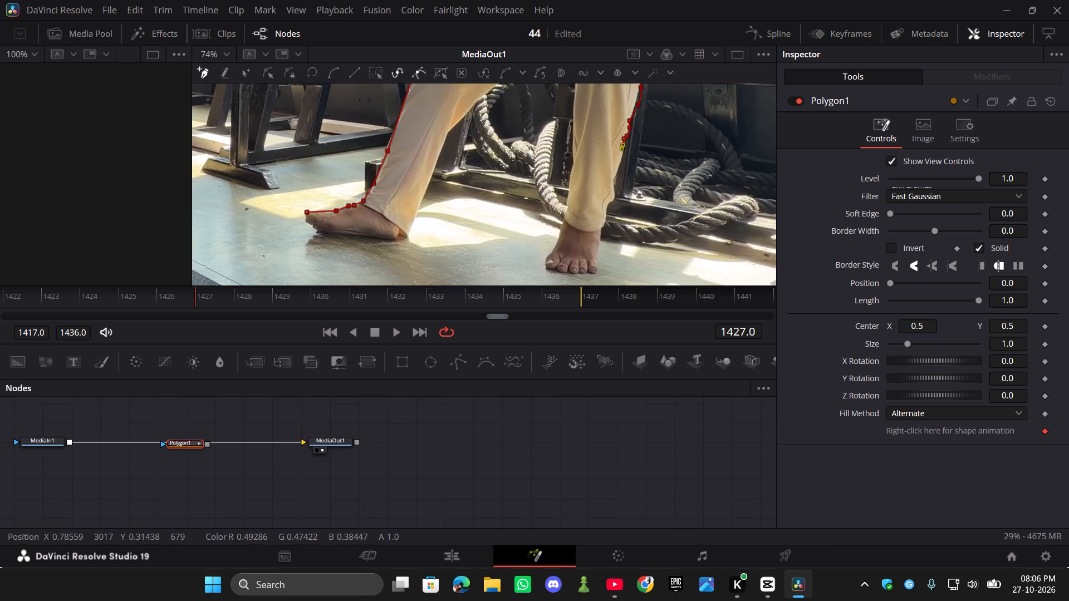
click(622, 159)
click(616, 175)
click(613, 181)
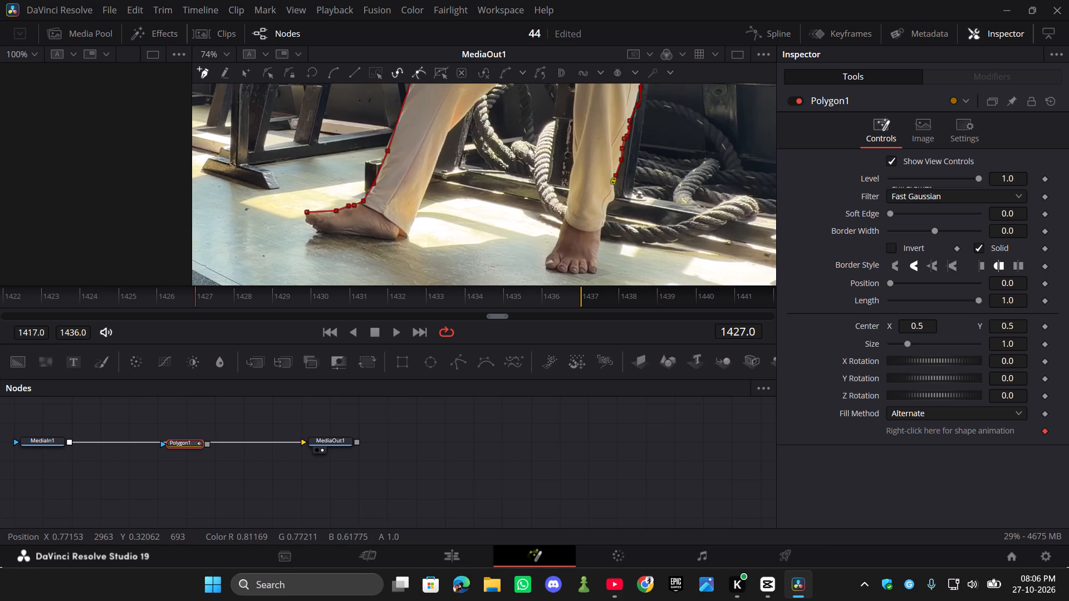
click(614, 199)
click(610, 203)
click(609, 214)
click(604, 228)
Trace the polygon outline around the forward-facing bare foot, past the toes and back up to the inner ankle.
click(600, 249)
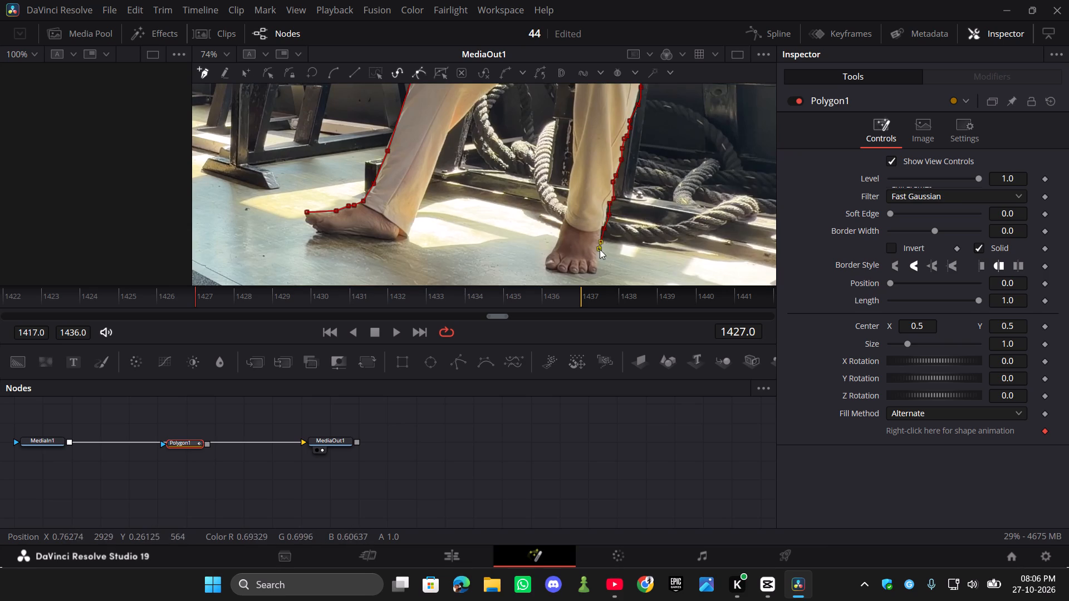
click(598, 268)
click(590, 275)
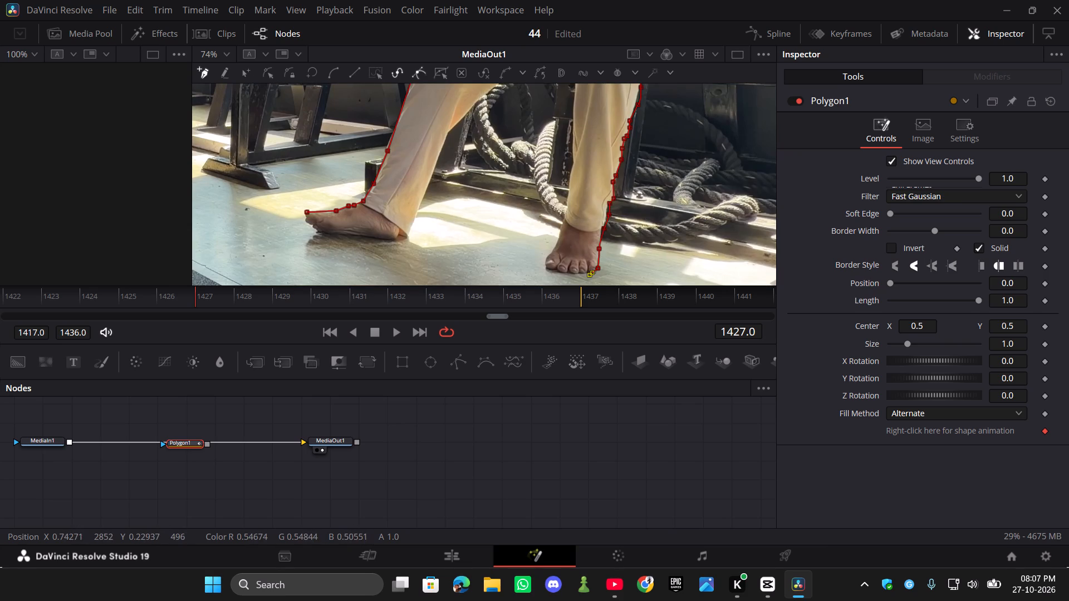
click(568, 275)
click(545, 267)
click(547, 253)
click(557, 245)
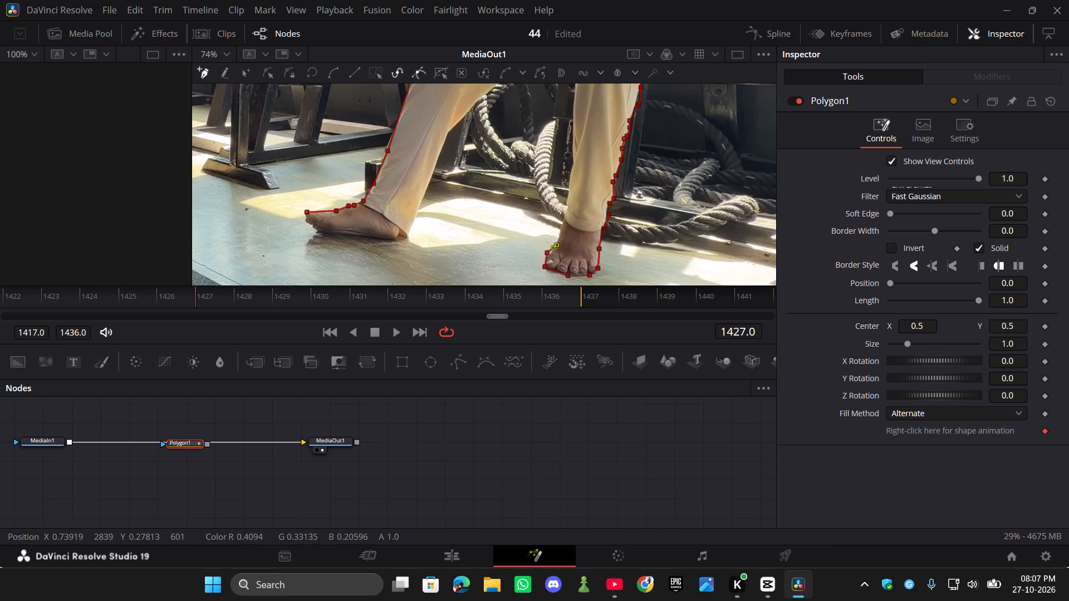
click(565, 216)
Continue the polygon outline up the inner edge of the same trouser leg to just below the knee and seat.
scroll(567, 204, up, 2)
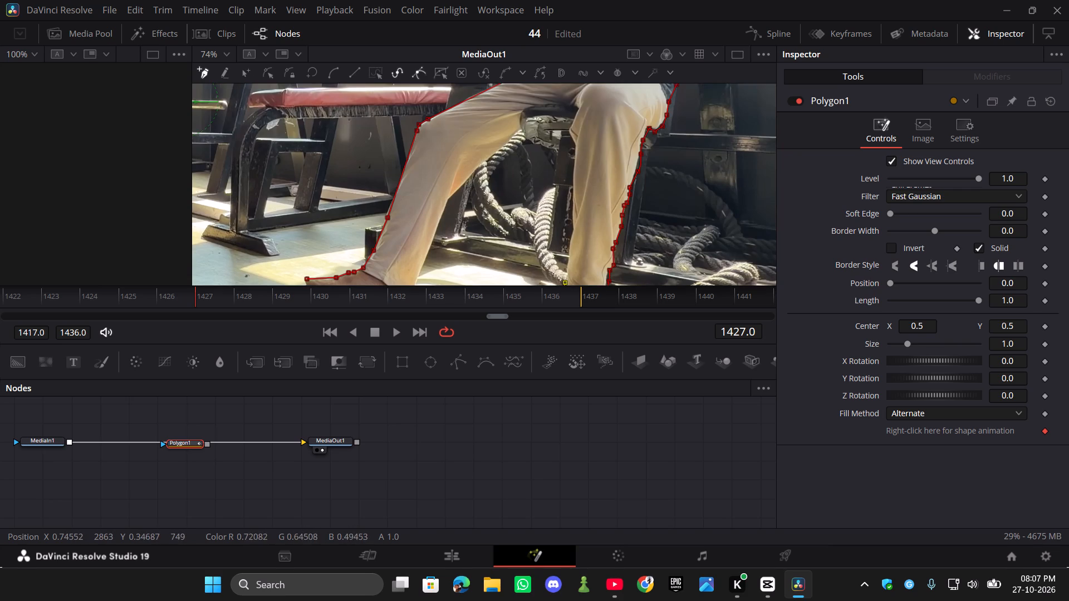
click(571, 238)
click(572, 228)
click(572, 202)
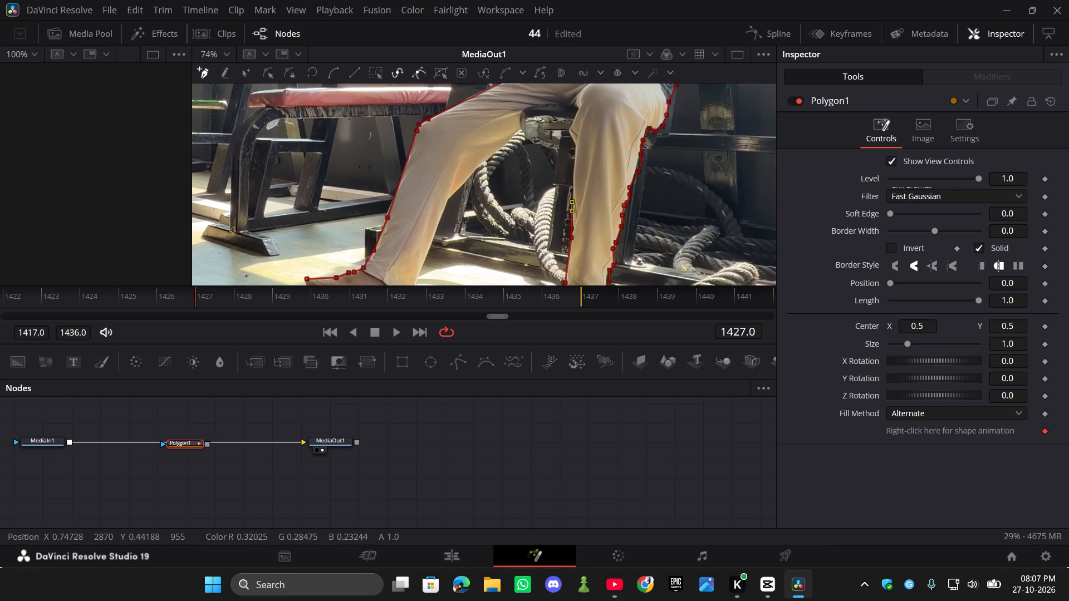
click(576, 152)
click(569, 132)
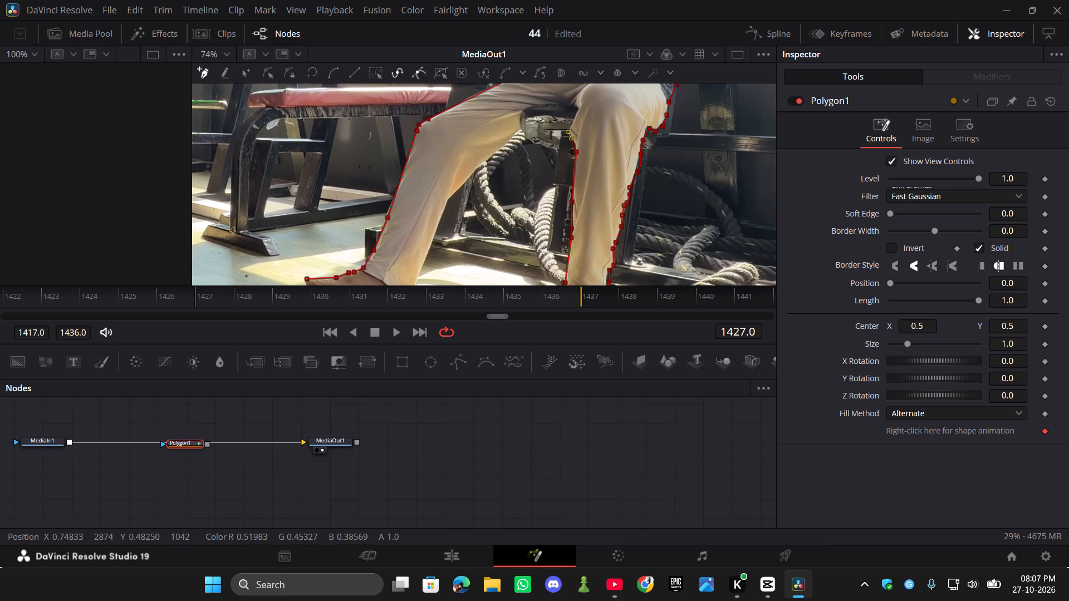
click(578, 113)
Trace the polygon outline across the seat gap and down the inner edge of the other trouser leg to the heel.
scroll(578, 113, up, 1)
click(536, 149)
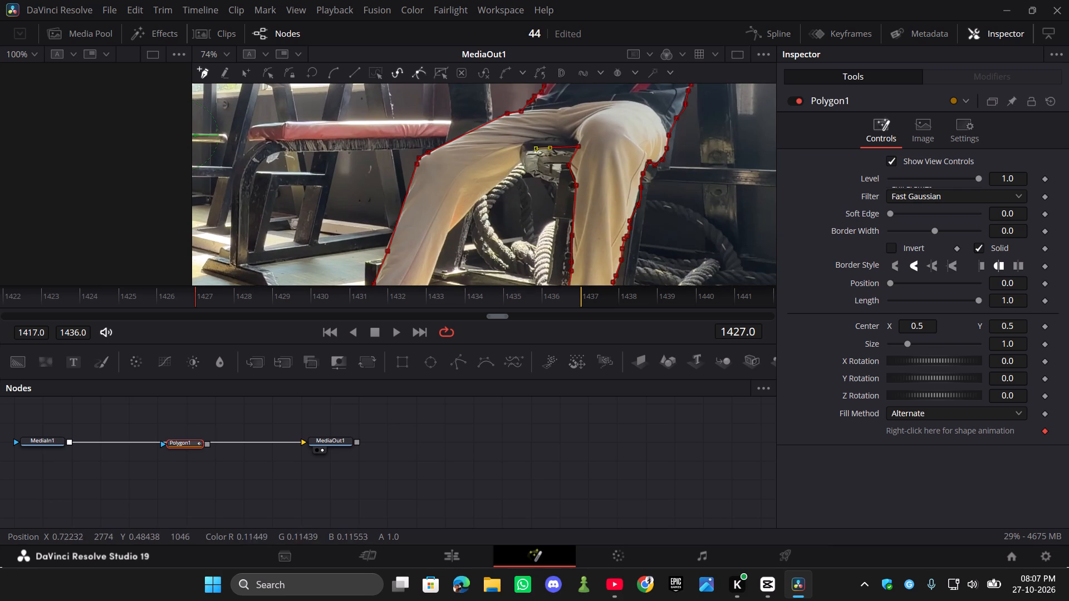
click(524, 162)
click(518, 165)
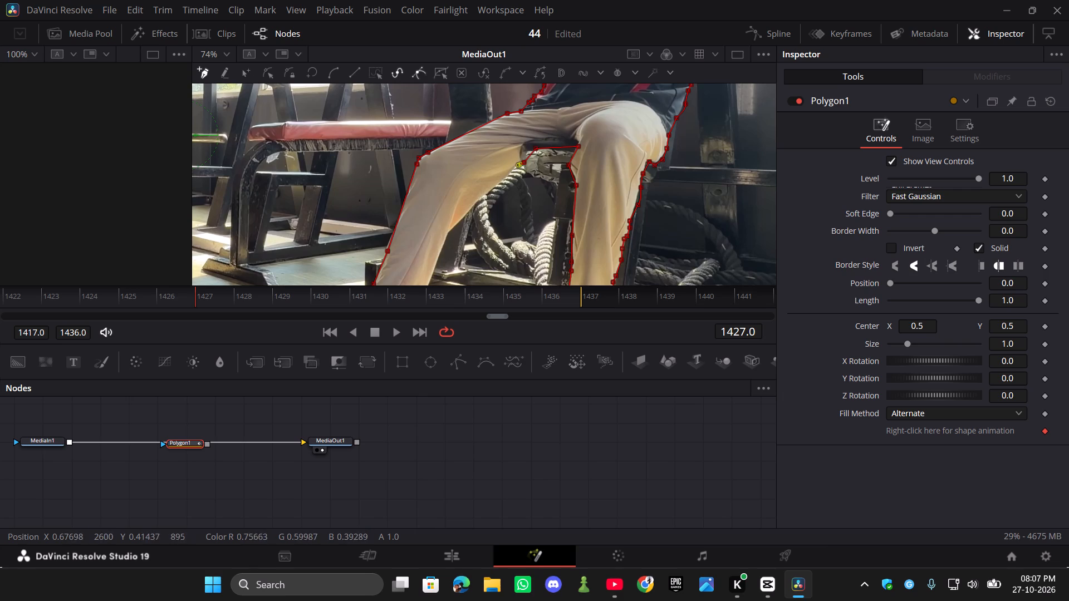
click(480, 198)
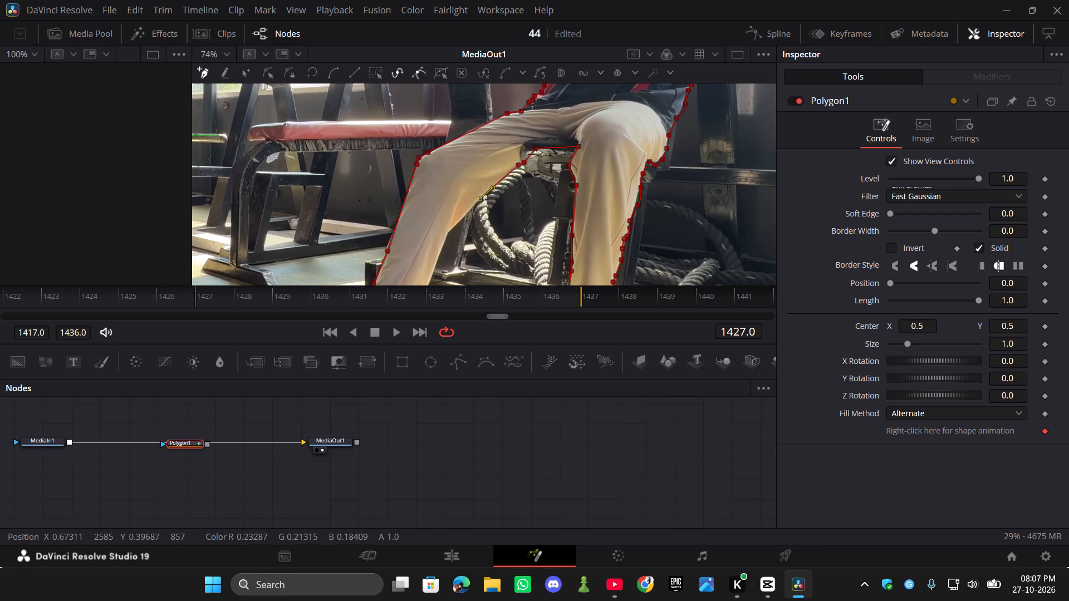
click(450, 231)
scroll(470, 224, down, 2)
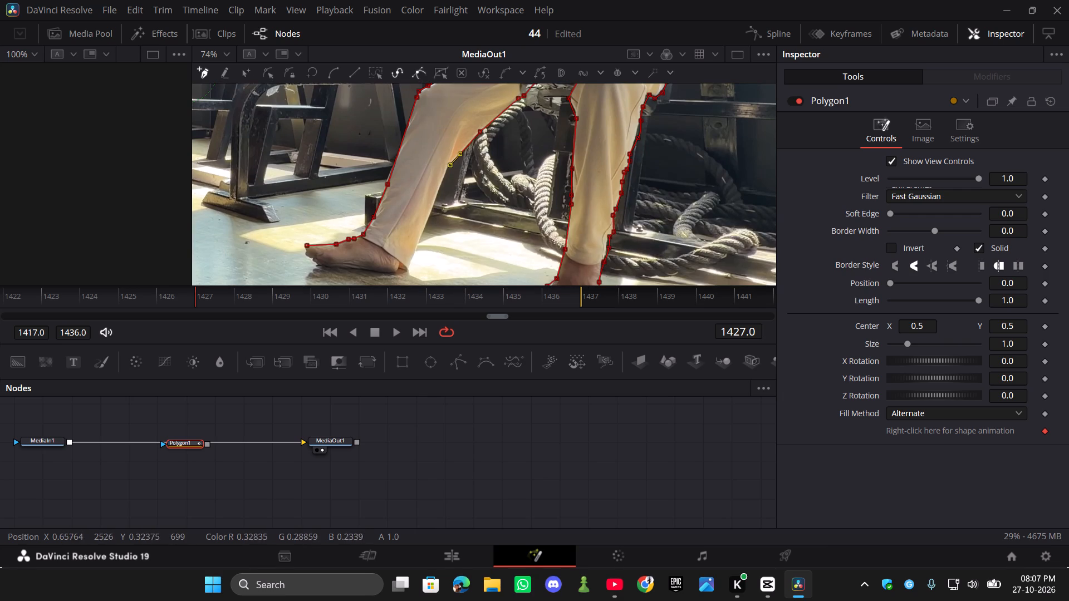
click(406, 269)
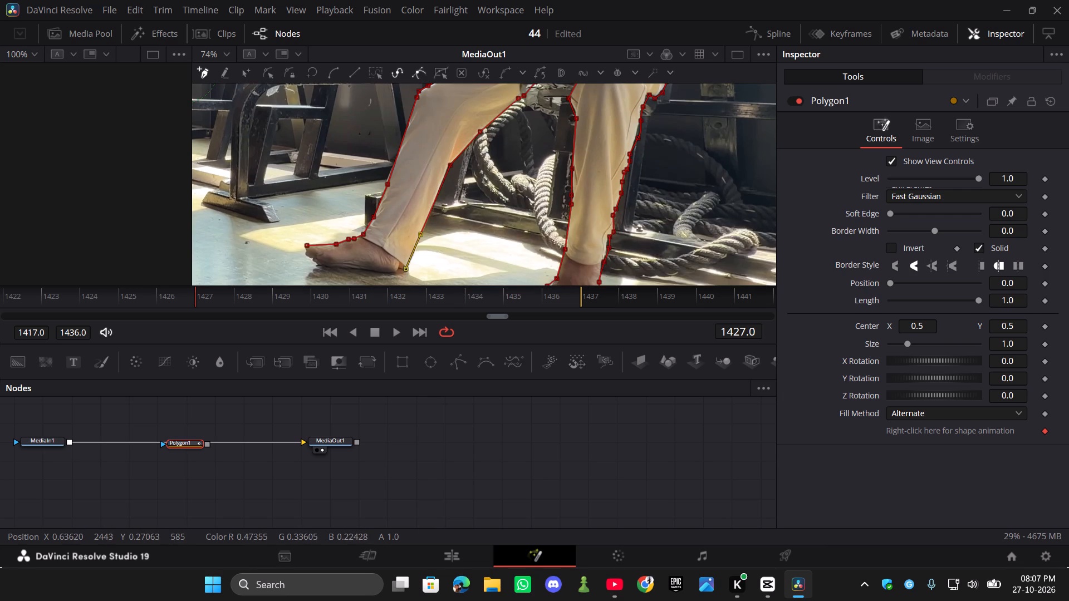
Trace the polygon outline under the sideways foot from heel to toes and close the shape at its starting point.
click(399, 271)
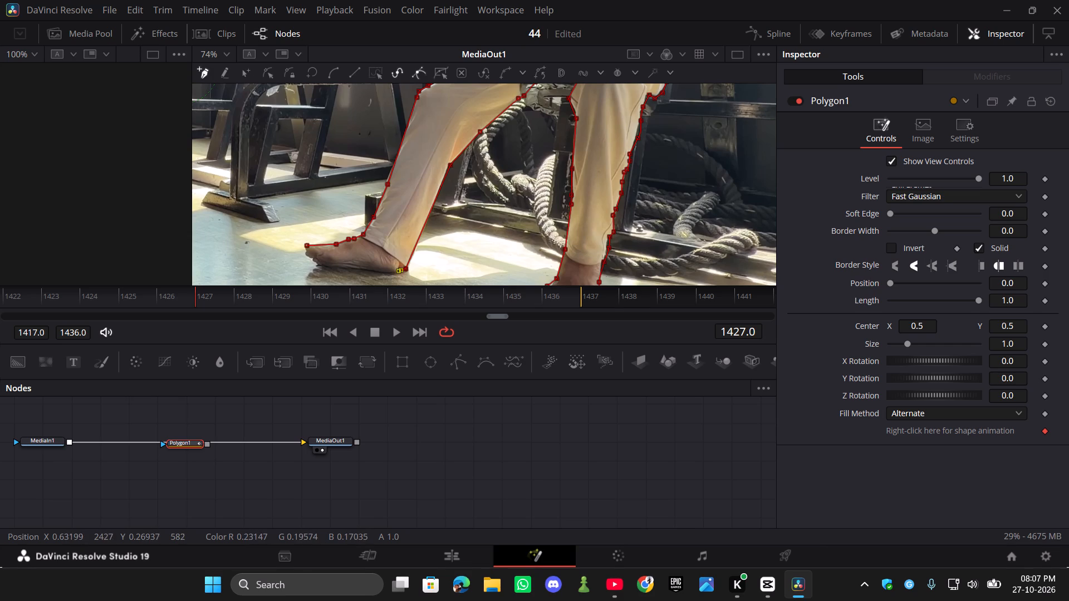
click(393, 273)
click(373, 272)
click(351, 269)
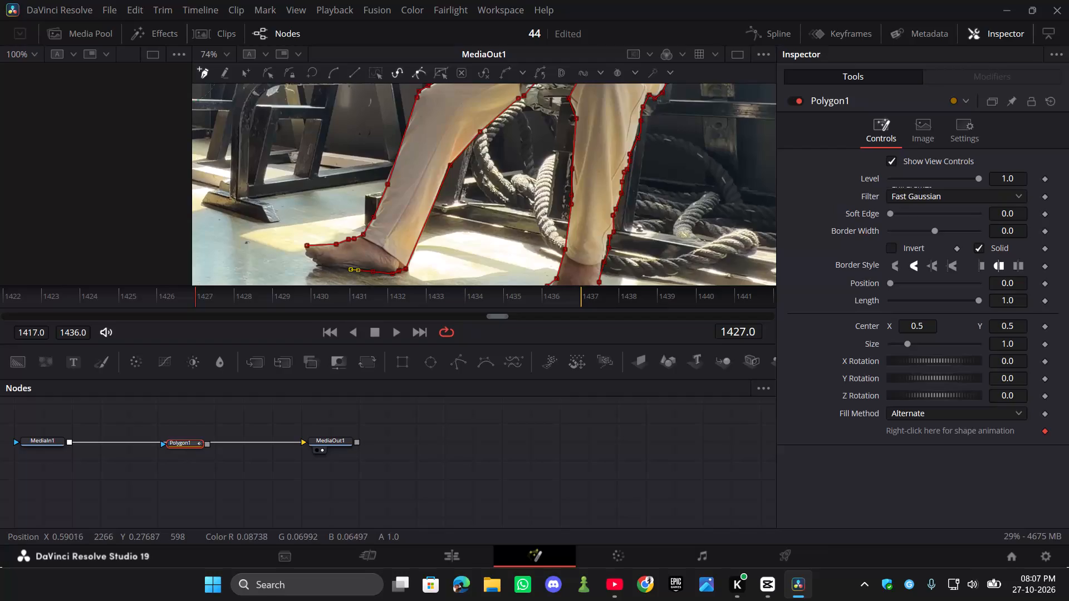
click(325, 267)
click(315, 264)
click(308, 257)
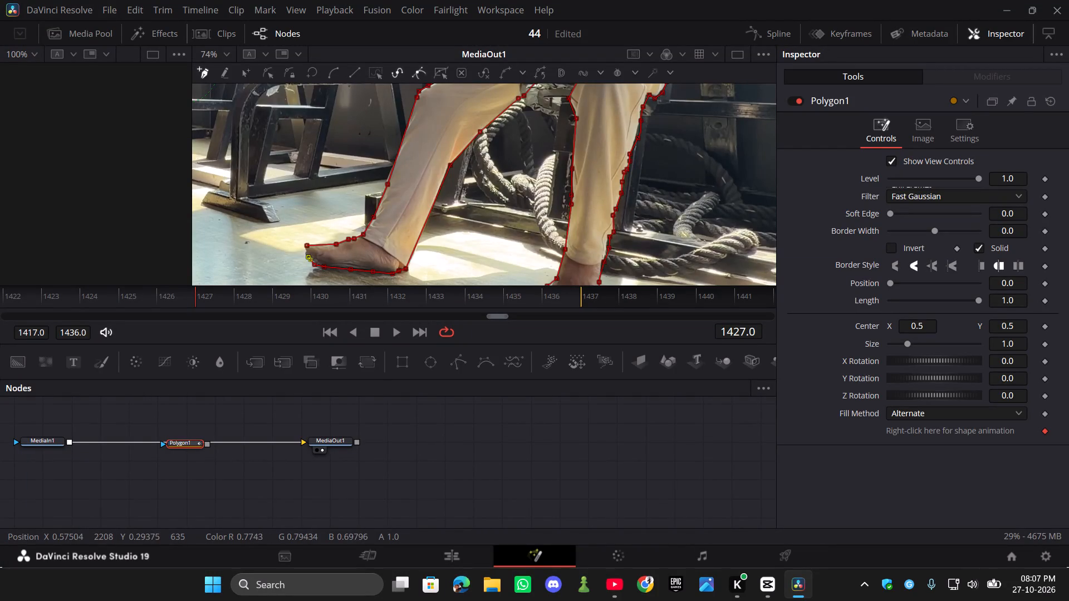
click(305, 250)
click(305, 245)
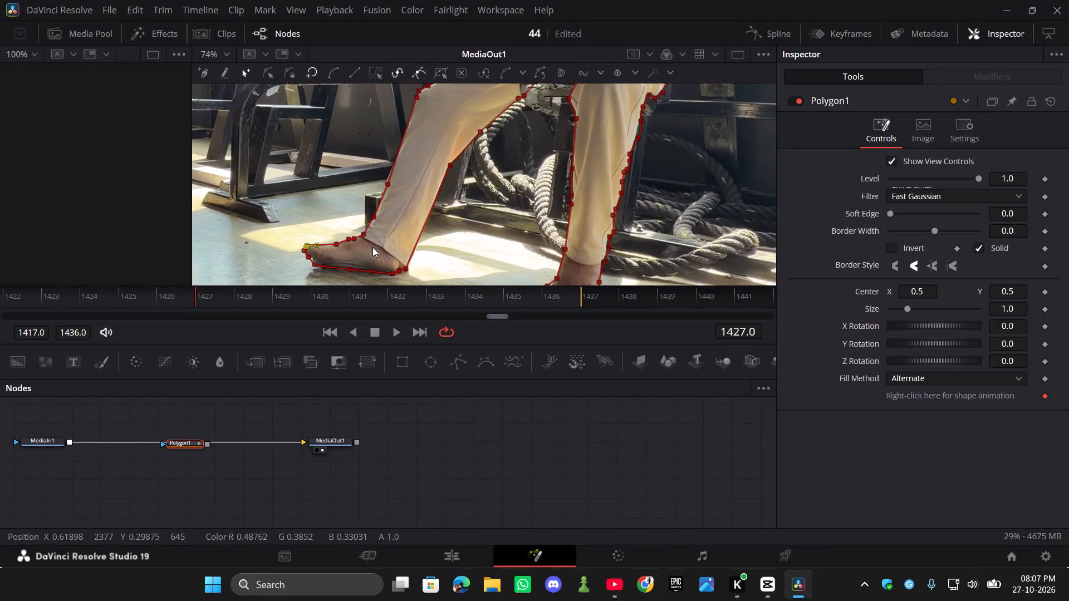
Inspect the closed outline along the legs and torso, then reload the Fusion page and view the unmasked frame.
scroll(634, 346, up, 3)
scroll(671, 190, up, 1)
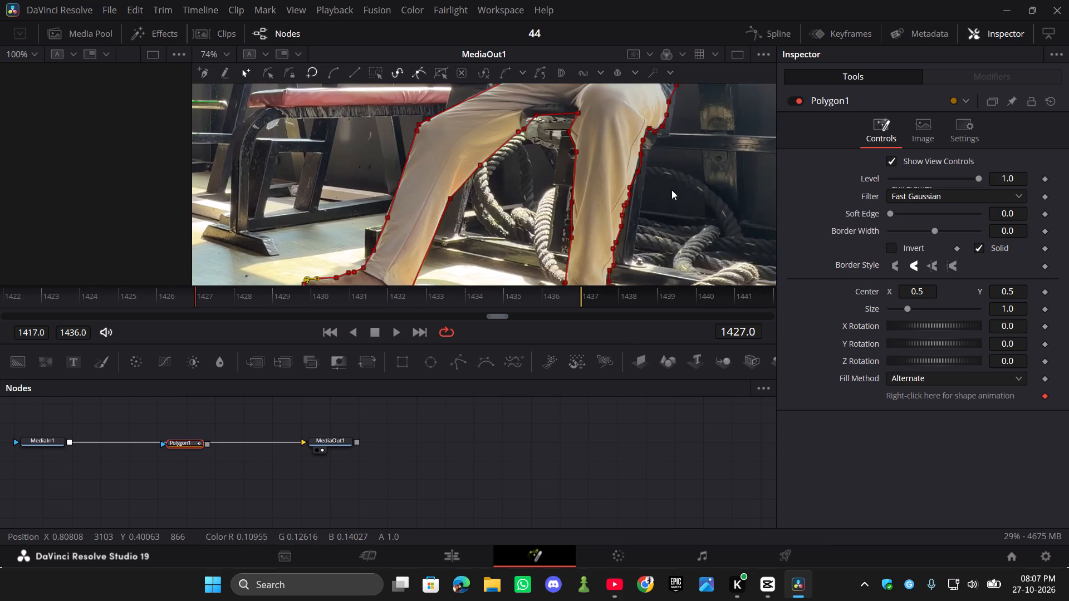
scroll(671, 190, down, 3)
scroll(671, 190, up, 3)
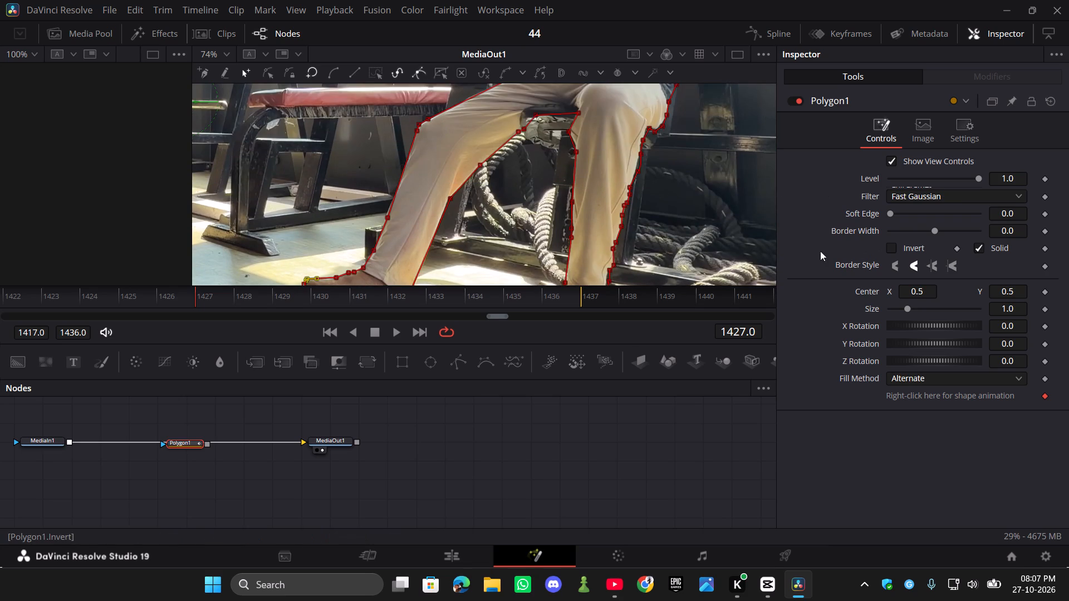
scroll(662, 216, up, 3)
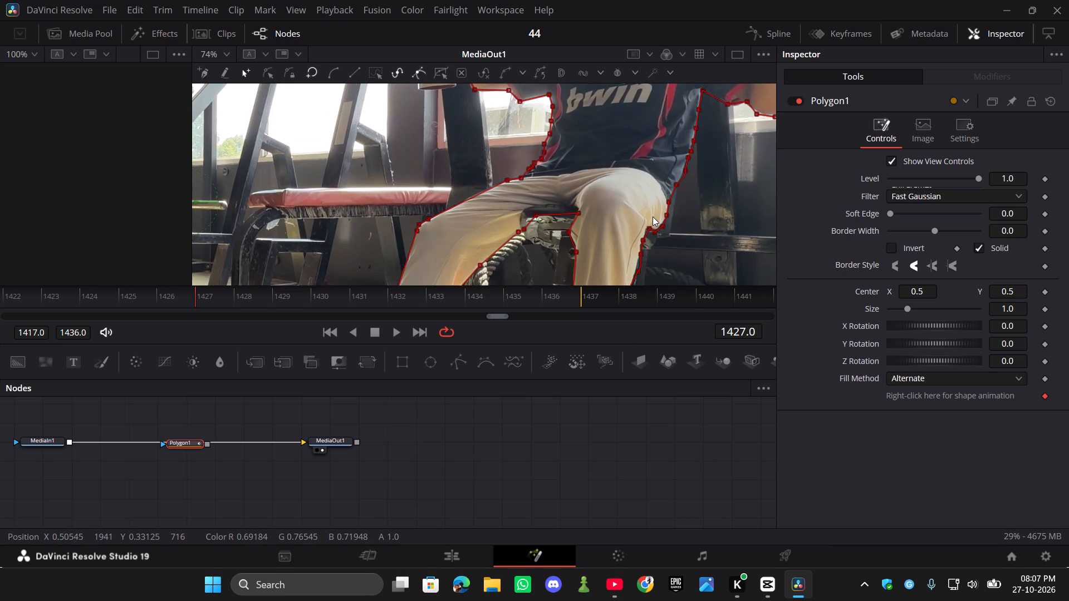
click(472, 546)
click(533, 553)
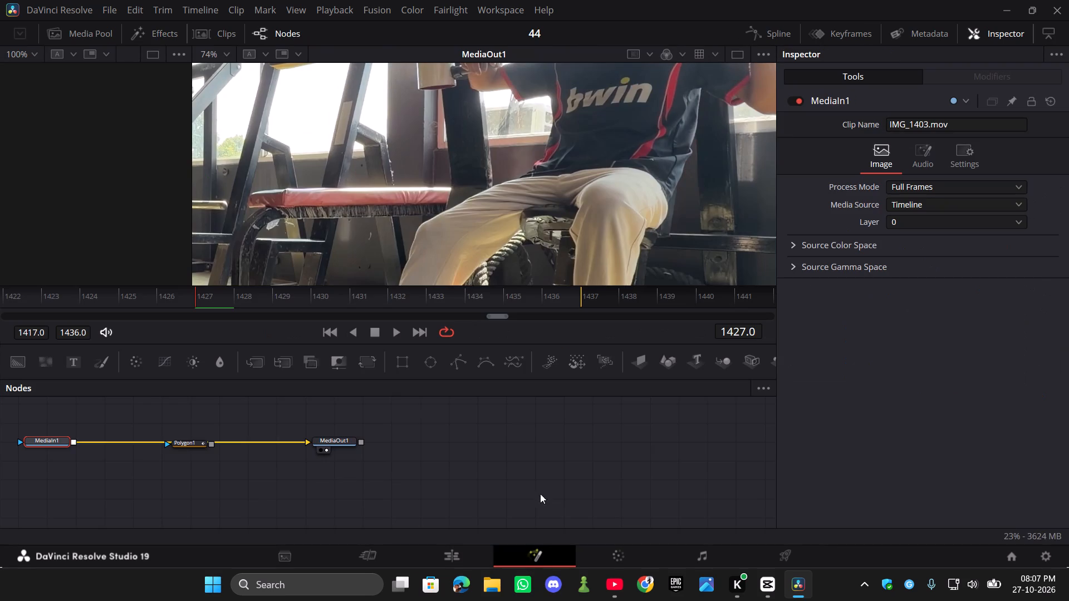
scroll(450, 420, up, 3)
scroll(527, 495, down, 3)
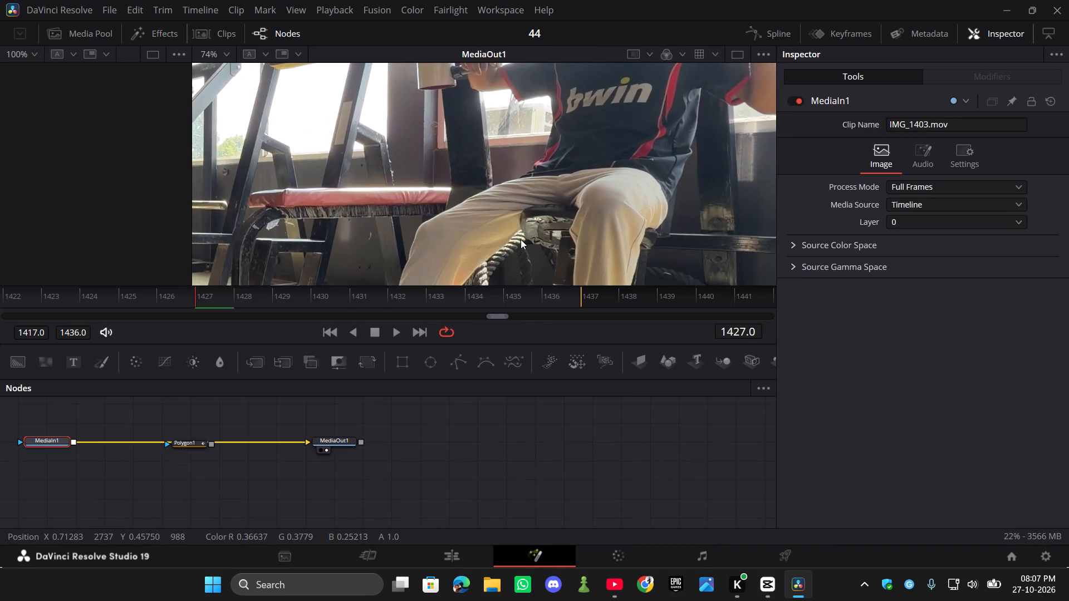
scroll(521, 239, up, 3)
scroll(521, 239, down, 6)
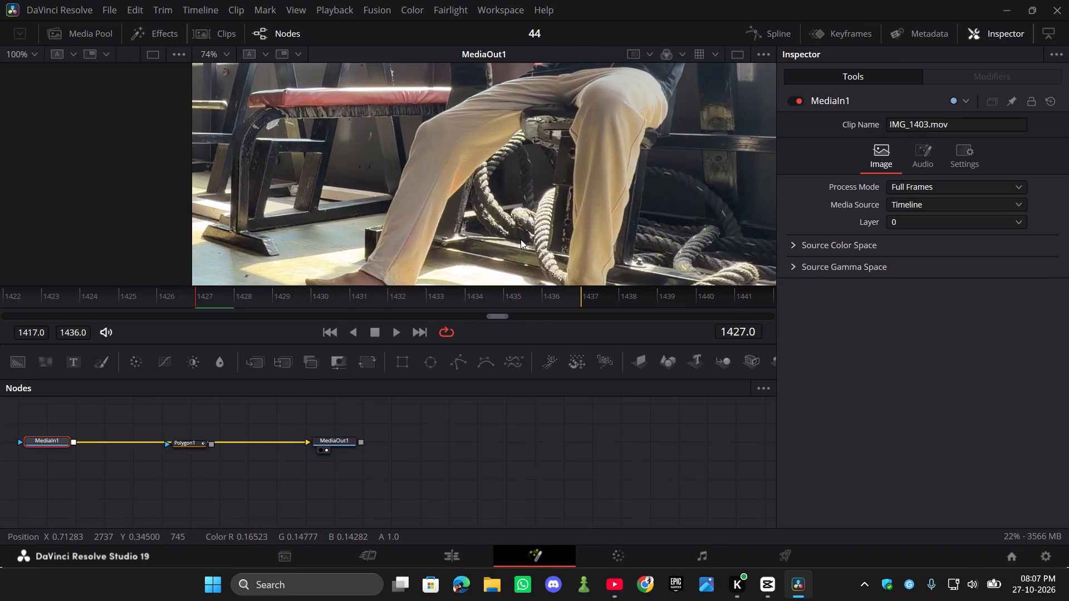
scroll(521, 229, down, 4)
scroll(534, 231, up, 4)
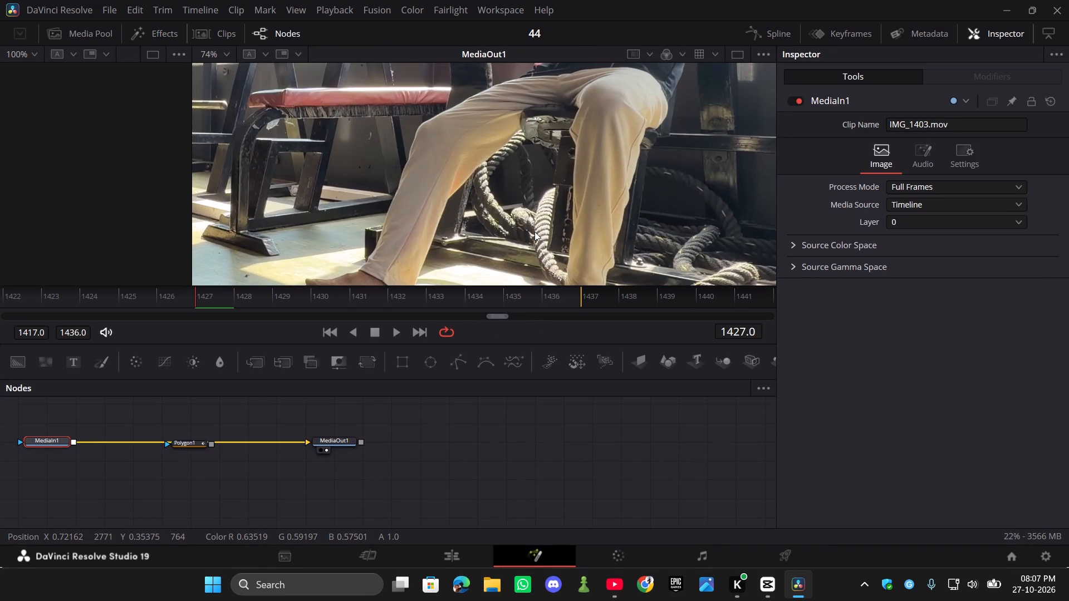
scroll(534, 231, down, 2)
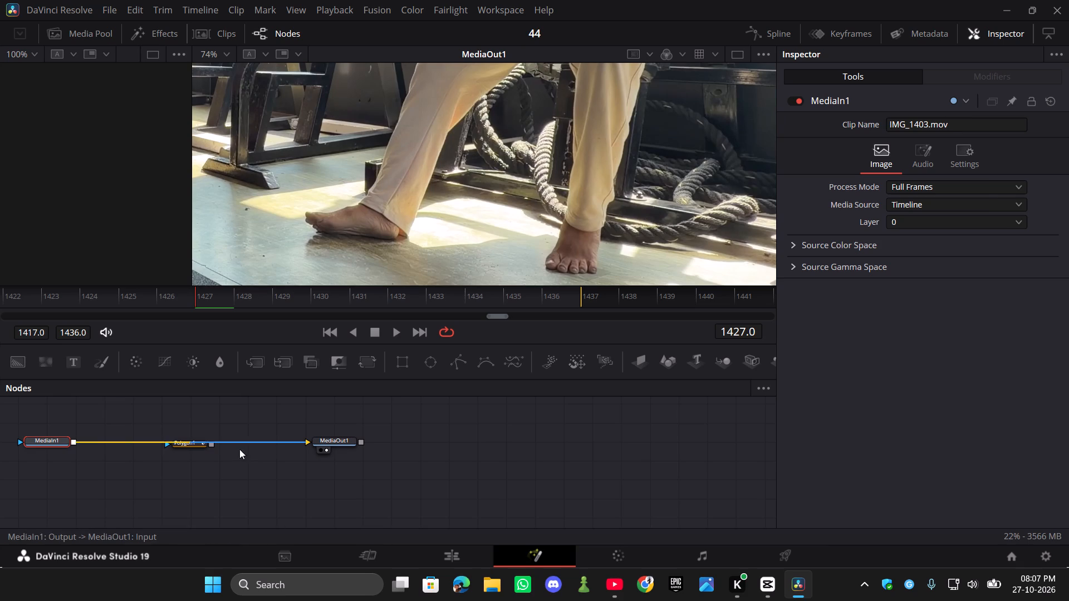
Select the Polygon1 node and check its closed outline from the jersey down to both feet.
click(193, 441)
scroll(549, 196, up, 6)
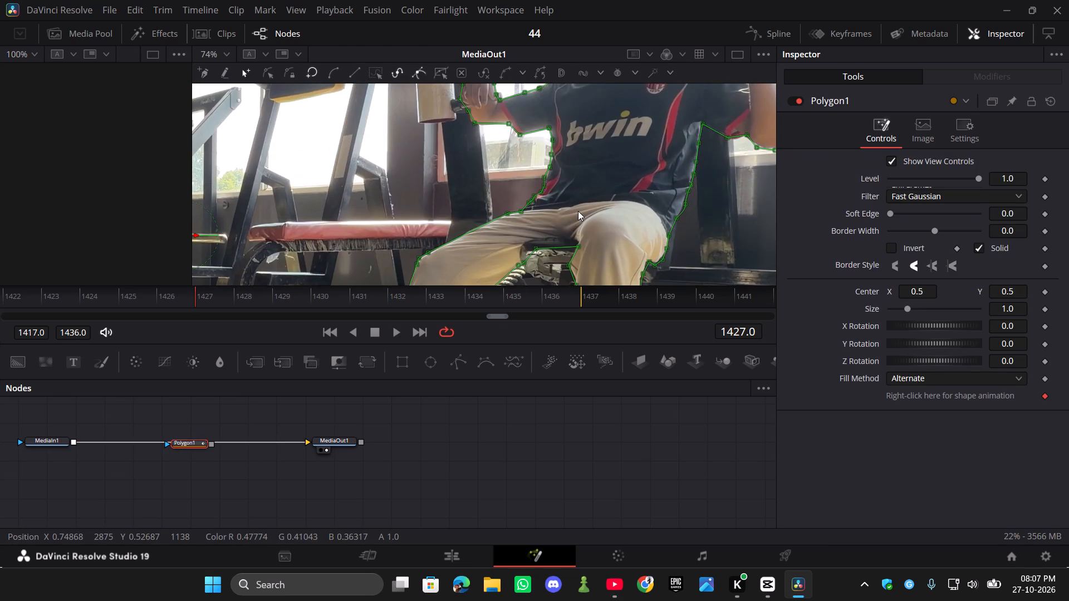
scroll(547, 246, down, 7)
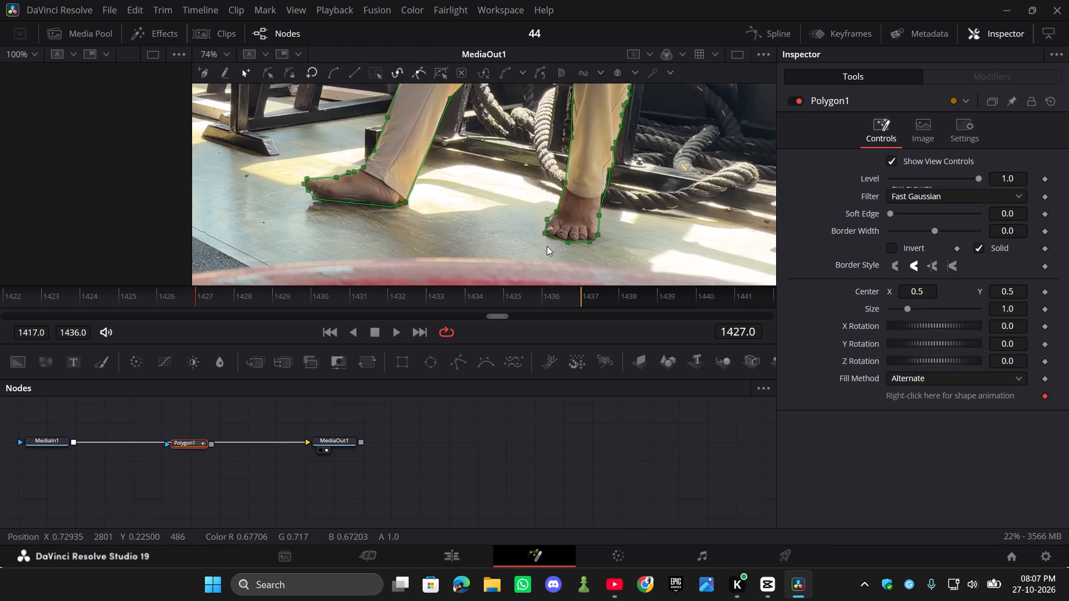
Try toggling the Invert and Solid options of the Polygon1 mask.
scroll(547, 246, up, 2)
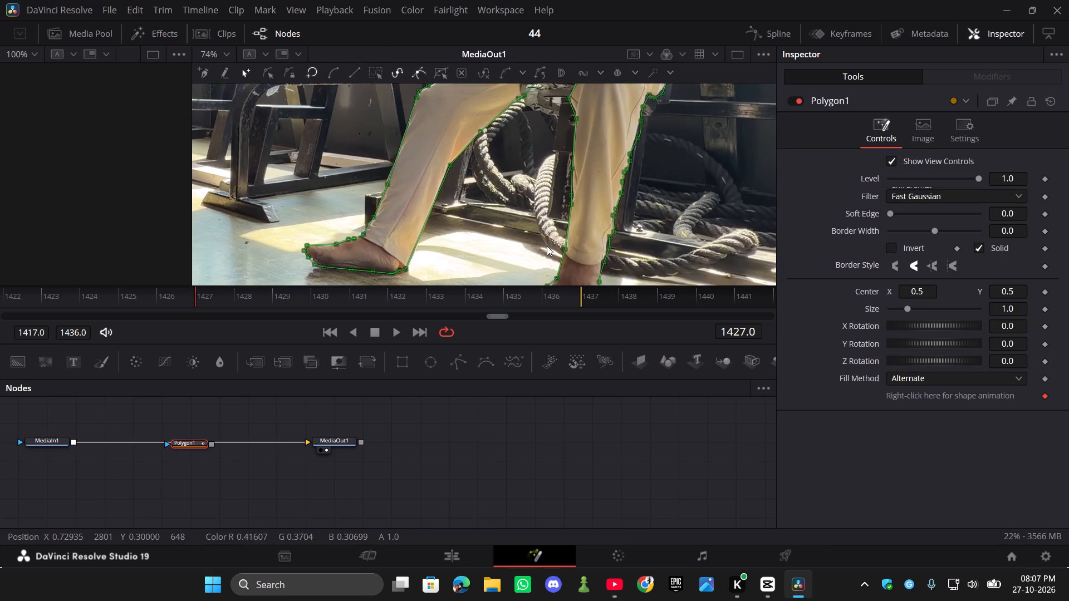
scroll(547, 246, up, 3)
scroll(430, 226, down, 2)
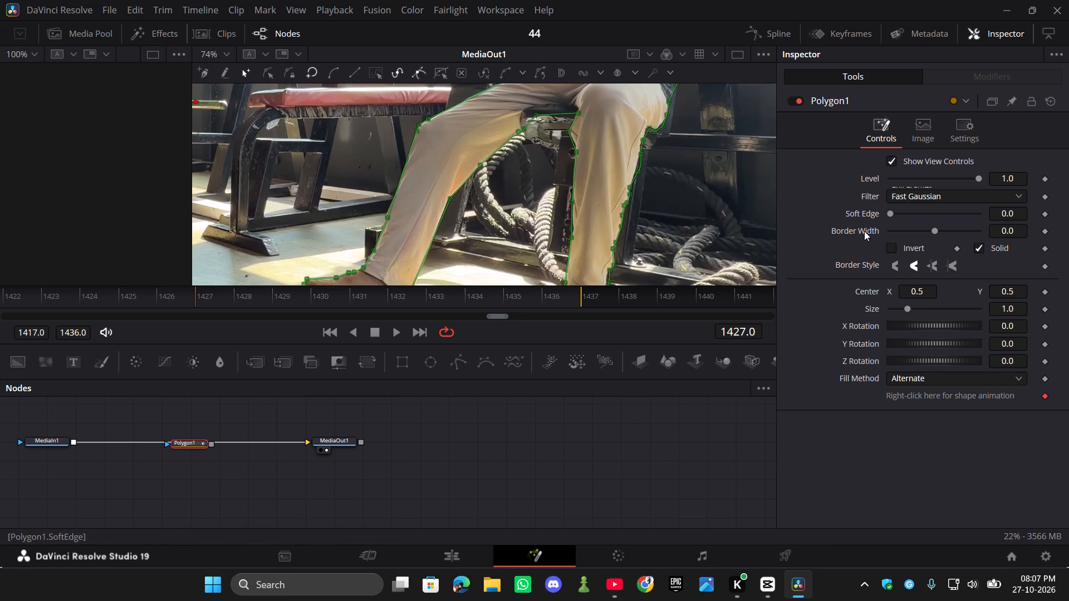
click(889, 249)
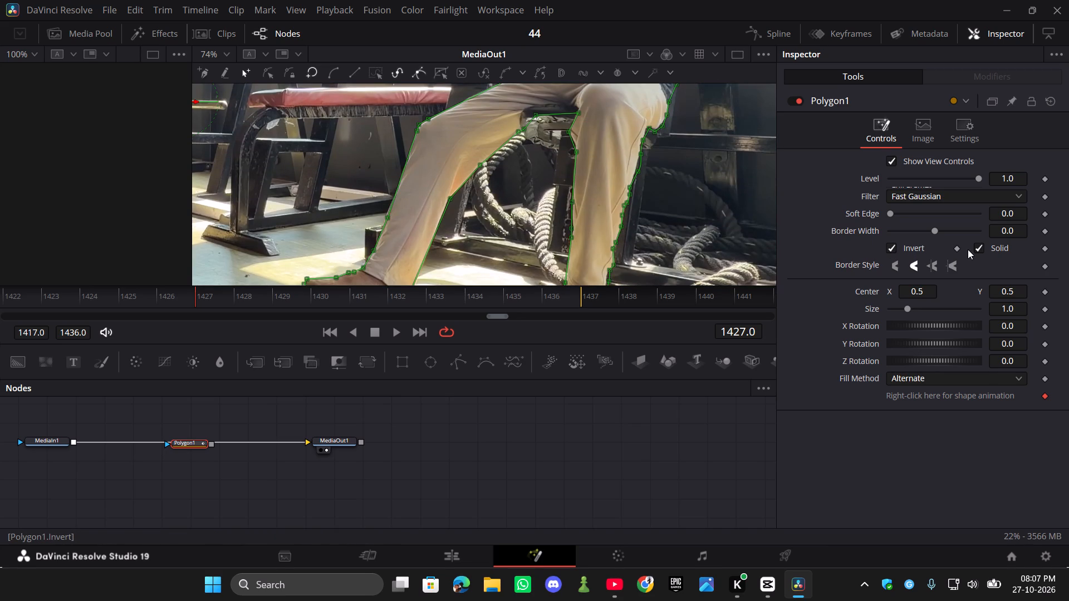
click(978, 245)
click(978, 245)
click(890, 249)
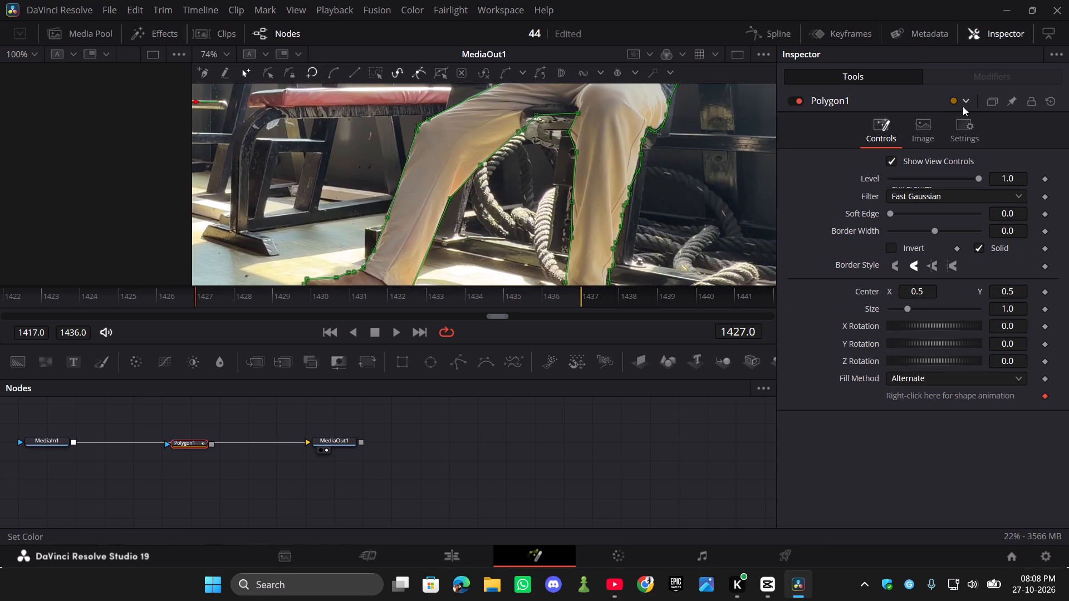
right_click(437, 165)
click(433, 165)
Check the masked clip on the Cut page and return to its Fusion composition.
click(388, 560)
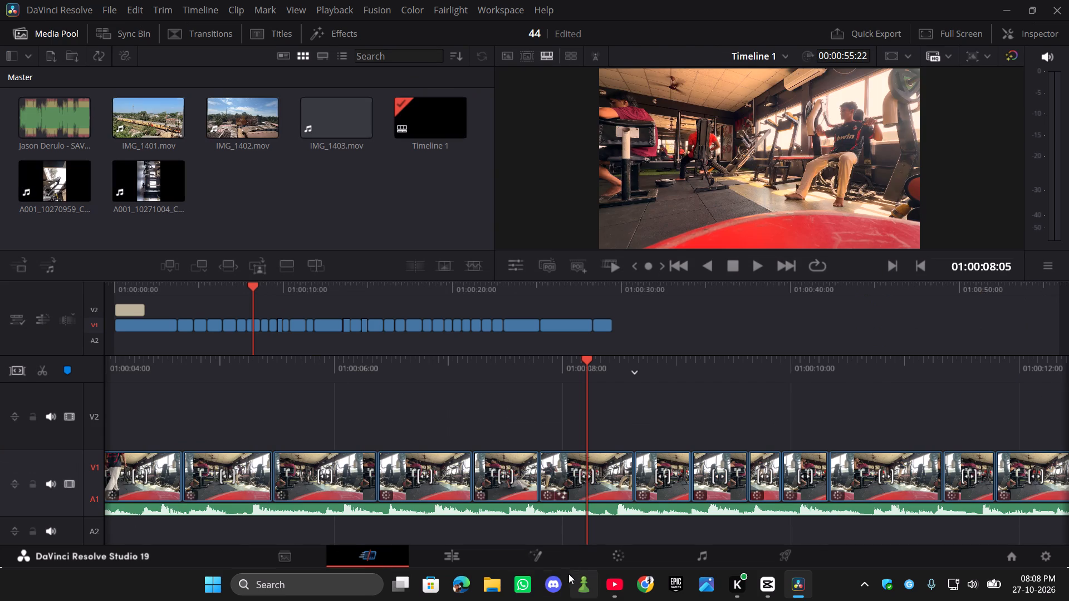
click(615, 558)
click(533, 554)
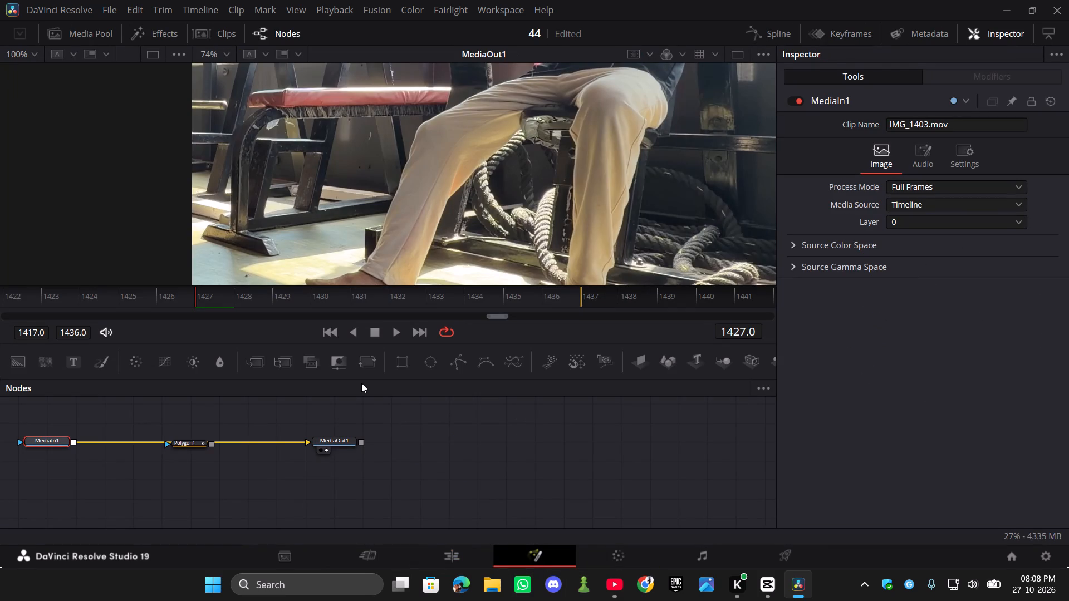
scroll(361, 383, up, 3)
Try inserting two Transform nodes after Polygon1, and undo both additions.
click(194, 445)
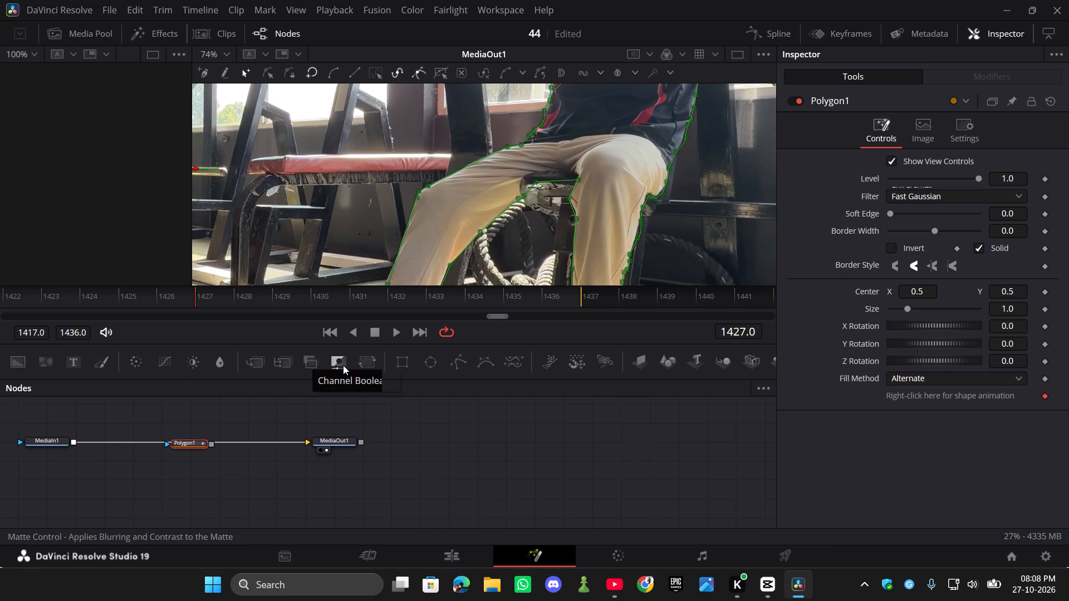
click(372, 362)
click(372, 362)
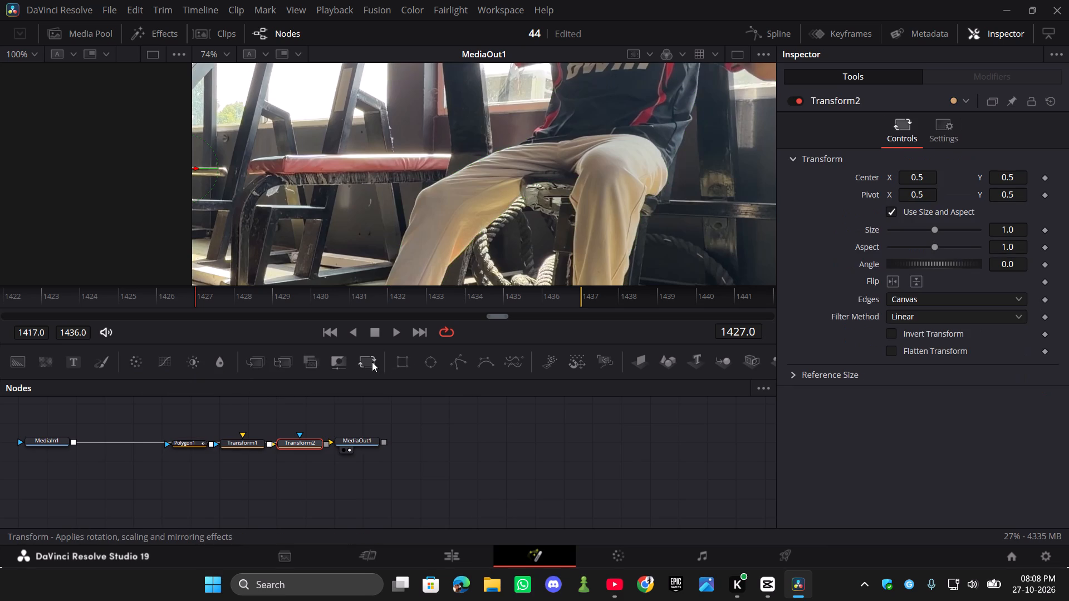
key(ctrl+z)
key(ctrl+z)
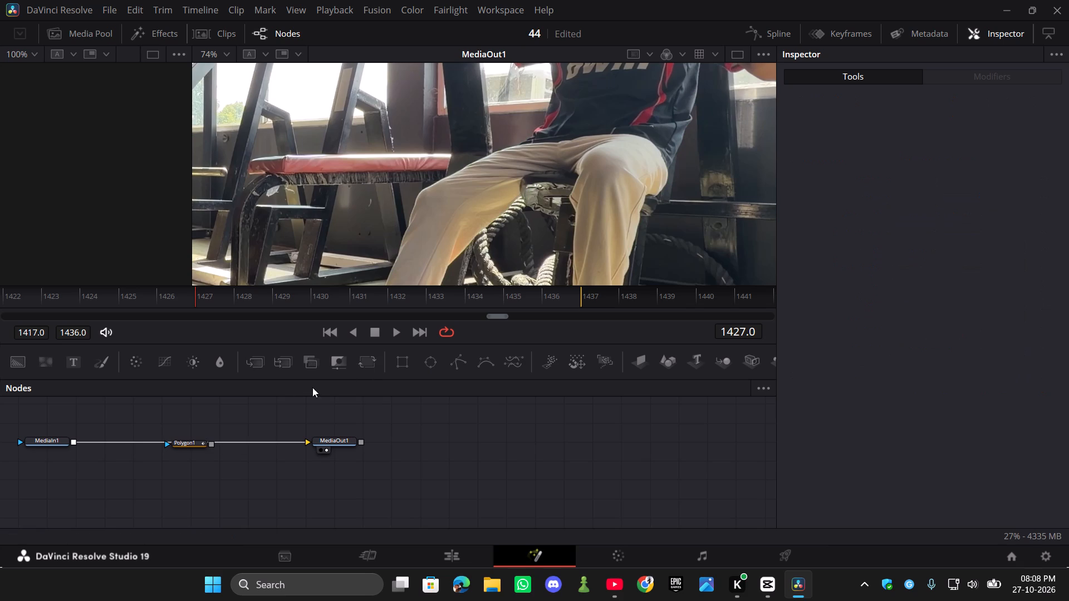
Select Polygon1 and examine its Image, Settings and Controls options and its outline around the torso.
click(183, 443)
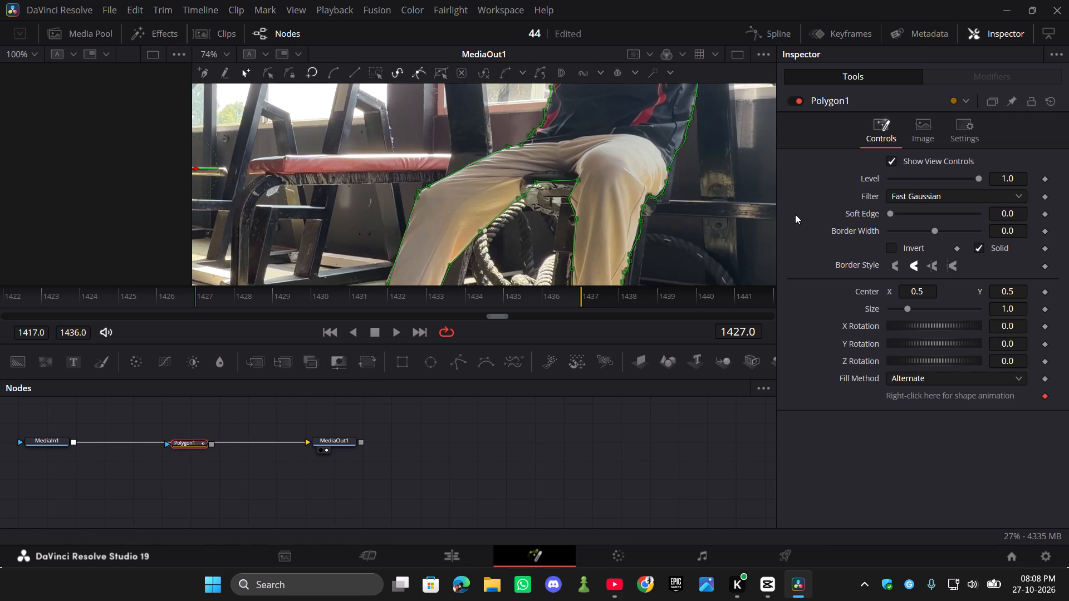
scroll(796, 214, up, 3)
click(929, 134)
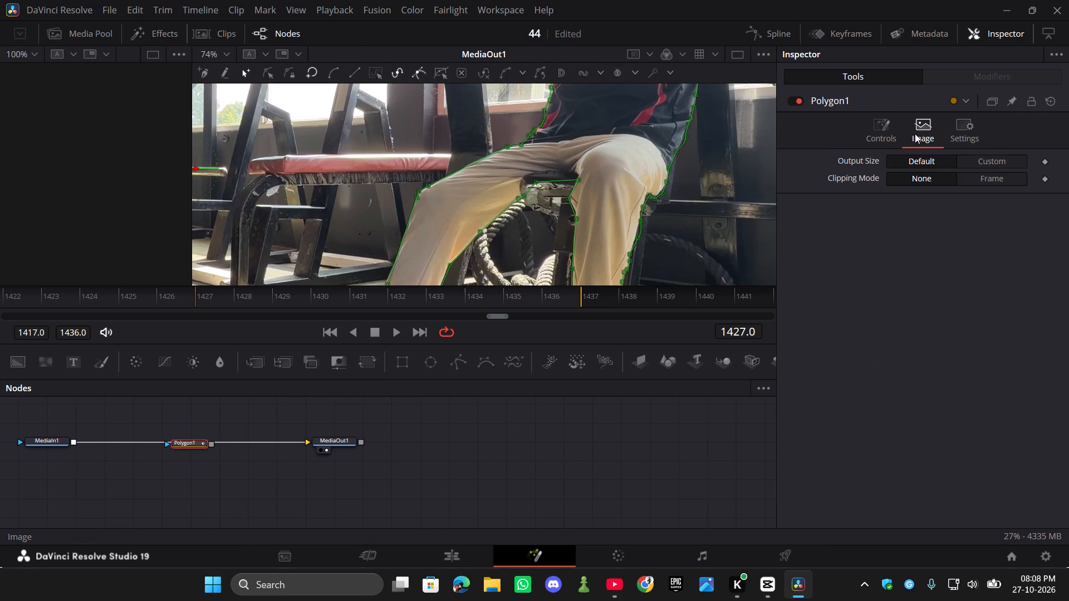
click(884, 135)
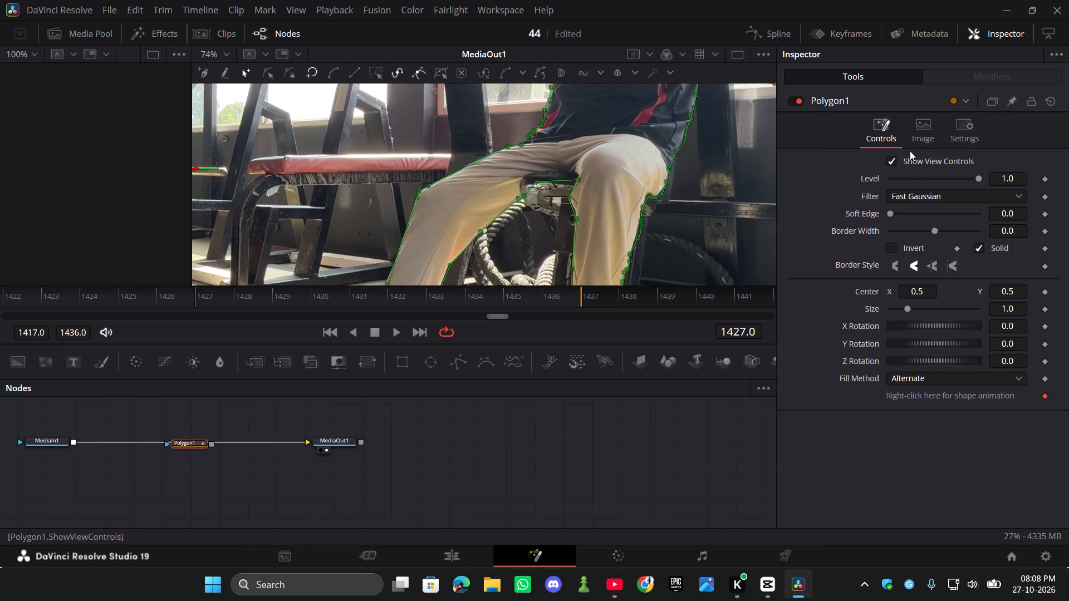
click(963, 137)
click(913, 135)
click(884, 134)
click(942, 140)
click(955, 141)
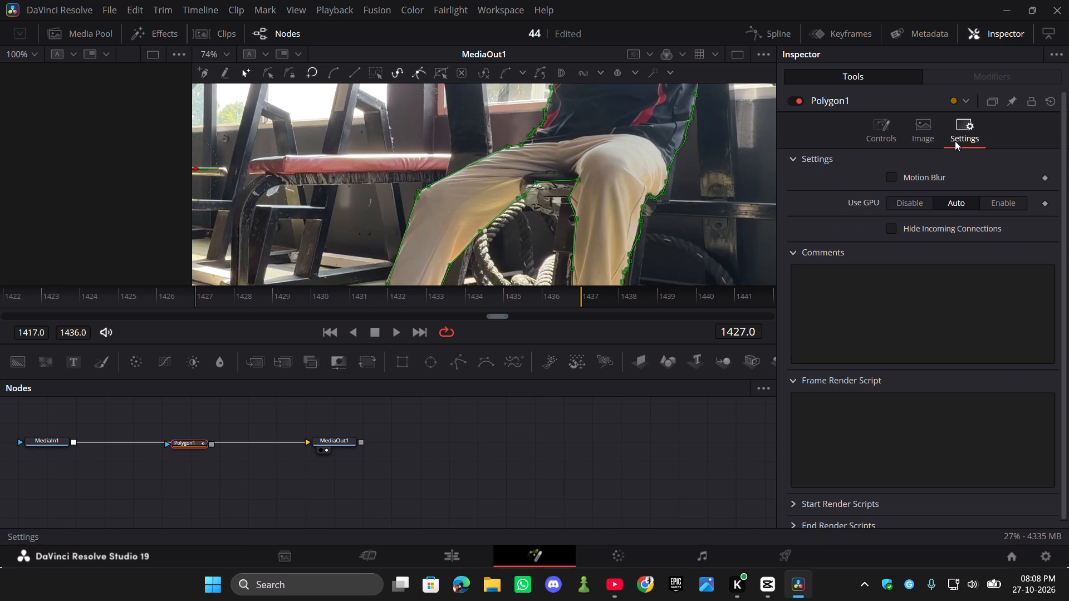
click(877, 134)
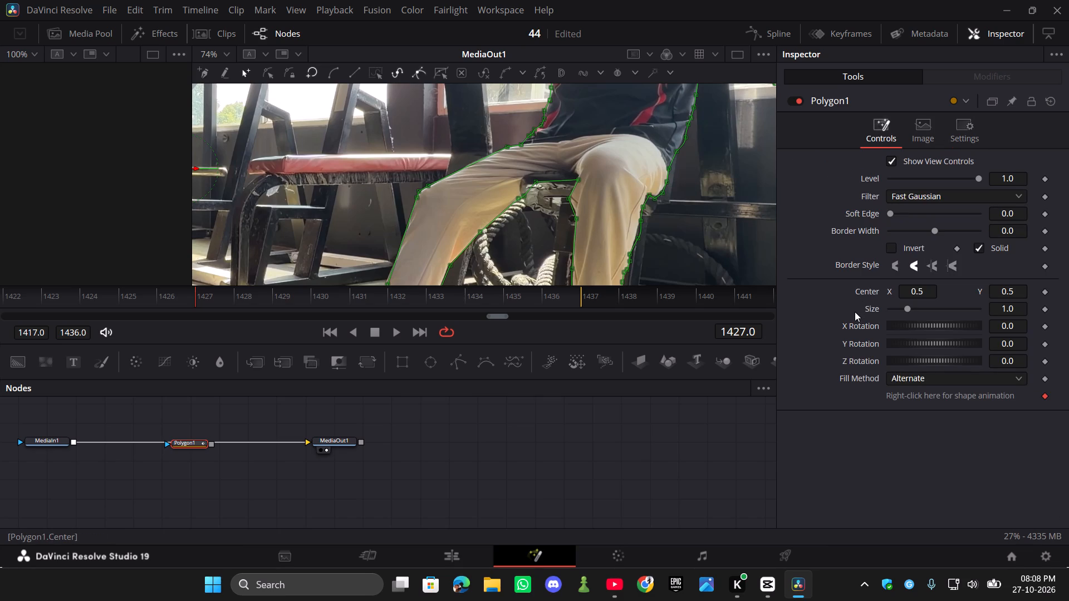
scroll(830, 243, down, 2)
scroll(714, 214, up, 4)
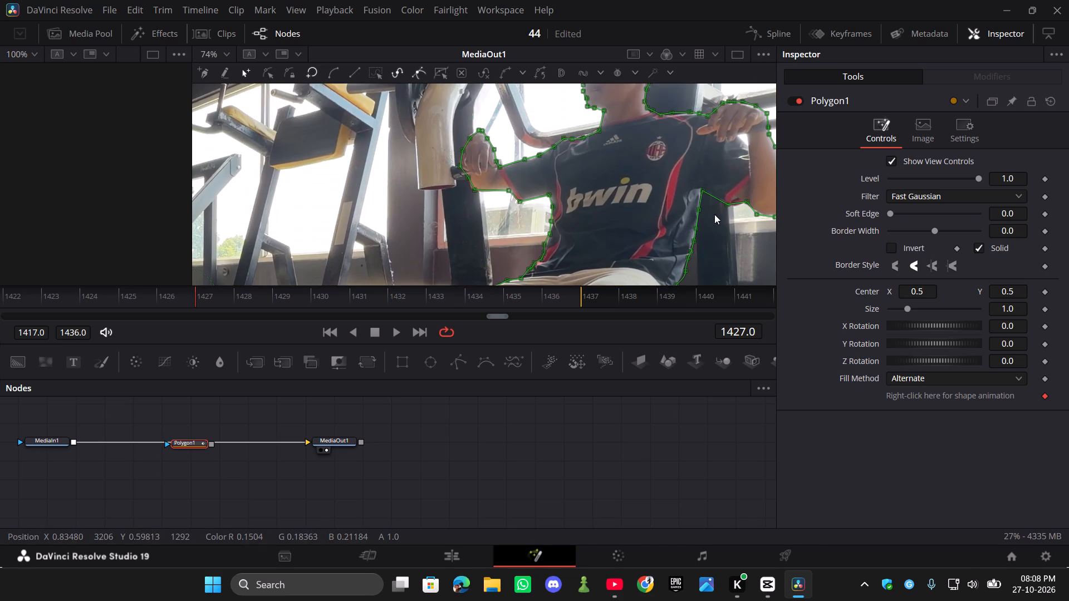
scroll(714, 214, up, 5)
scroll(714, 214, down, 7)
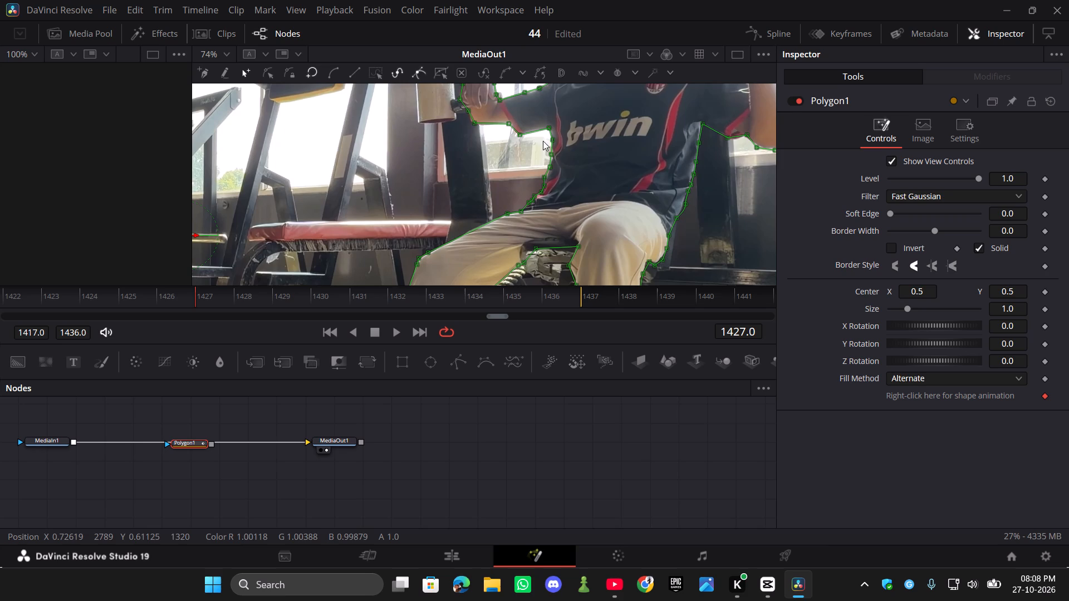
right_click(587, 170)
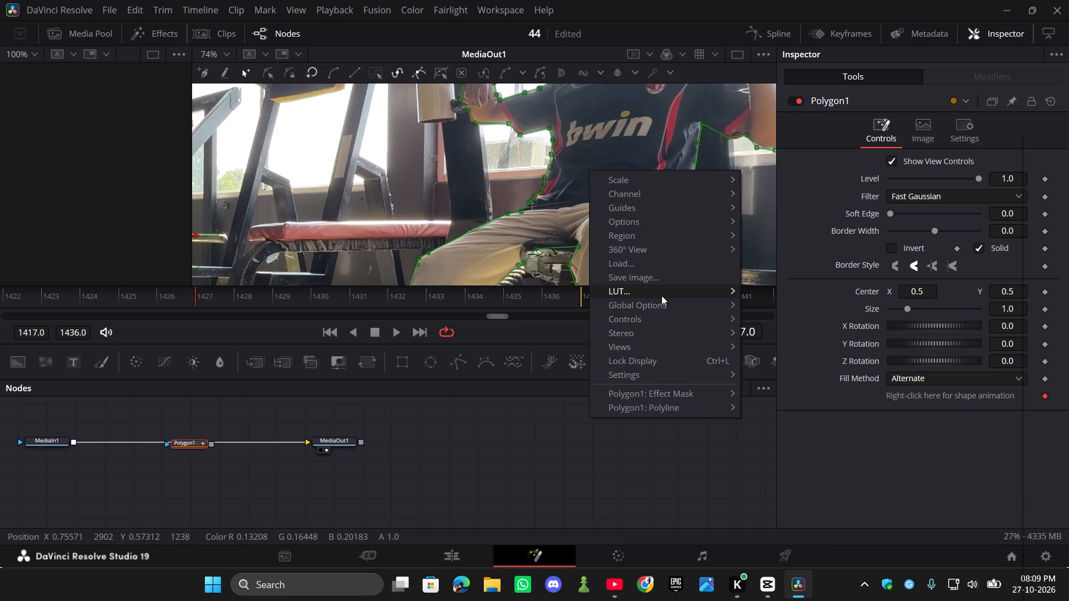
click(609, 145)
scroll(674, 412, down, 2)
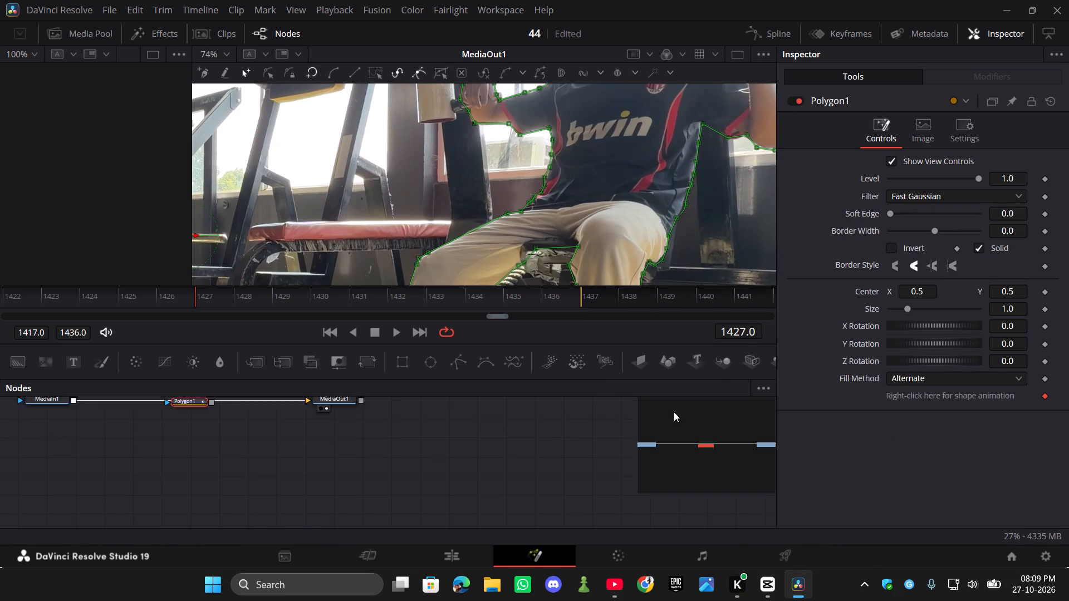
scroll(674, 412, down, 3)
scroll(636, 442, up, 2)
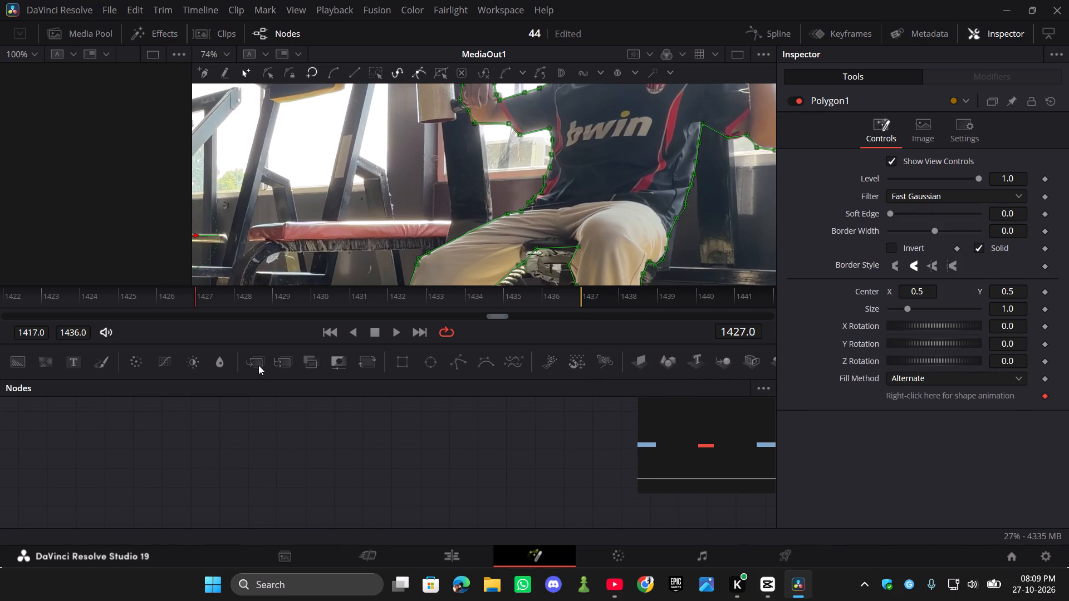
Reload the Fusion page, reselect Polygon1 and check its outline around the man's head and arms.
click(461, 549)
click(539, 553)
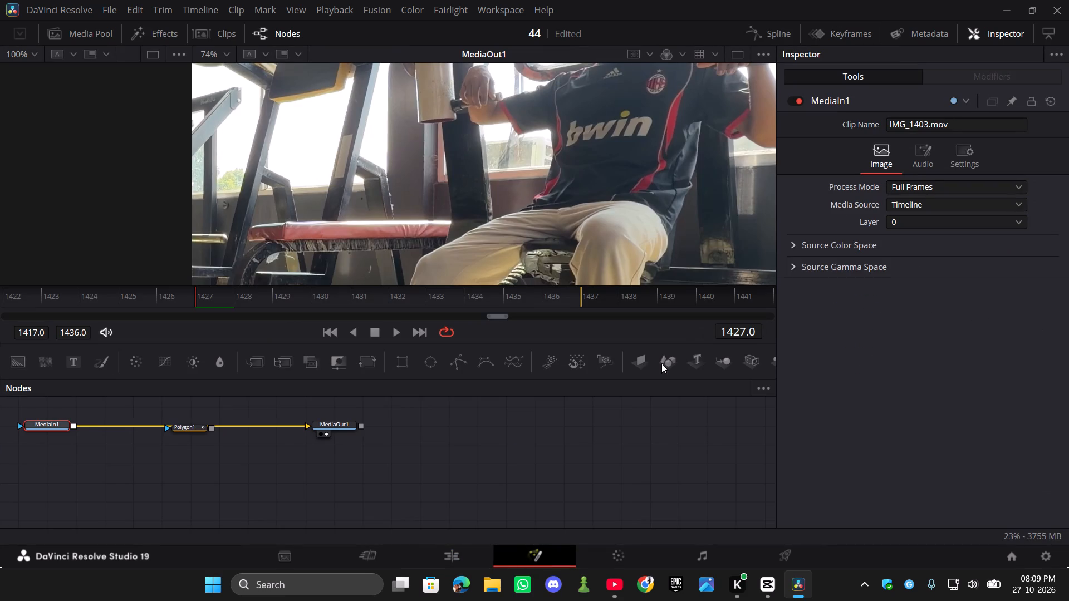
scroll(620, 434, up, 4)
scroll(620, 434, down, 3)
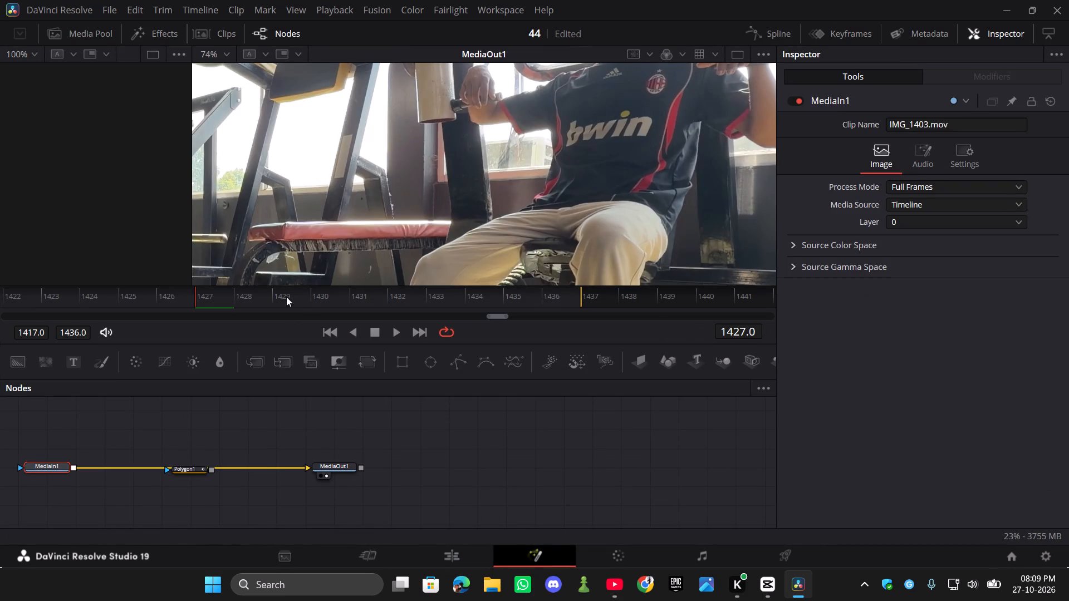
drag(205, 299, 214, 298)
drag(197, 294, 207, 293)
scroll(194, 411, up, 1)
click(190, 508)
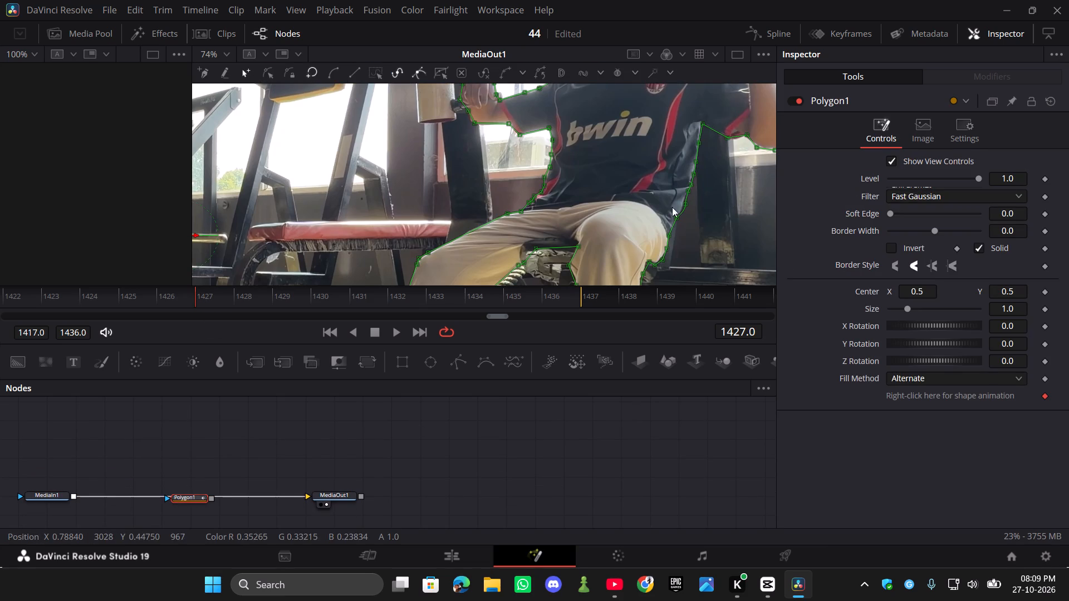
scroll(665, 185, up, 5)
scroll(665, 185, down, 2)
scroll(665, 184, up, 1)
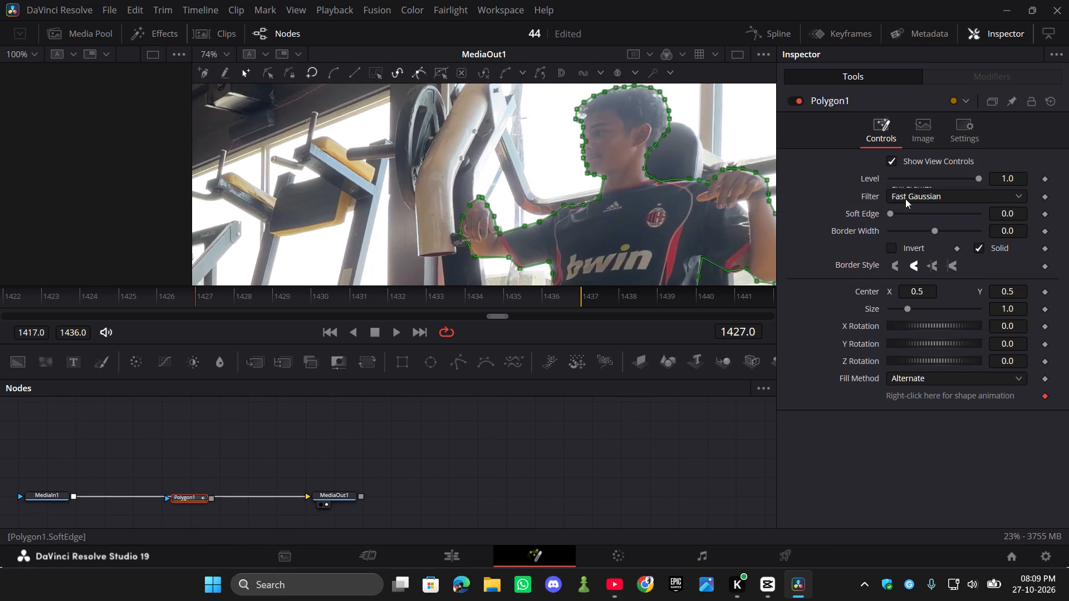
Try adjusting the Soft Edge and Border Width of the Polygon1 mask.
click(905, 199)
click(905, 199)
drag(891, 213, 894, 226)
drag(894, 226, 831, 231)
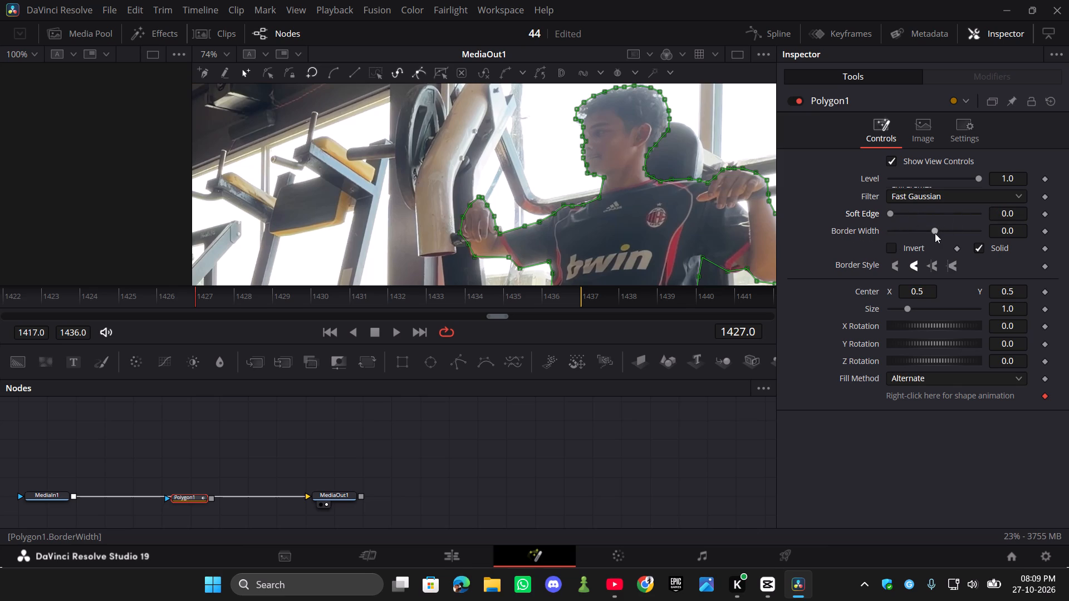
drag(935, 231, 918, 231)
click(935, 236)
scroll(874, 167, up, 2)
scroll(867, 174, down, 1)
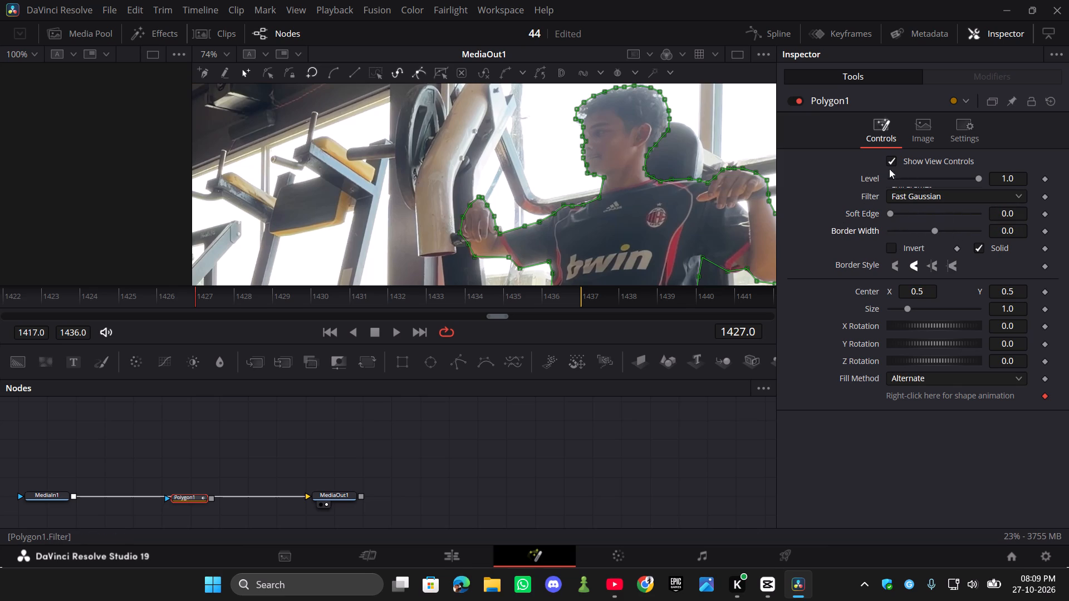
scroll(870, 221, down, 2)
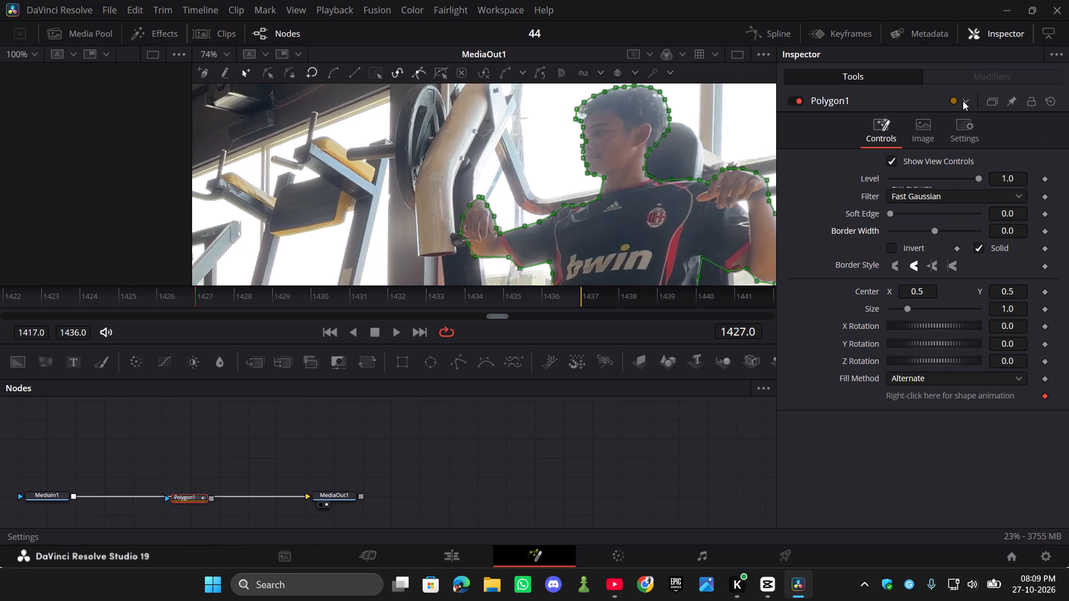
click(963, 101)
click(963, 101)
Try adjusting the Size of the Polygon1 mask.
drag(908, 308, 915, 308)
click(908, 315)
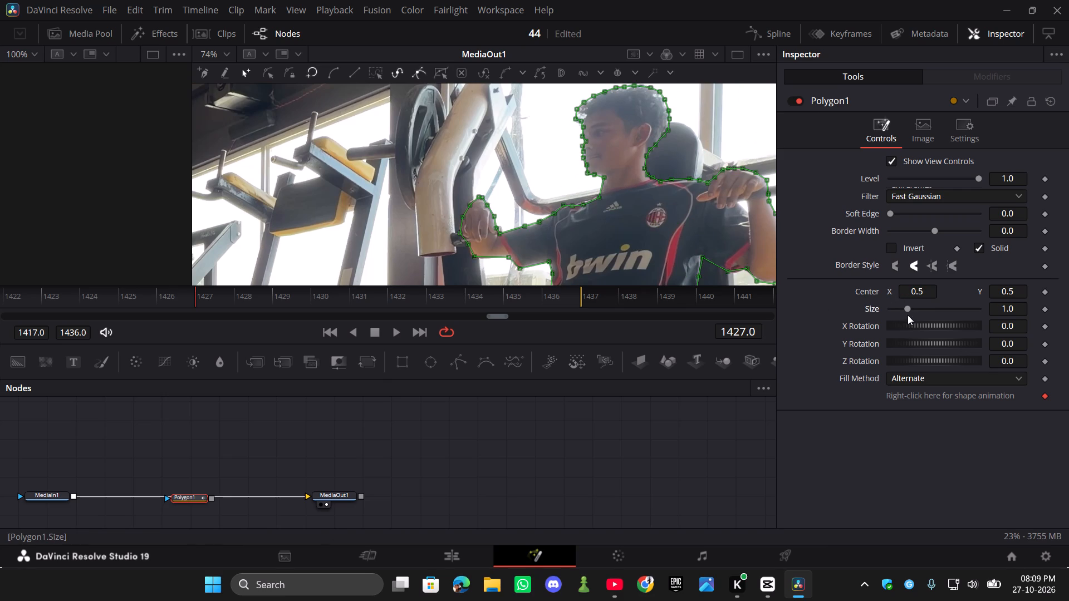